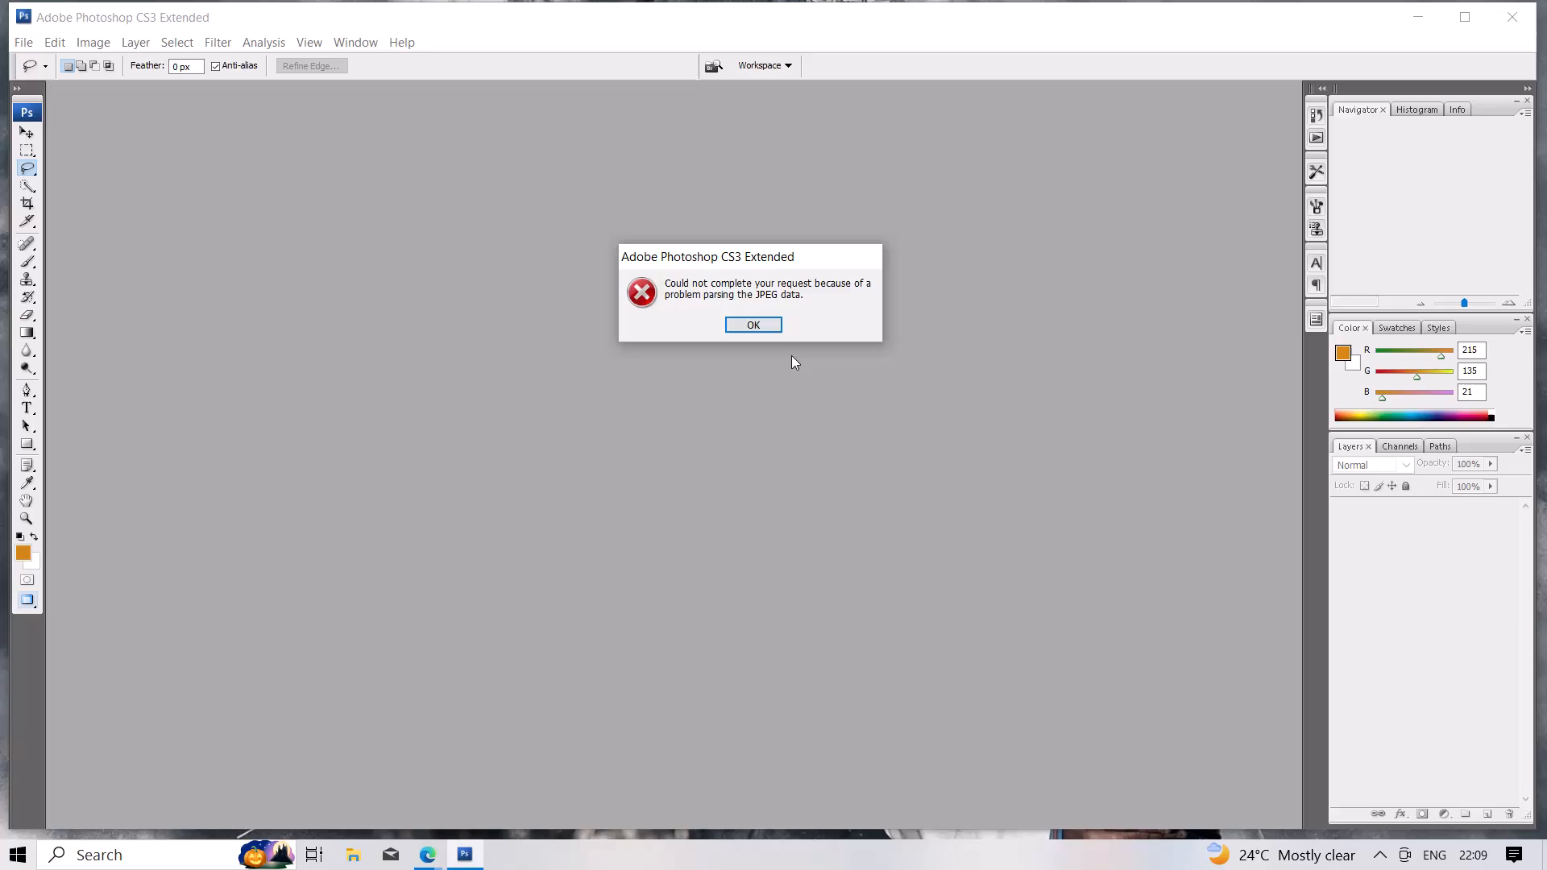
Dismiss the JPEG parsing error dialog.
left_click(764, 321)
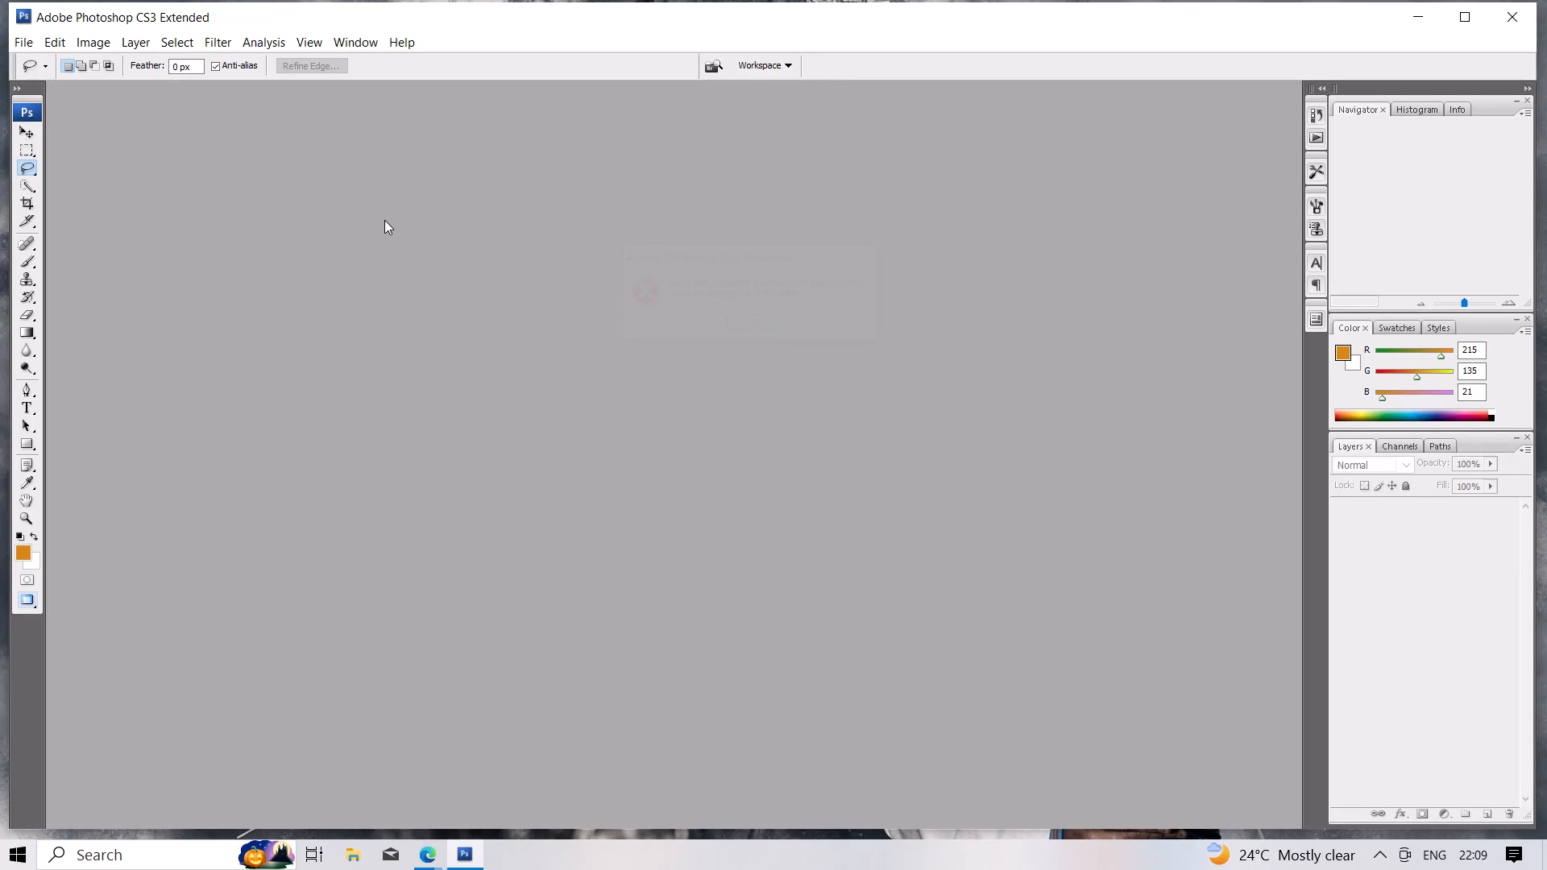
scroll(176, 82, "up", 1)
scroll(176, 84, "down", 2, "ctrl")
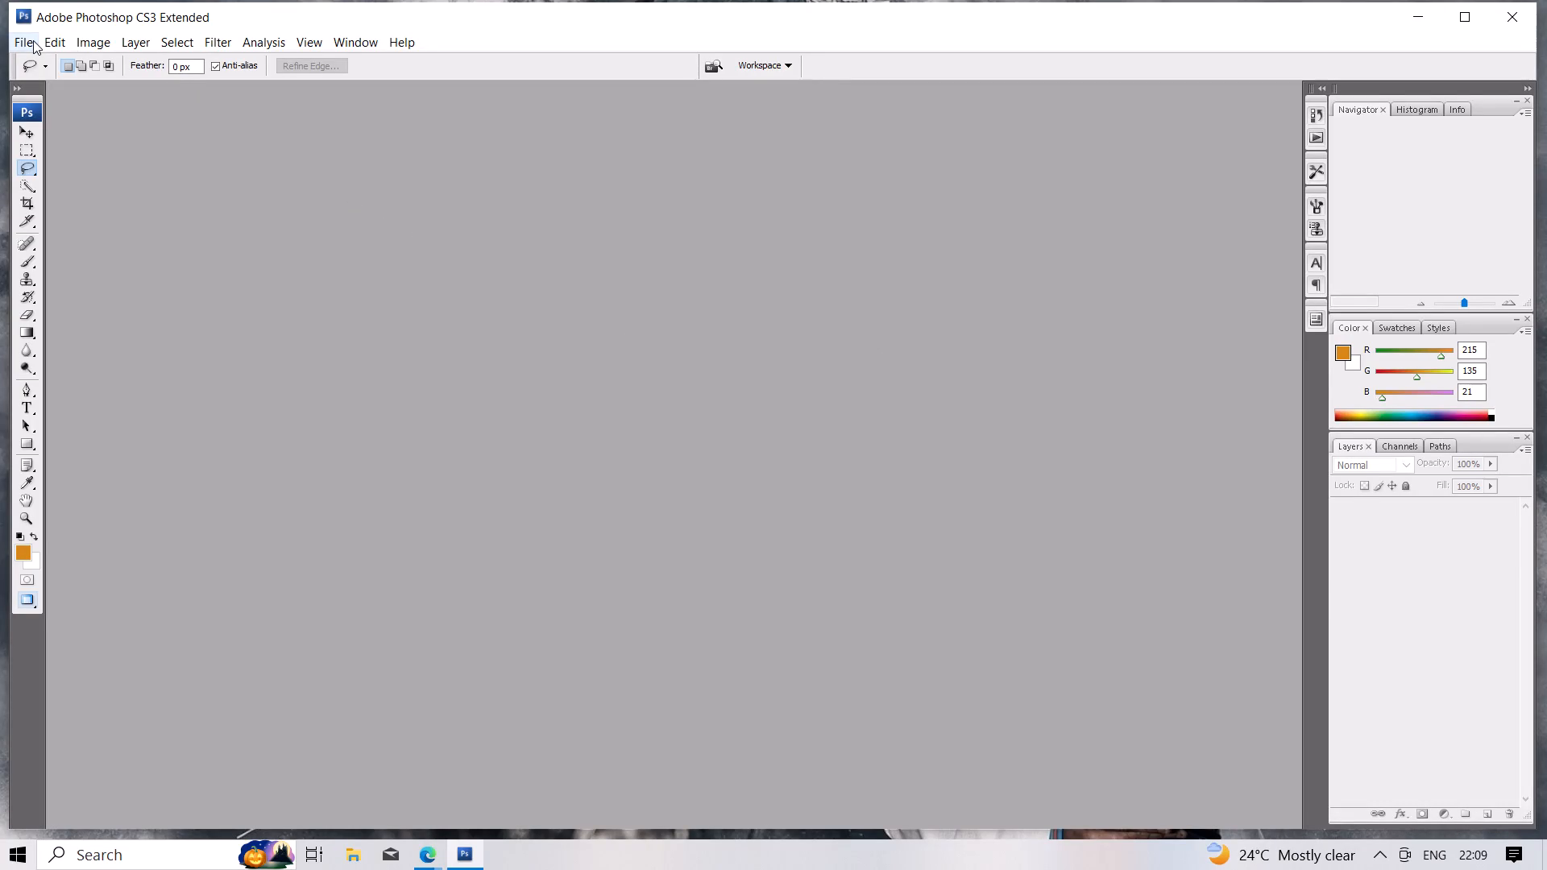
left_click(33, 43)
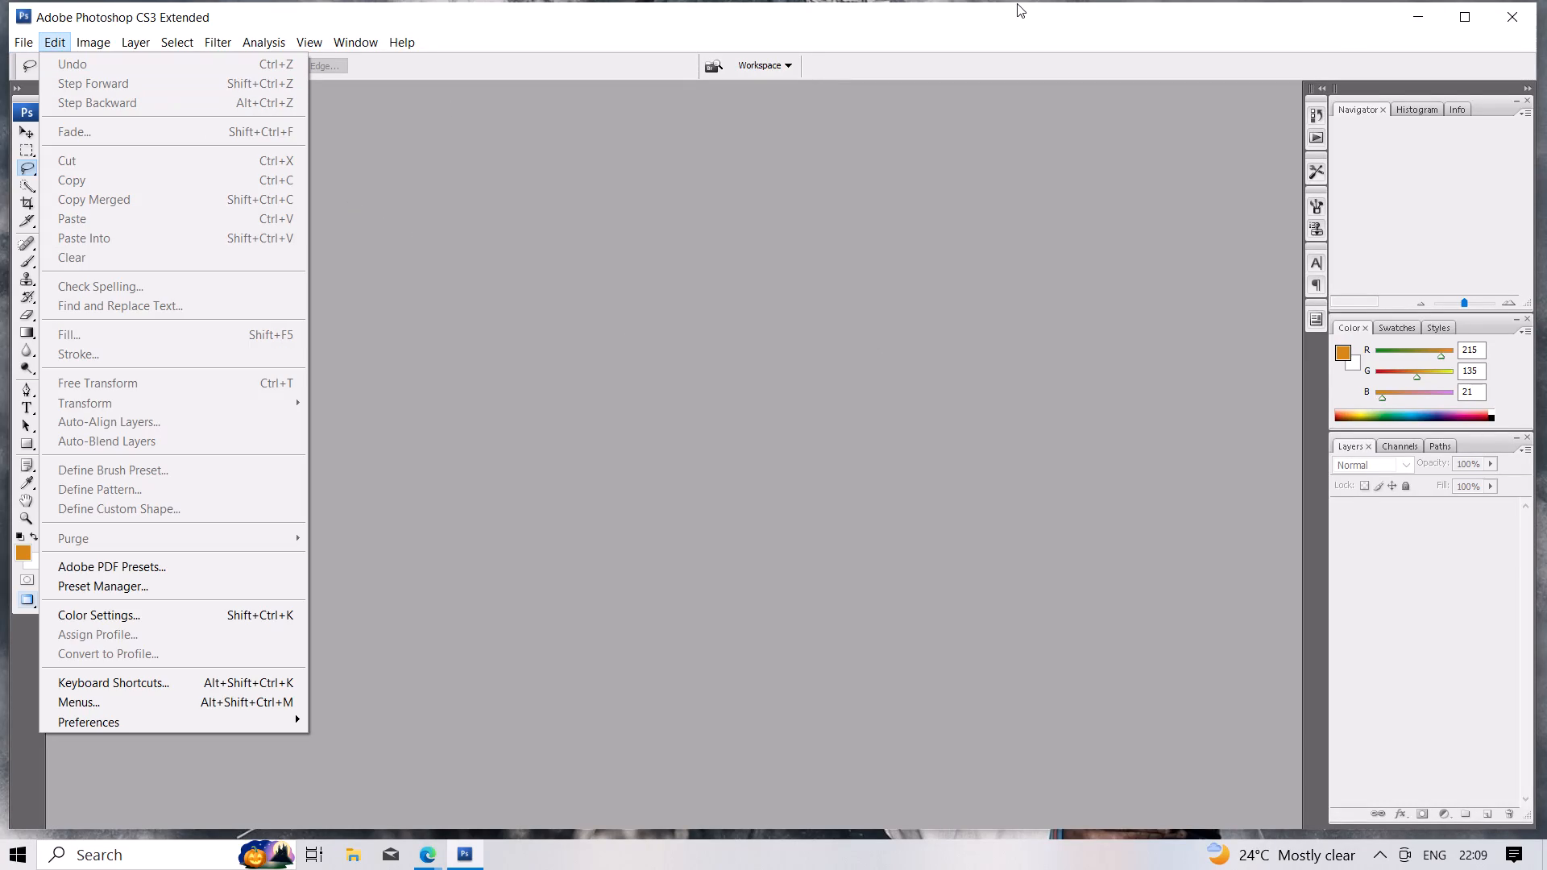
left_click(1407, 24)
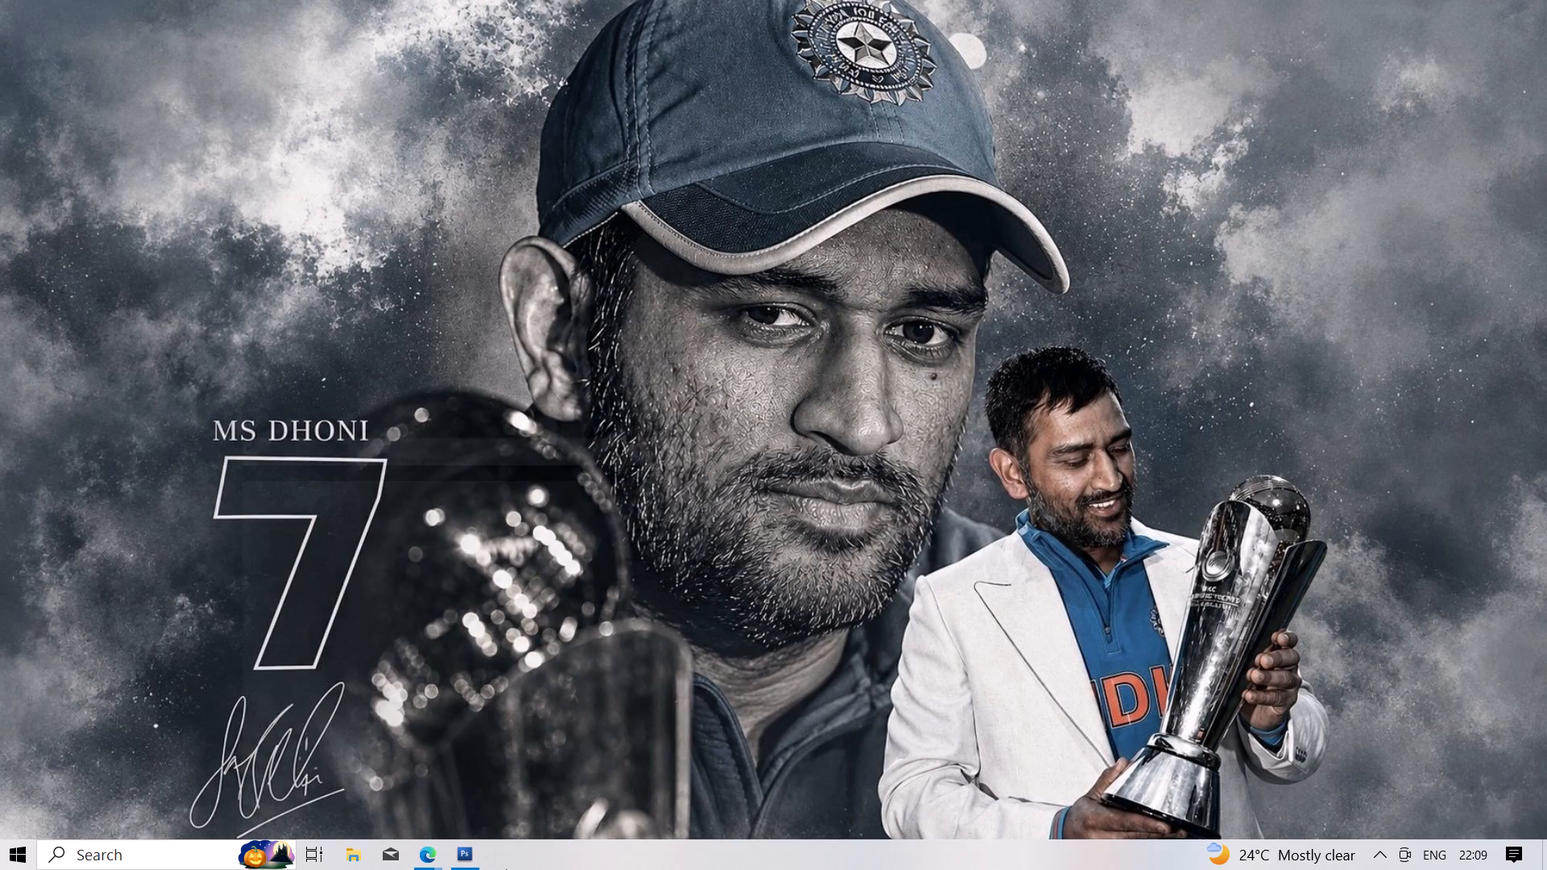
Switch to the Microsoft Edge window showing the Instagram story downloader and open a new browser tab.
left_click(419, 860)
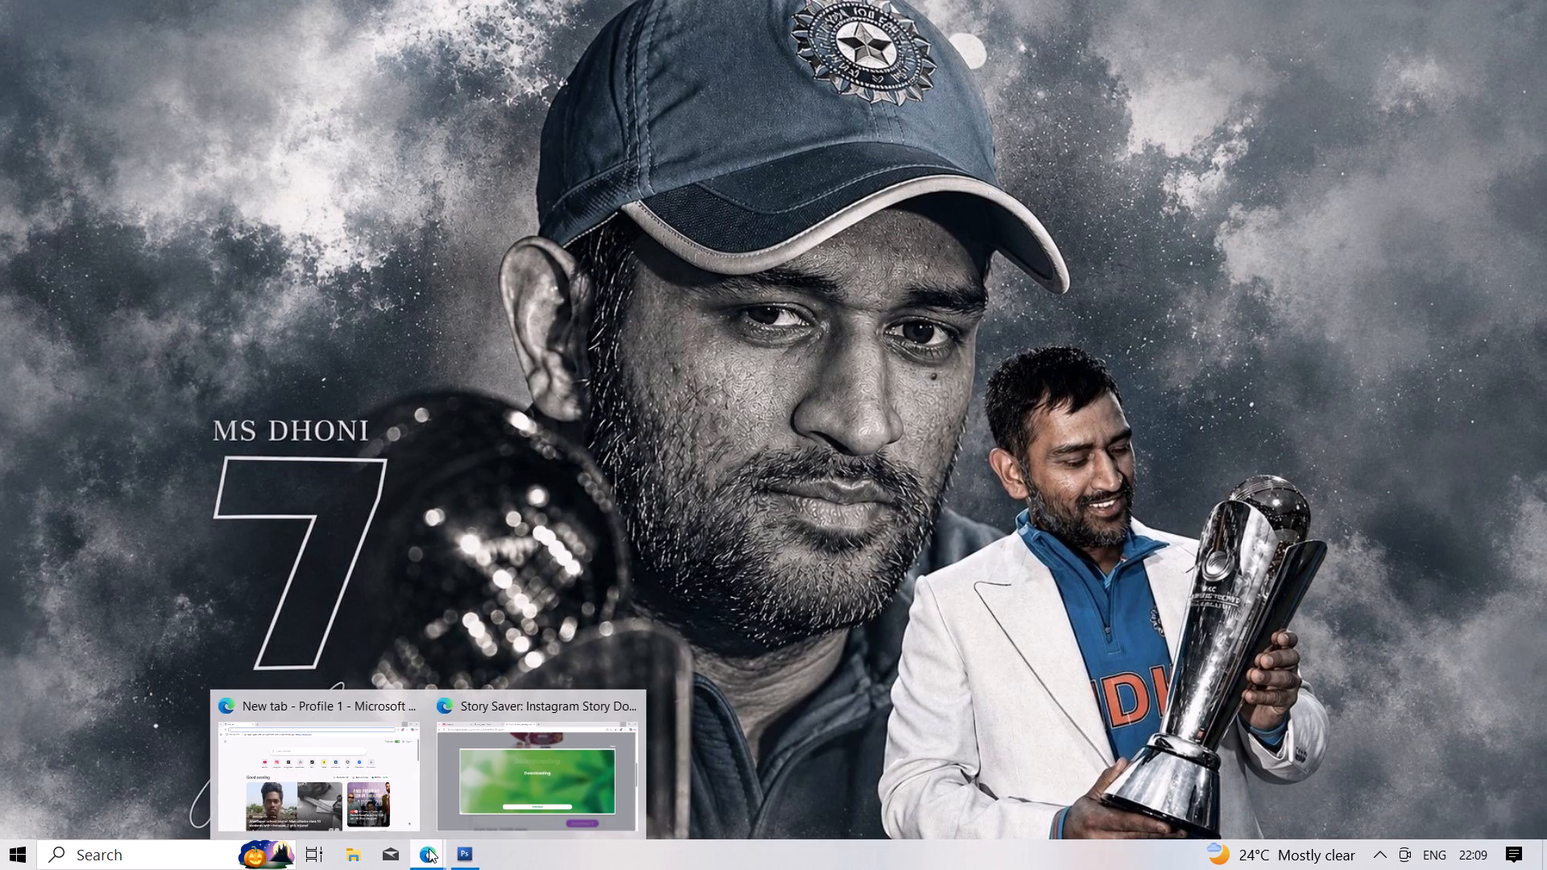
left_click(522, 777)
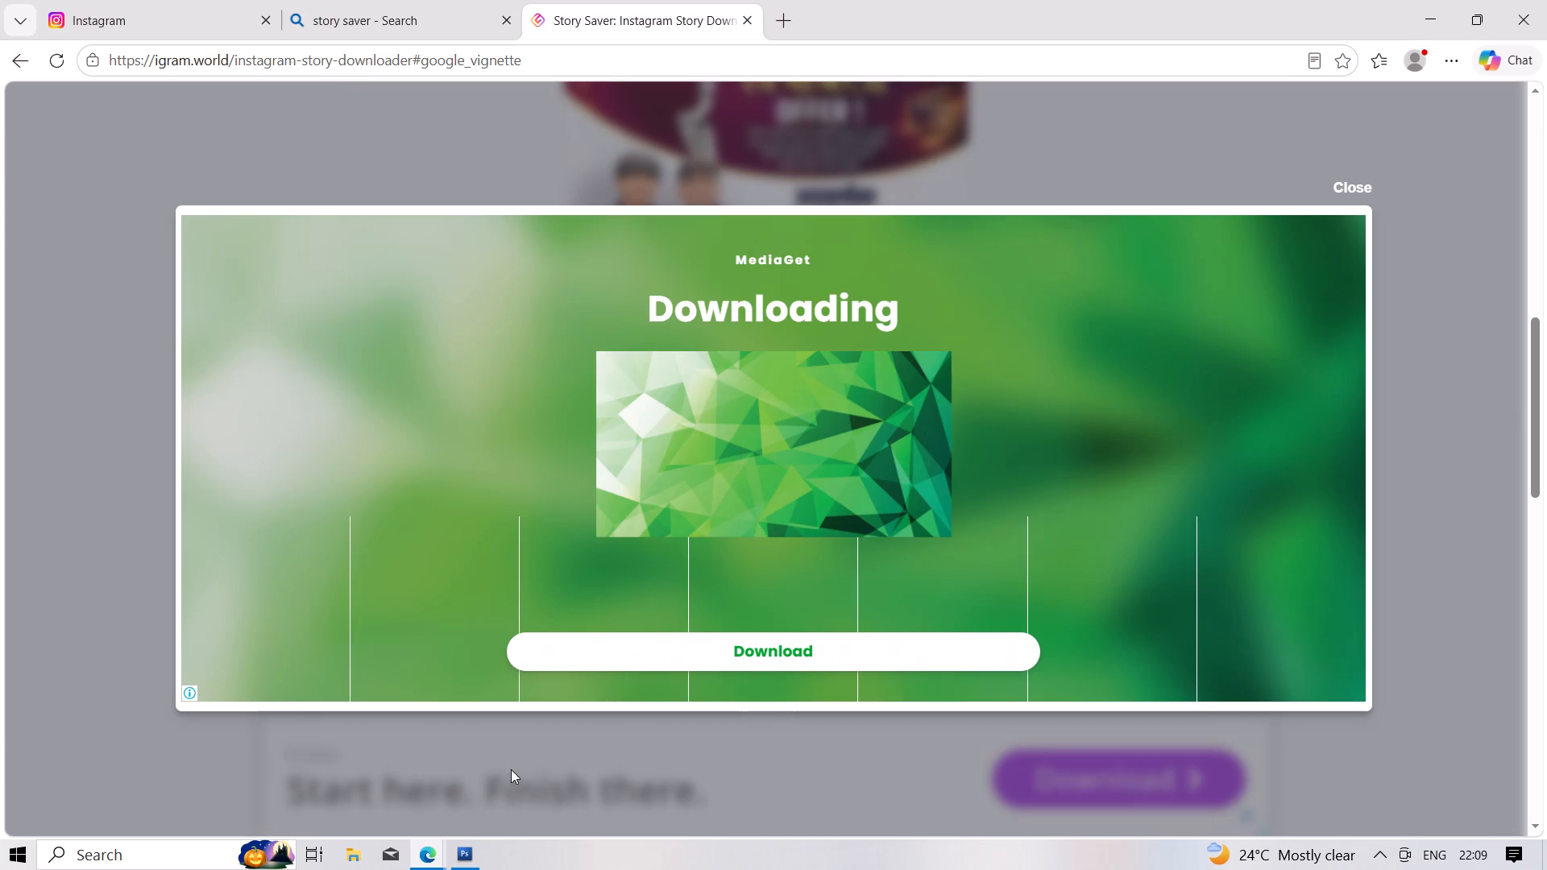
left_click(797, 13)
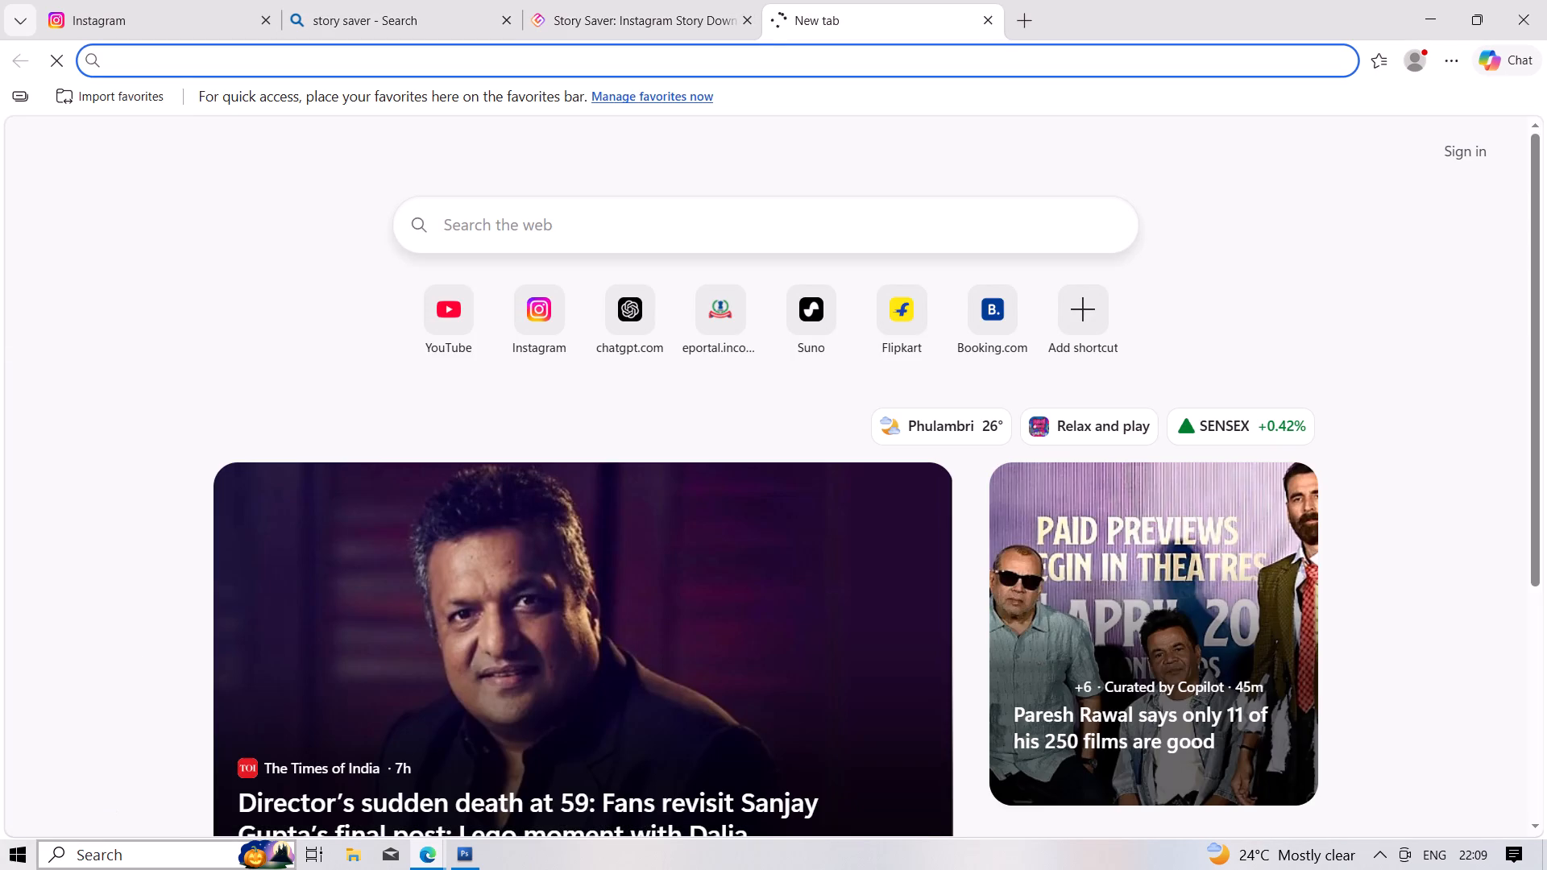
Close the browser window containing the Instagram and story downloader pages to return to the desktop.
left_click(0, 864)
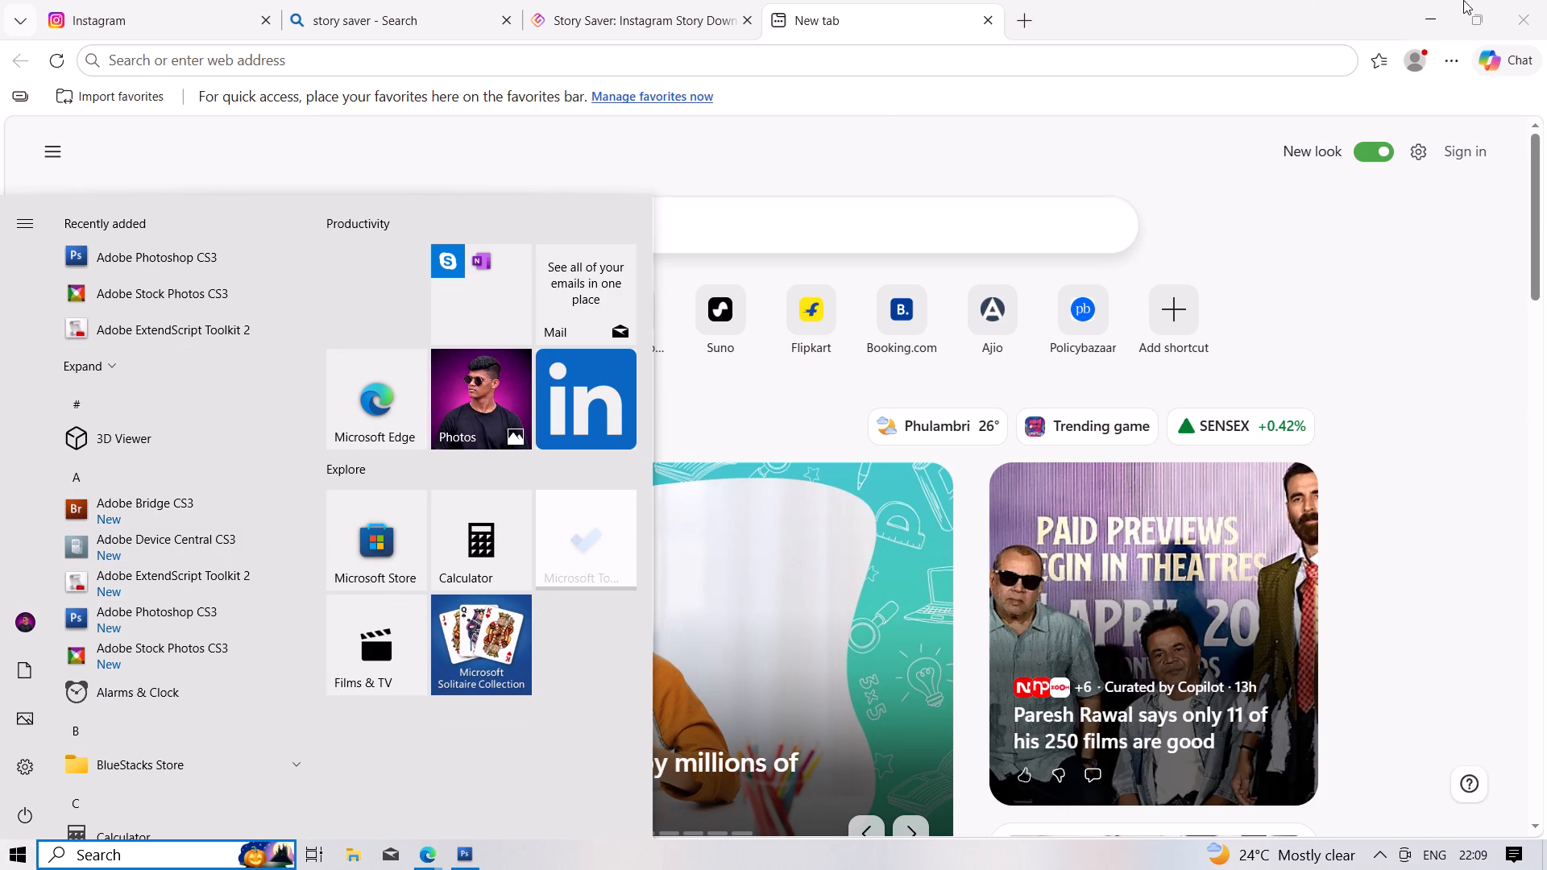
left_click(1546, 0)
left_click(1546, 0)
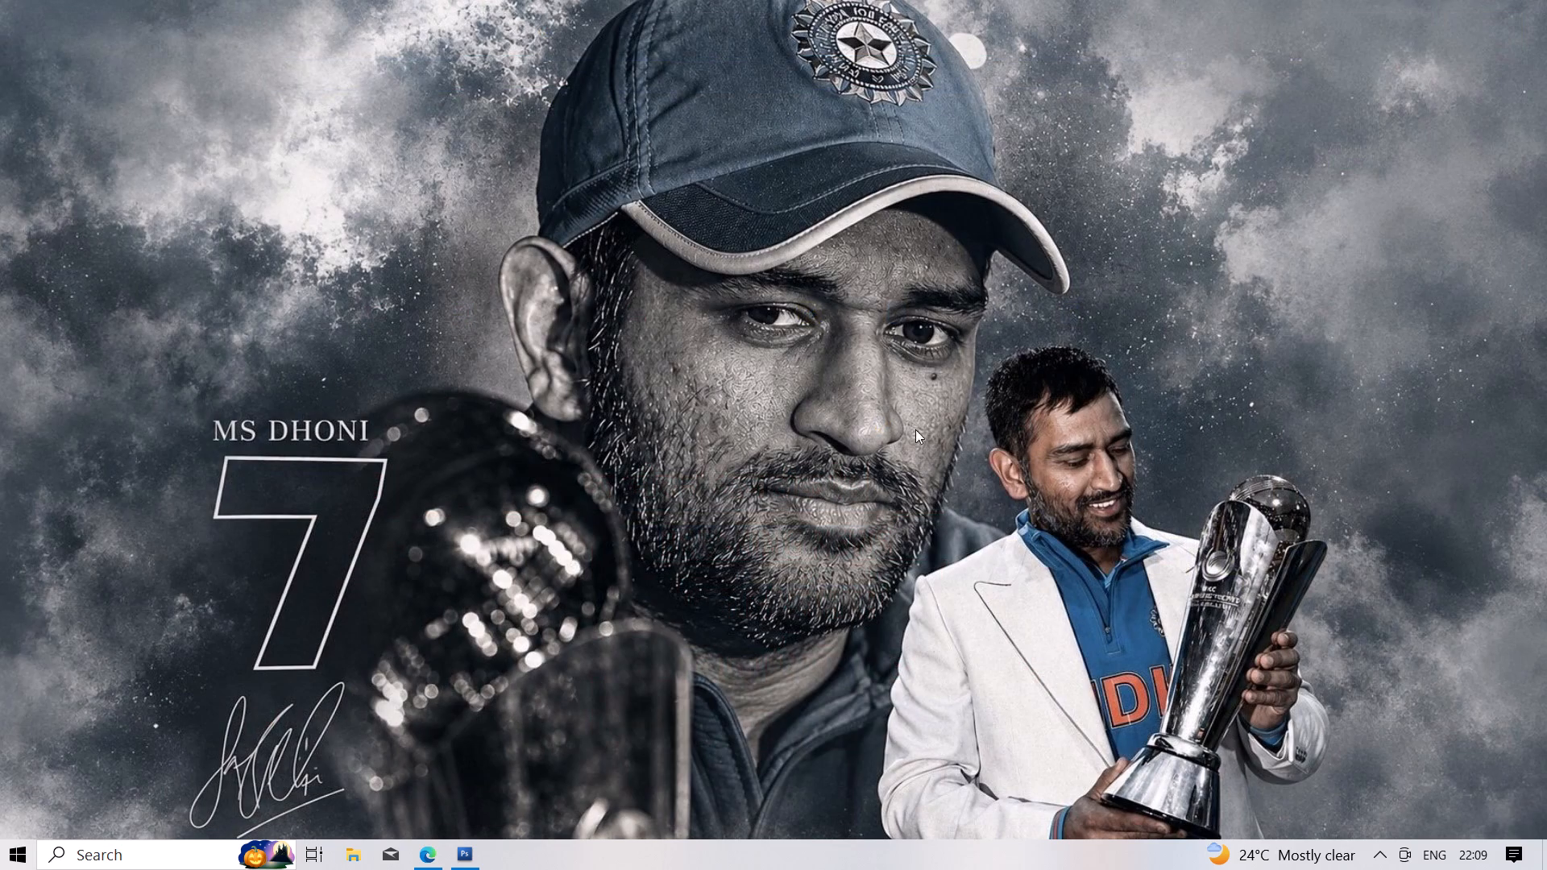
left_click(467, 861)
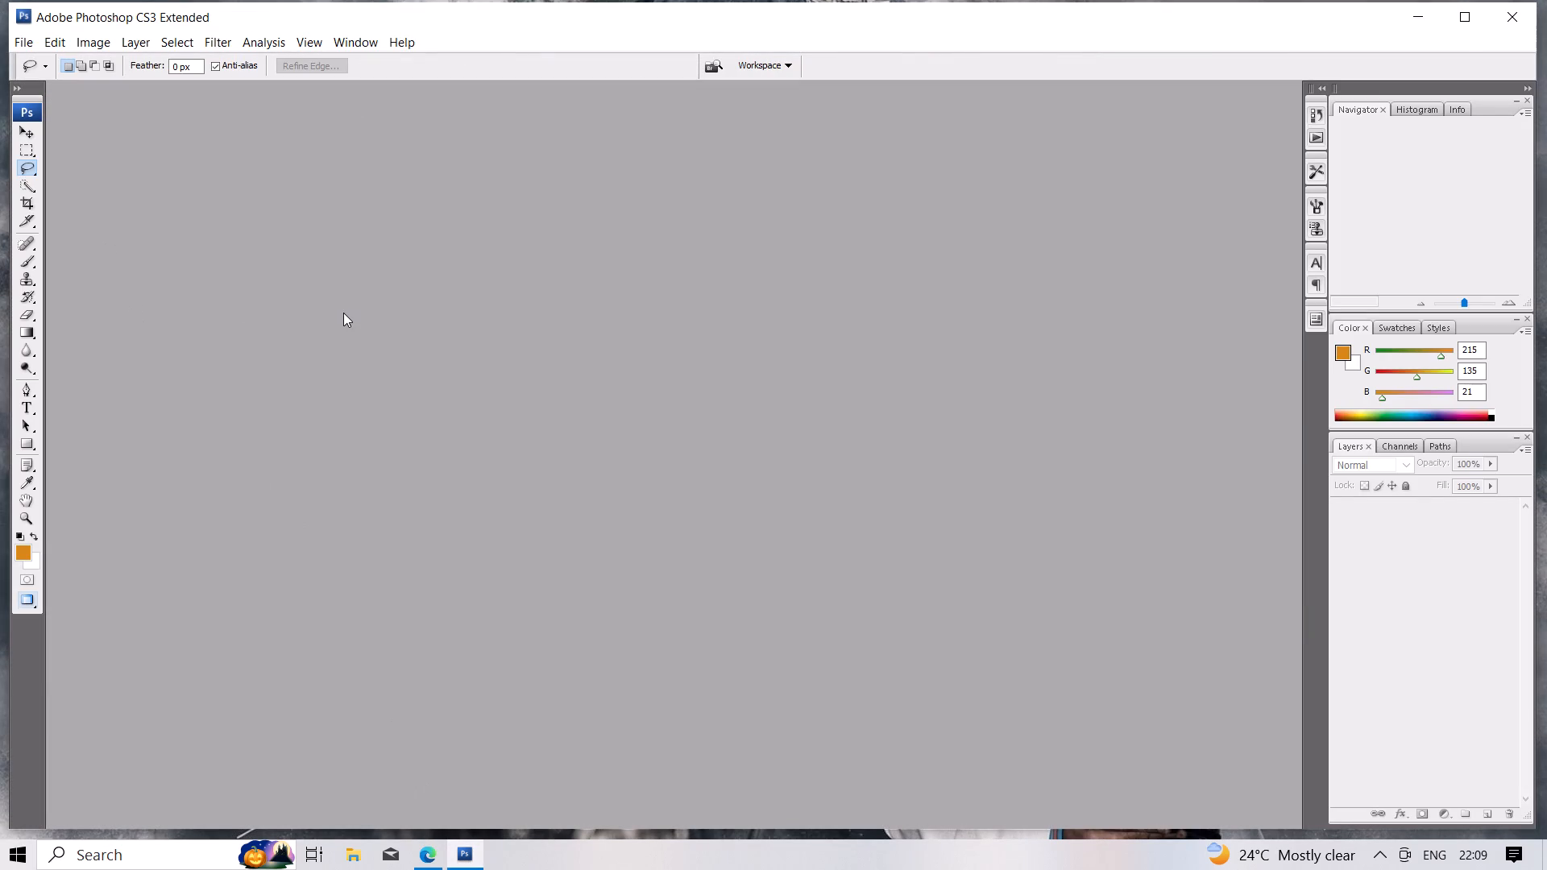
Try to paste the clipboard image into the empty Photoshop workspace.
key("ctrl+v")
In File Explorer, copy the first DIWALI SPECIAL OFFER image among the recent files, and close the Explorer windows.
left_click(358, 868)
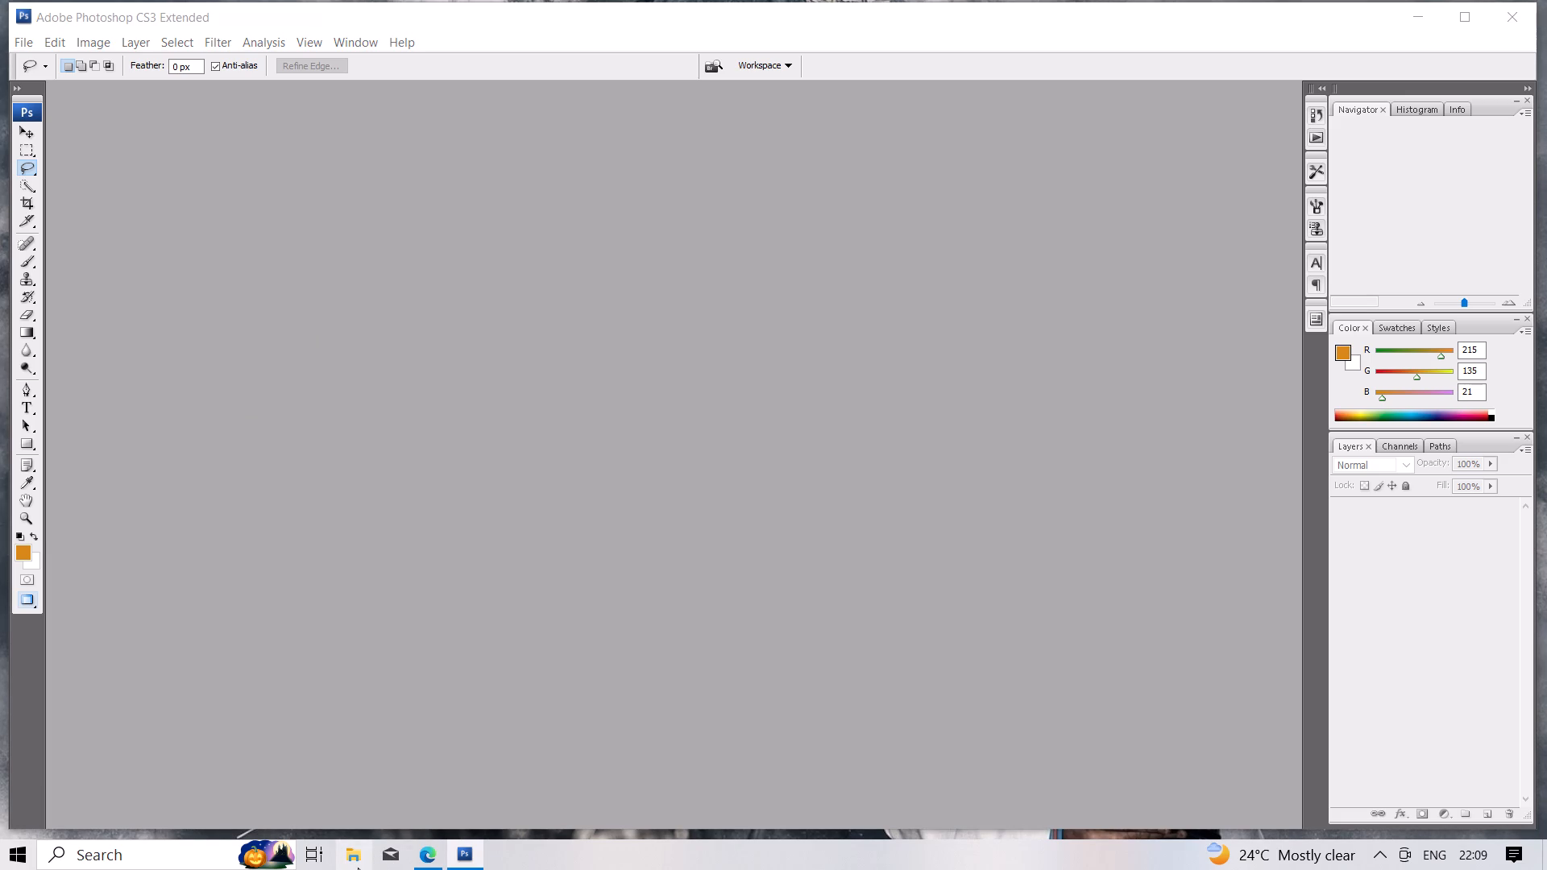
left_click(358, 868)
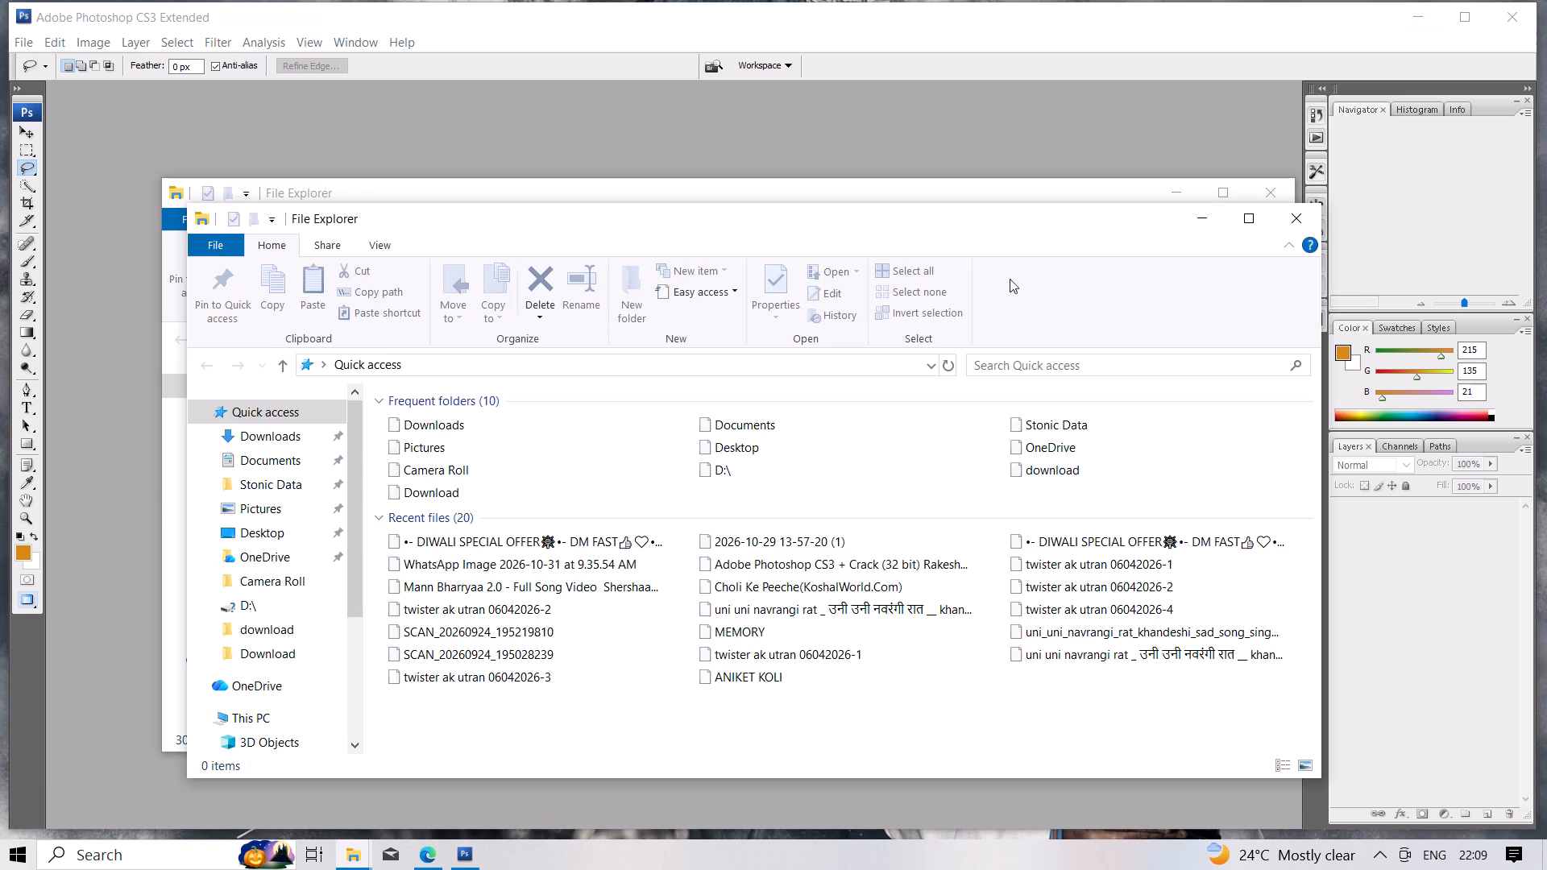
left_click(1291, 205)
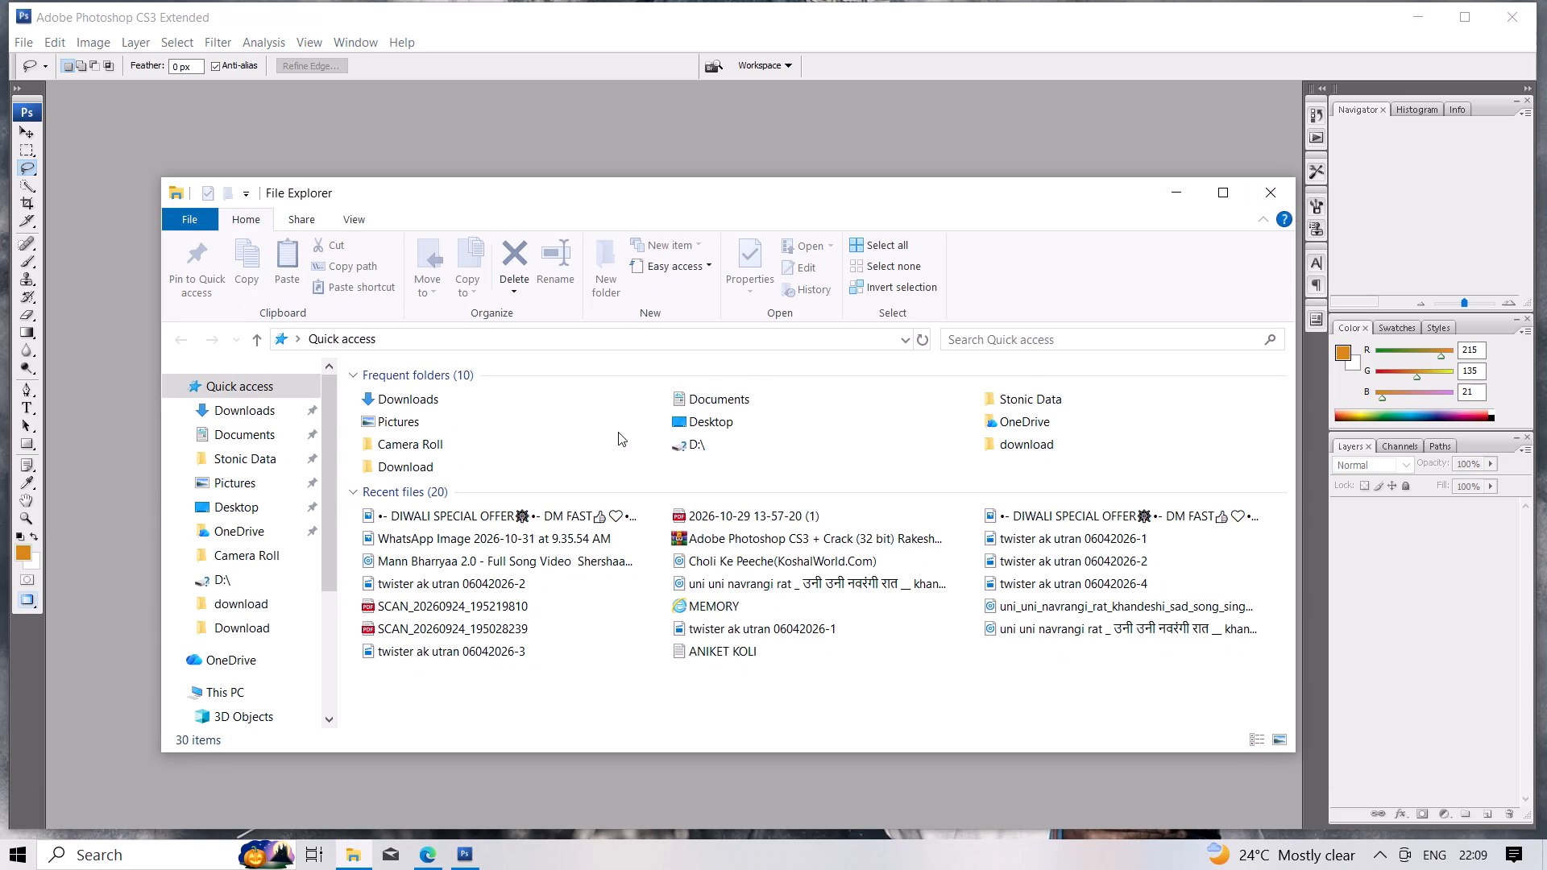
right_click(523, 510)
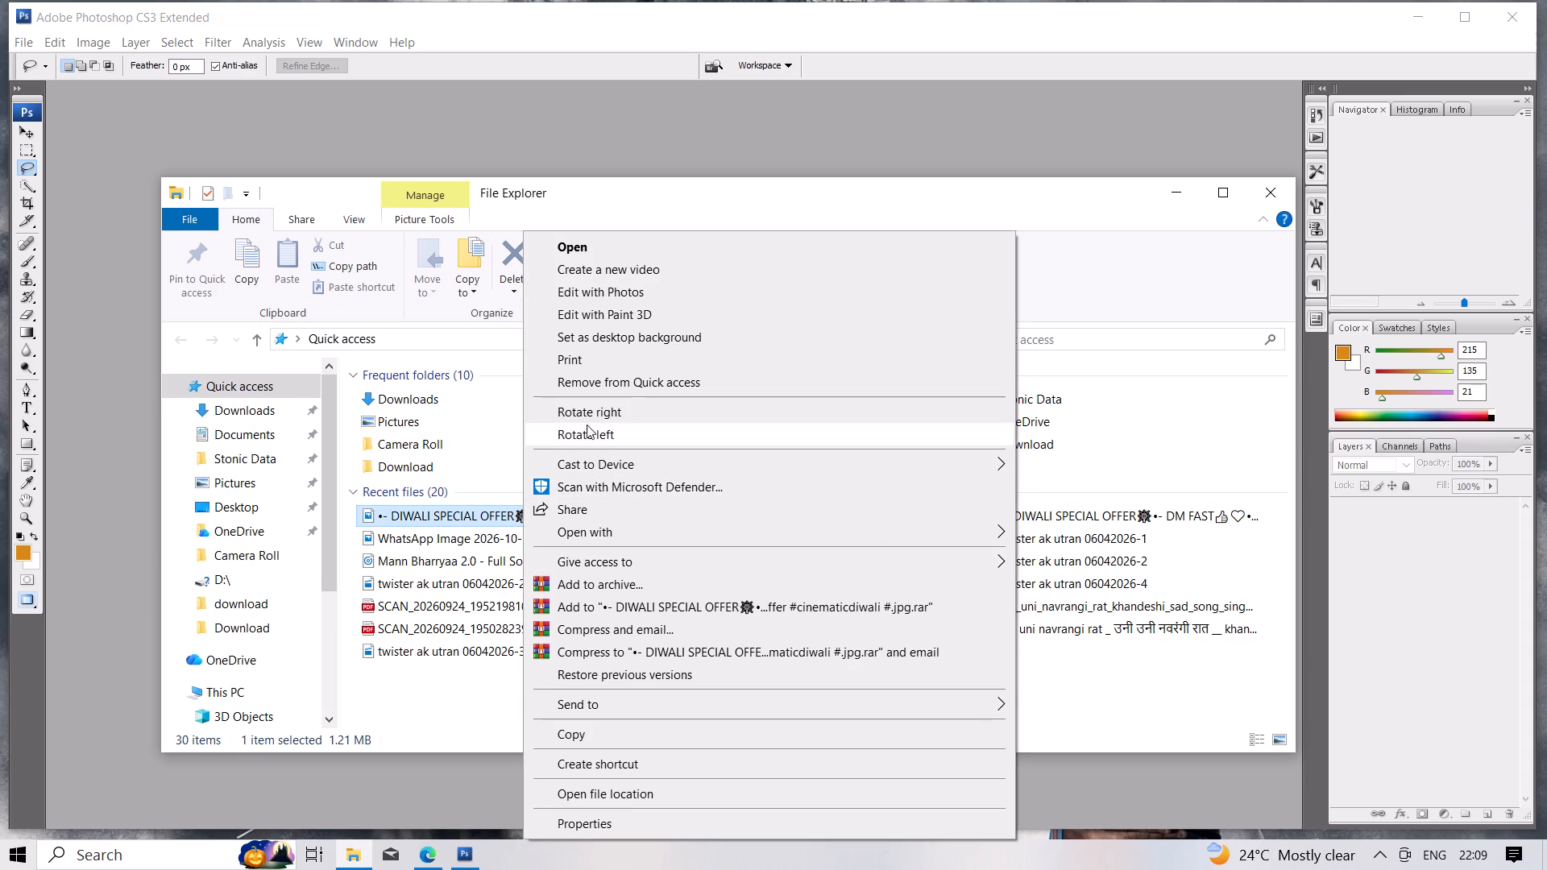
left_click(604, 734)
left_click(1271, 188)
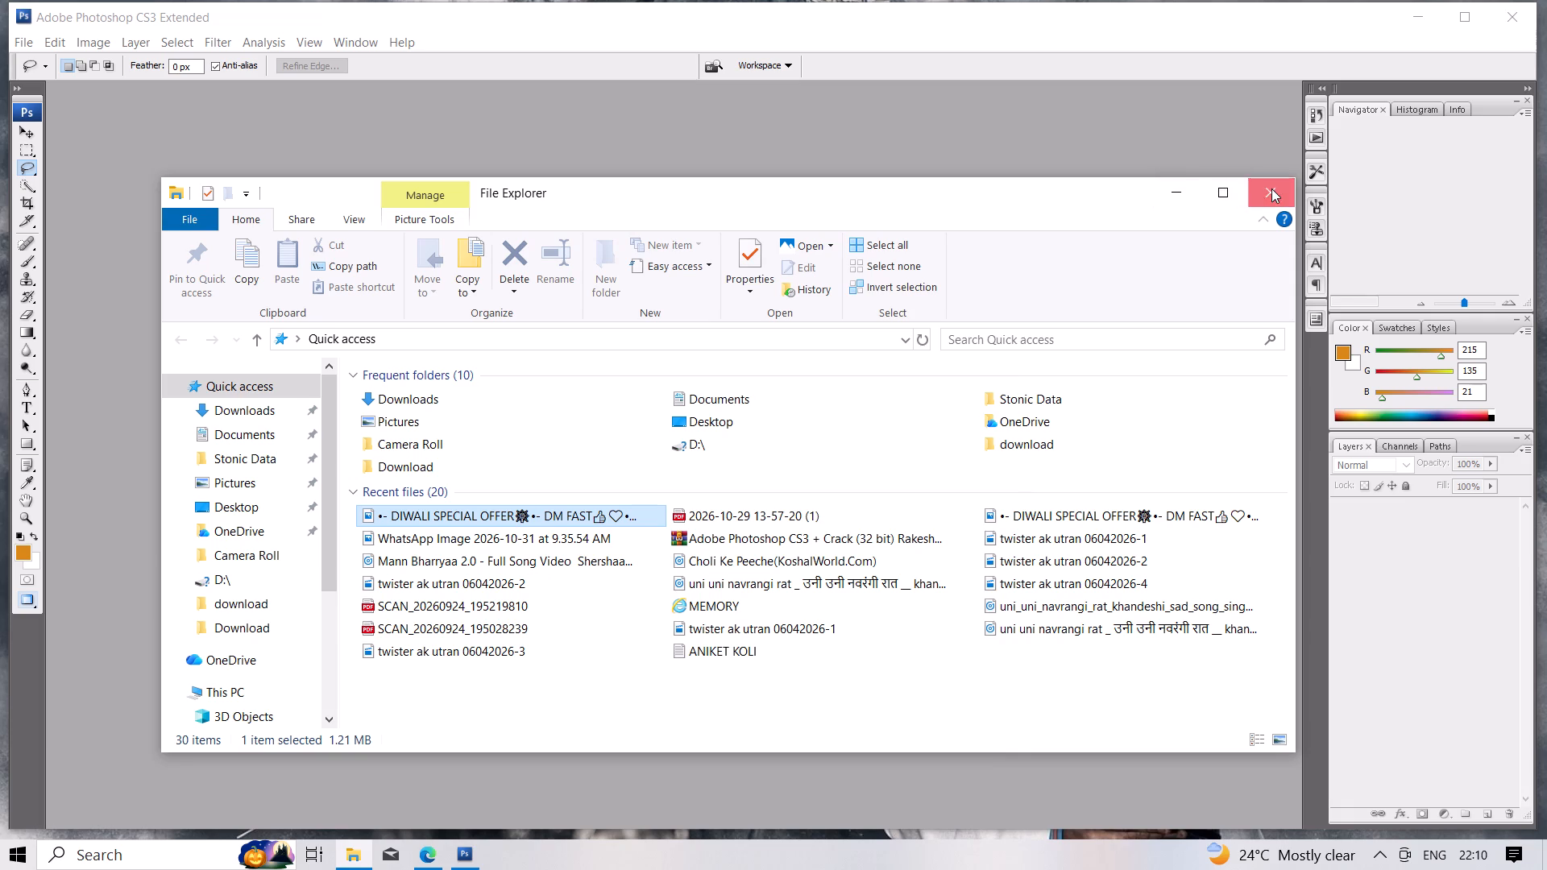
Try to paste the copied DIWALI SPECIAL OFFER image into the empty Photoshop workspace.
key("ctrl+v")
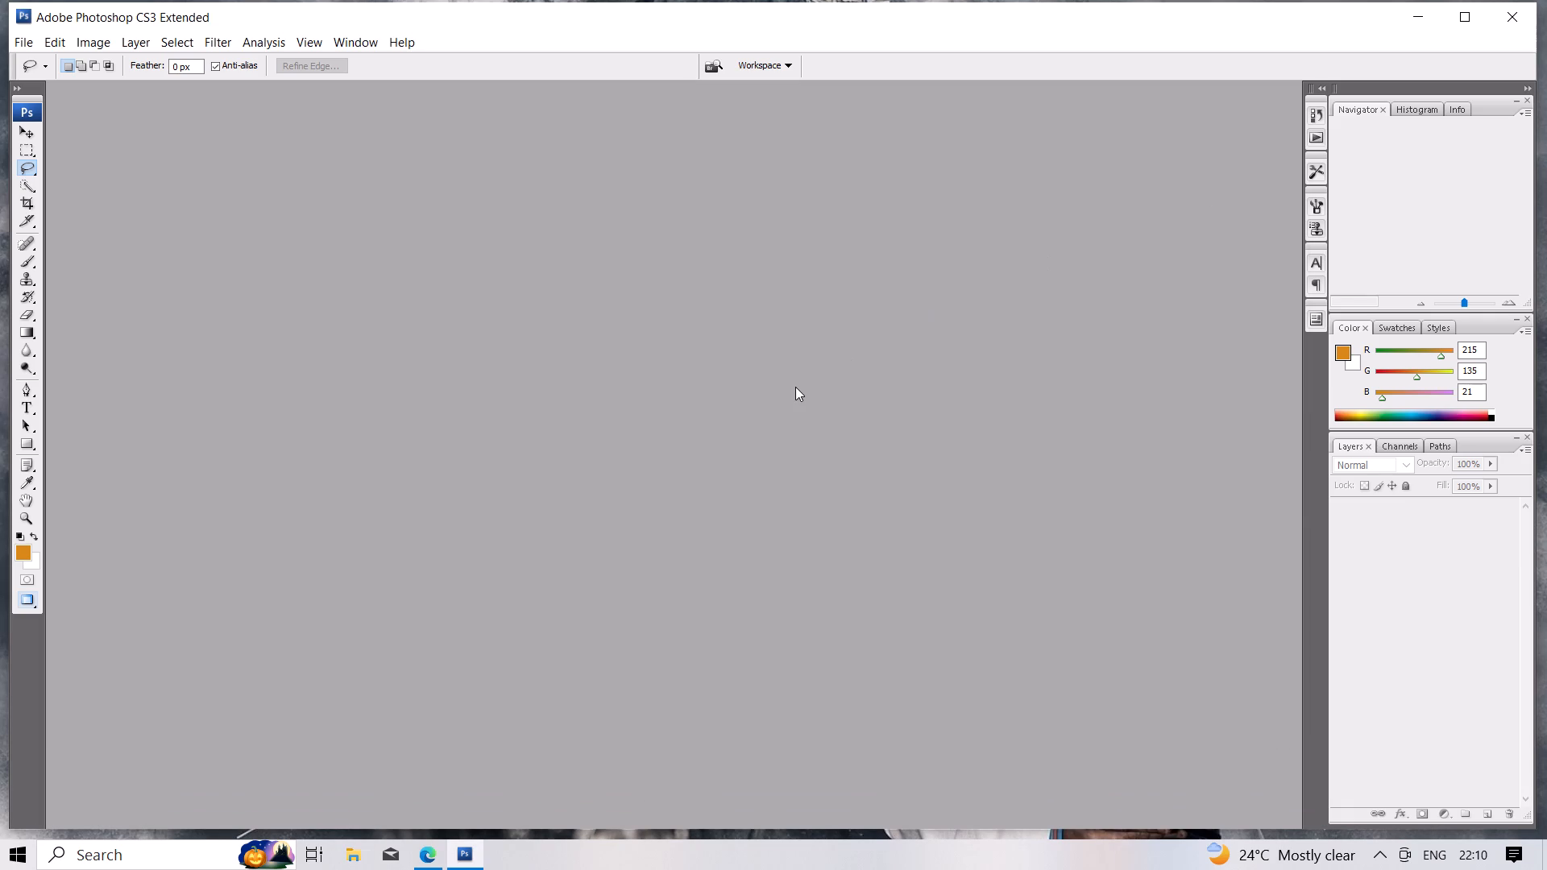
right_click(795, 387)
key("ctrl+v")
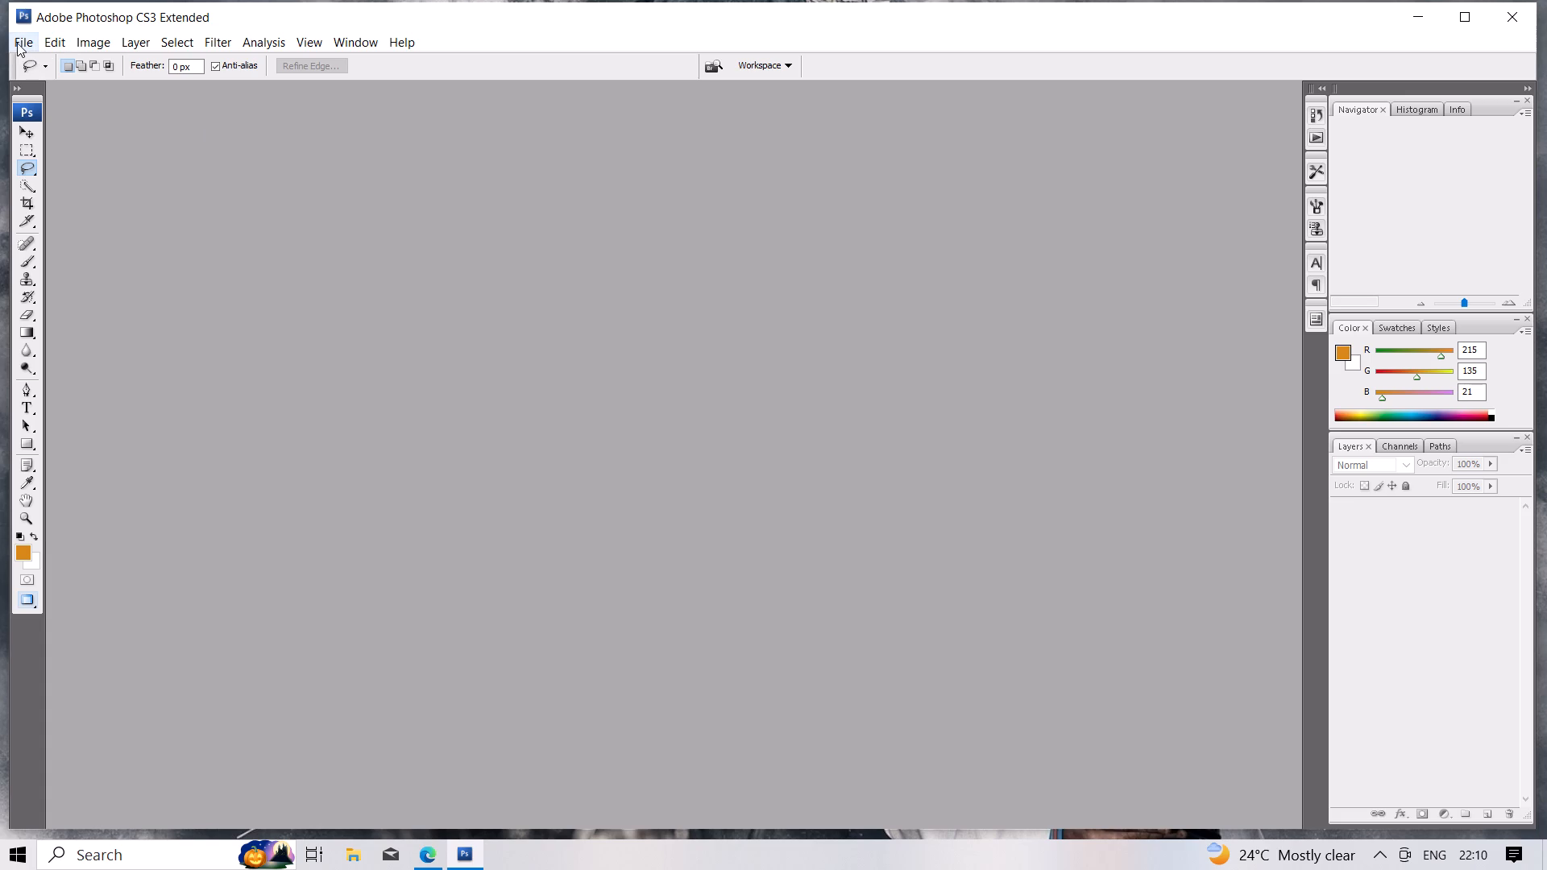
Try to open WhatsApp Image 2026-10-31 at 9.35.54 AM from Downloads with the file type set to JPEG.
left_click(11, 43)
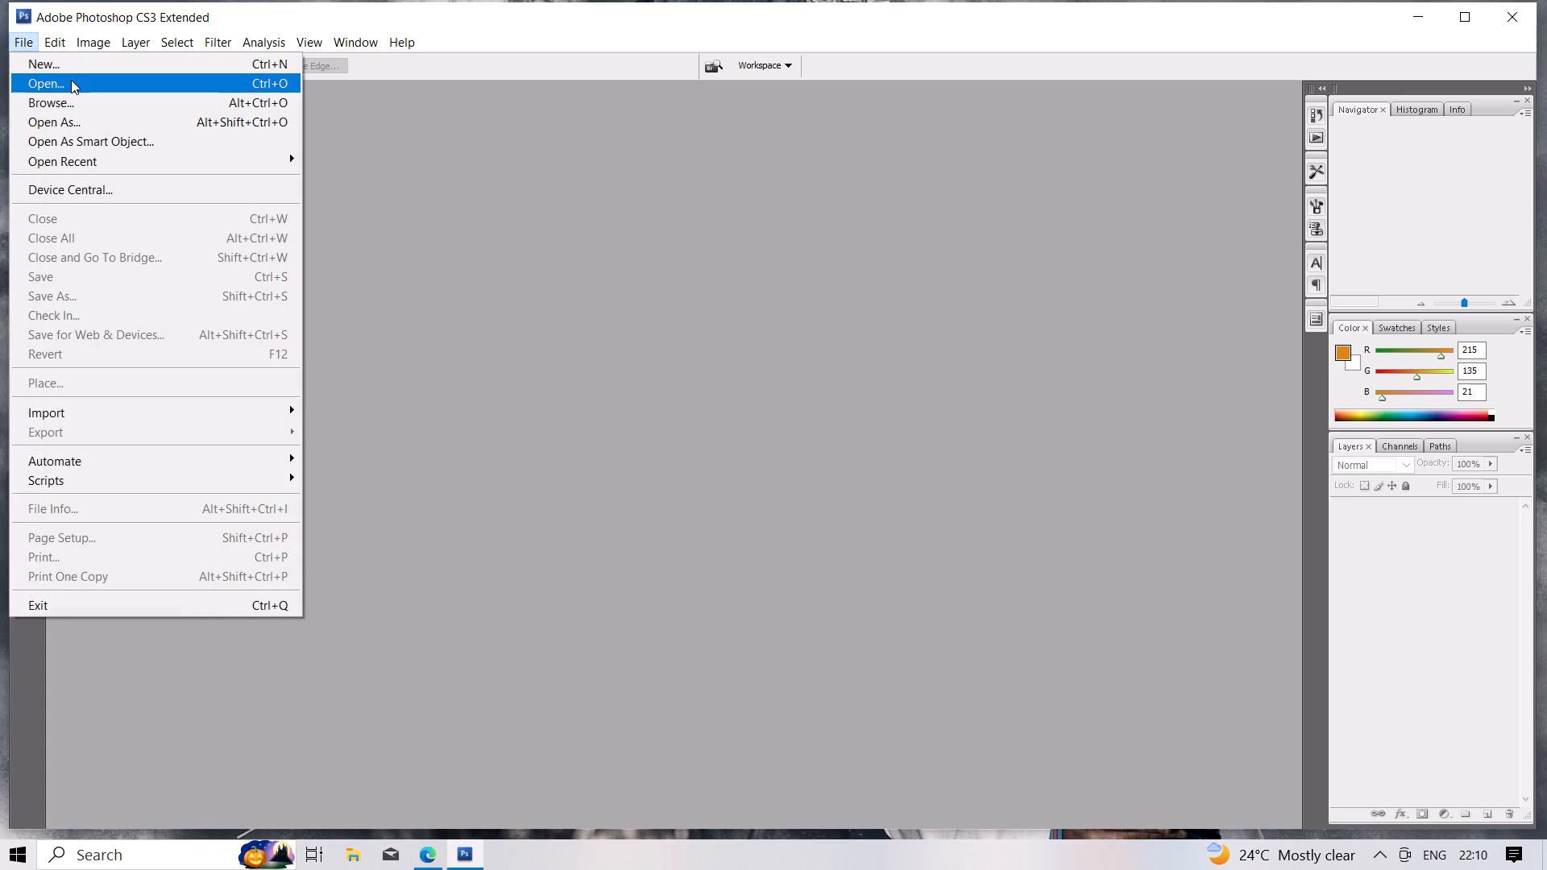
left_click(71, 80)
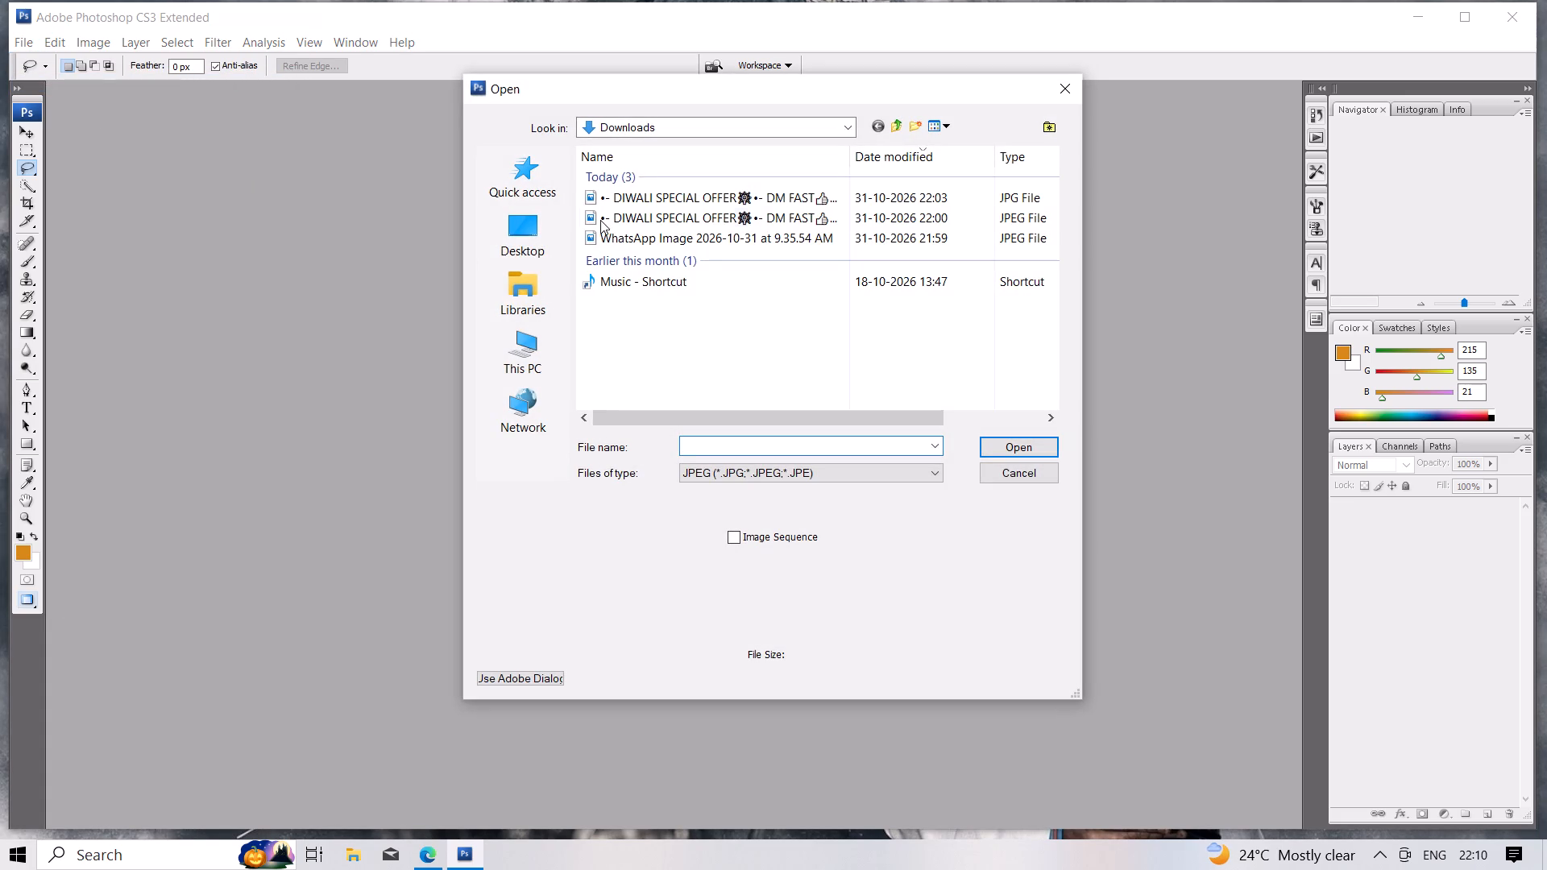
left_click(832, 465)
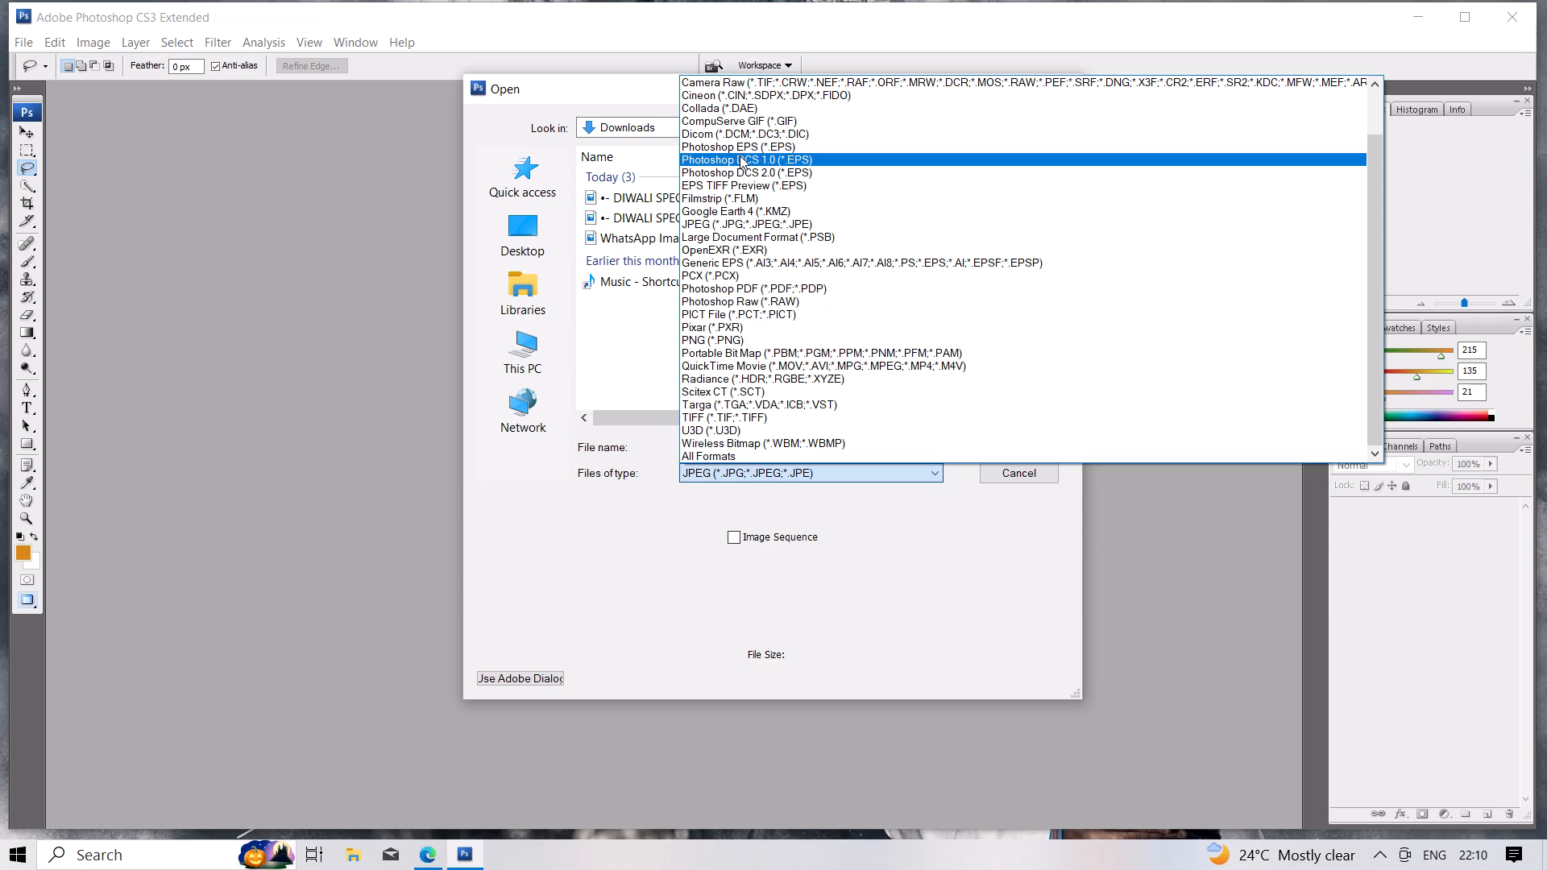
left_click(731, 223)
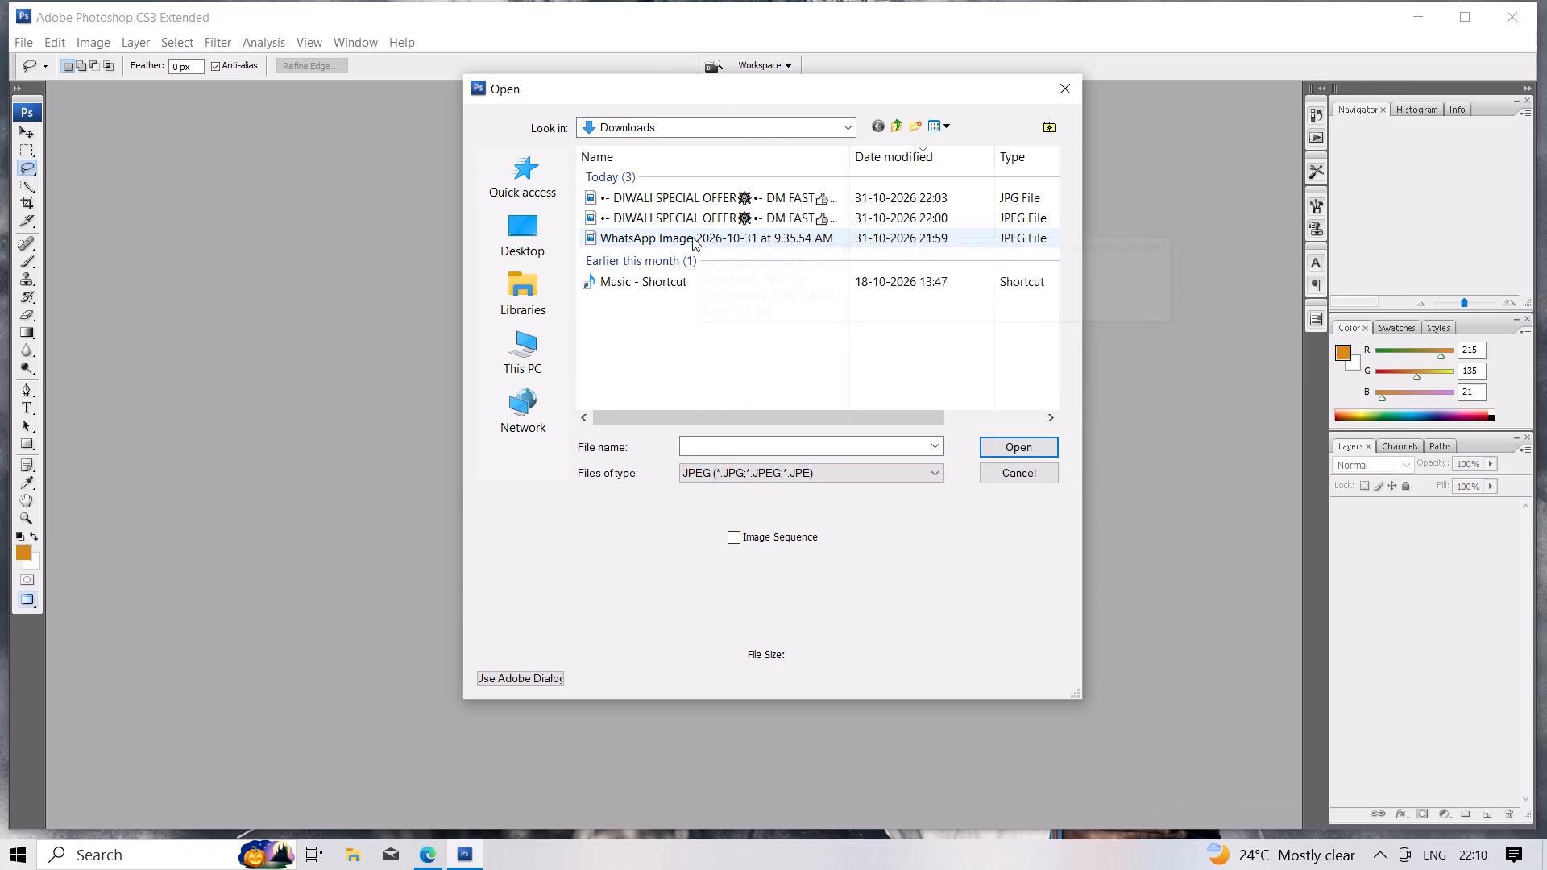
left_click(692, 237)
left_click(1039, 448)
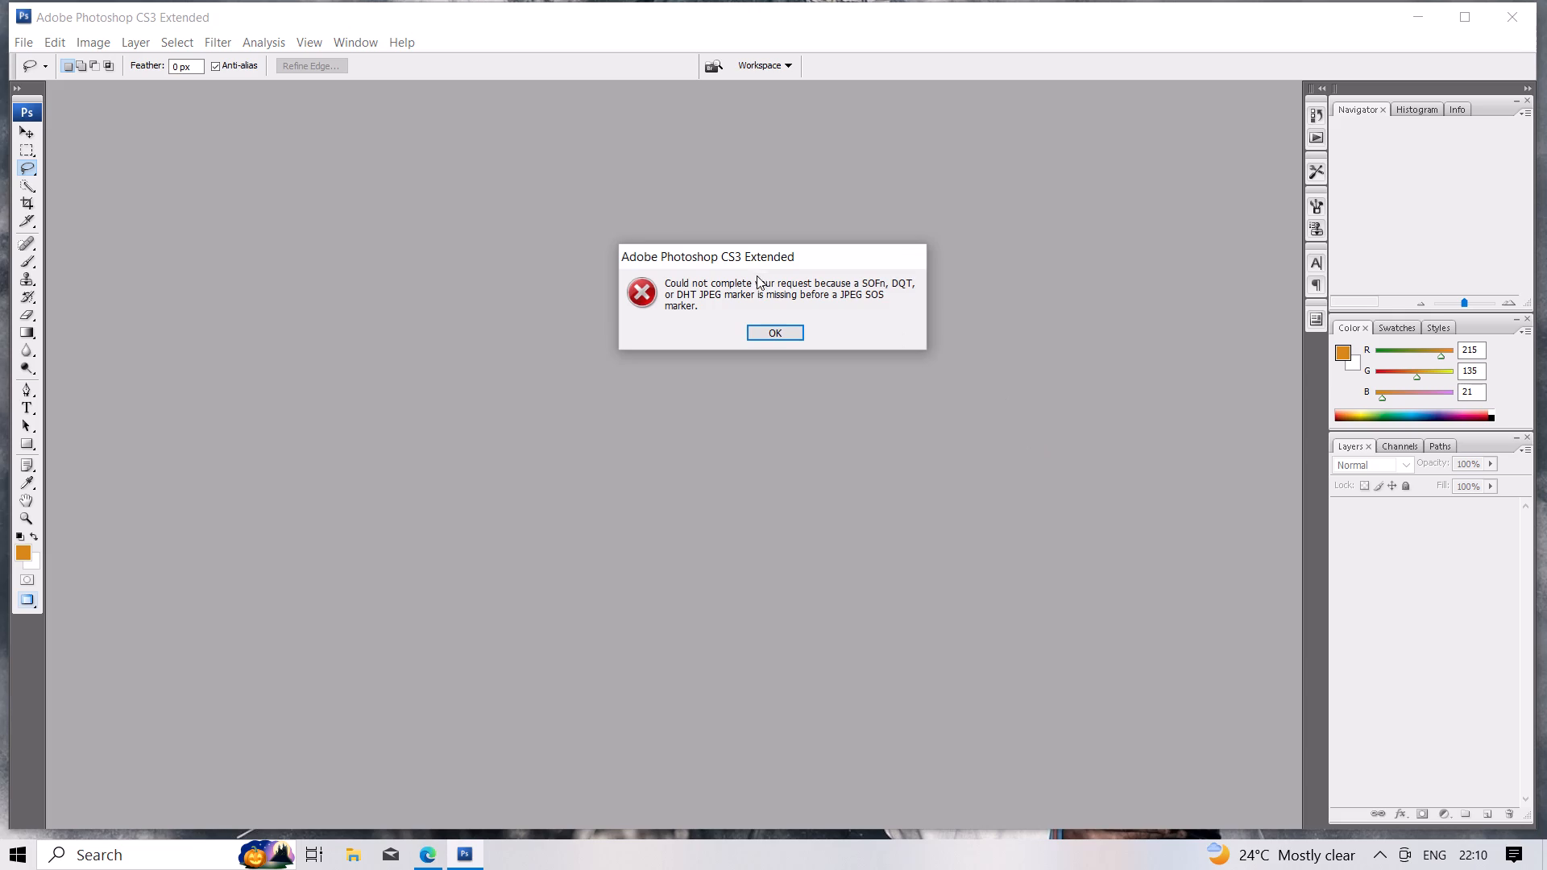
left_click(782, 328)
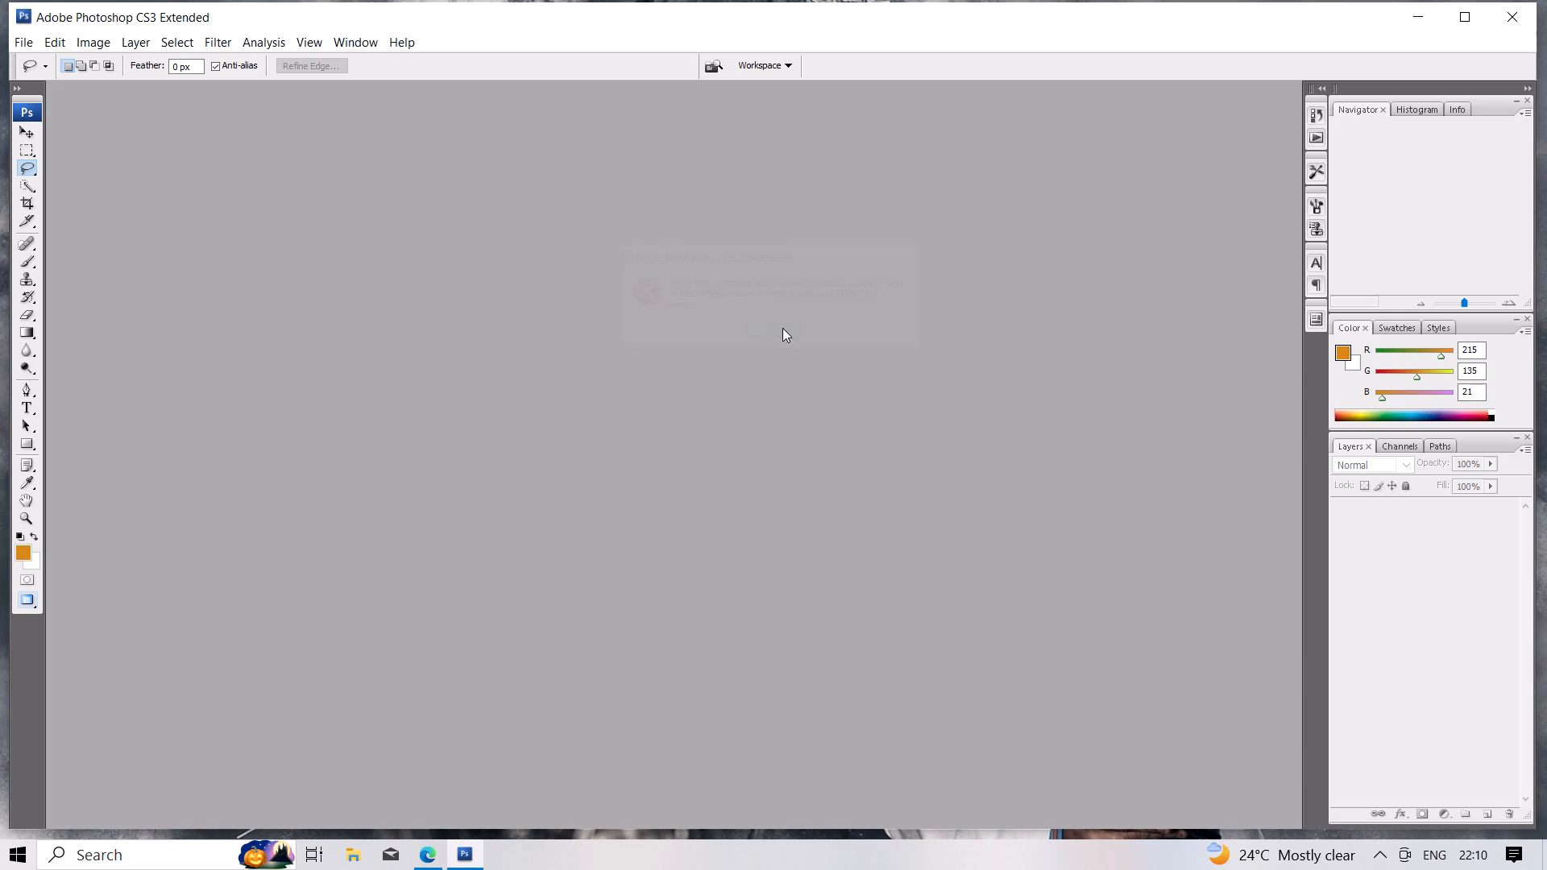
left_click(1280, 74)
Minimize Photoshop, search the system for "pa" and launch Paint.
left_click(1414, 14)
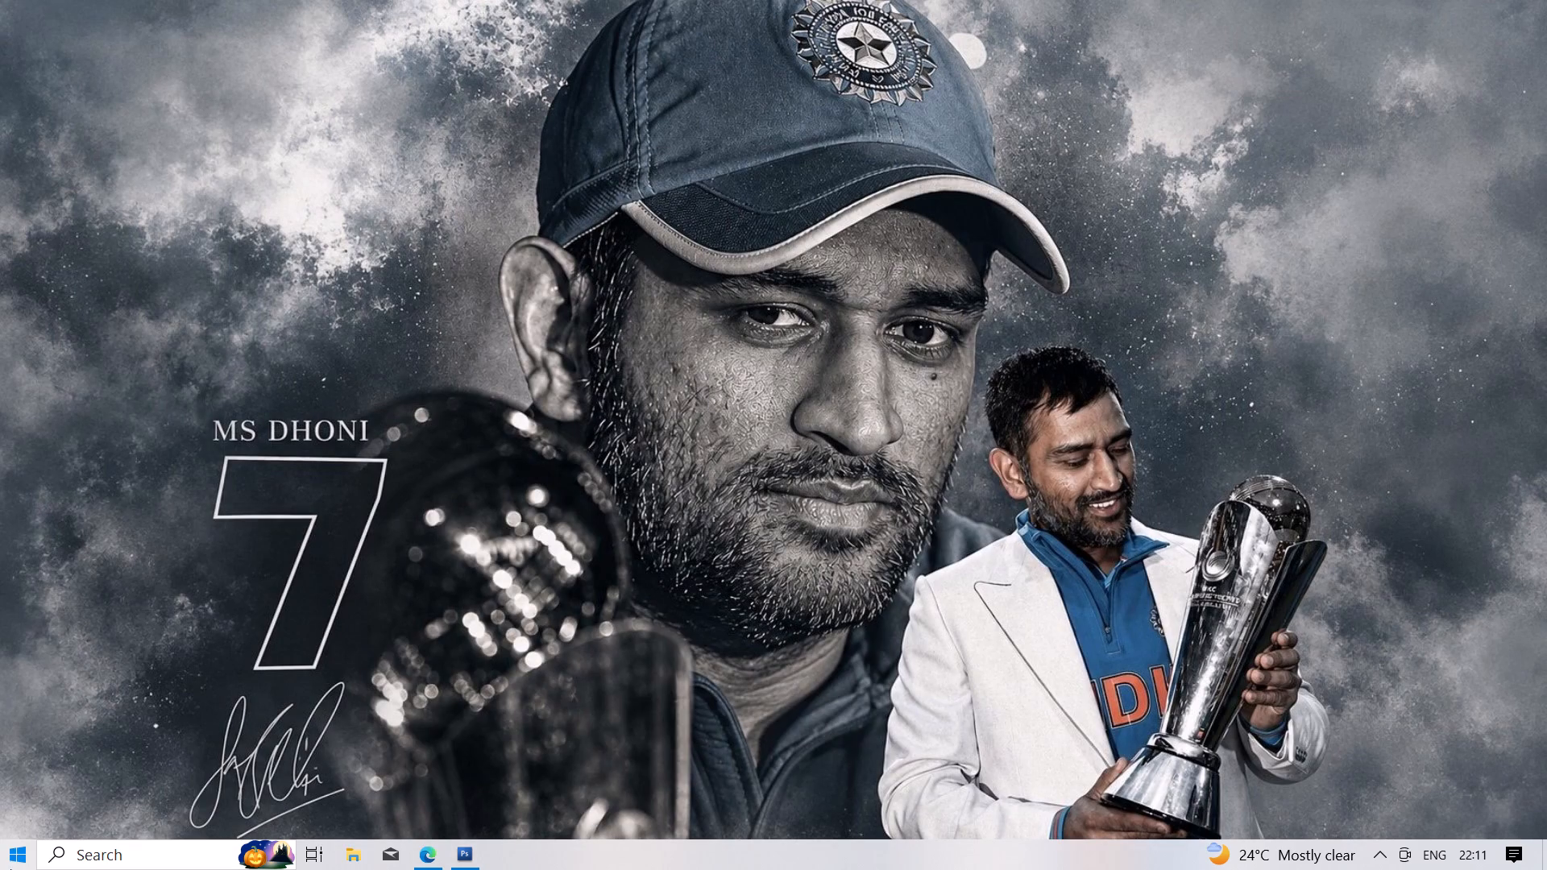
left_click(2, 868)
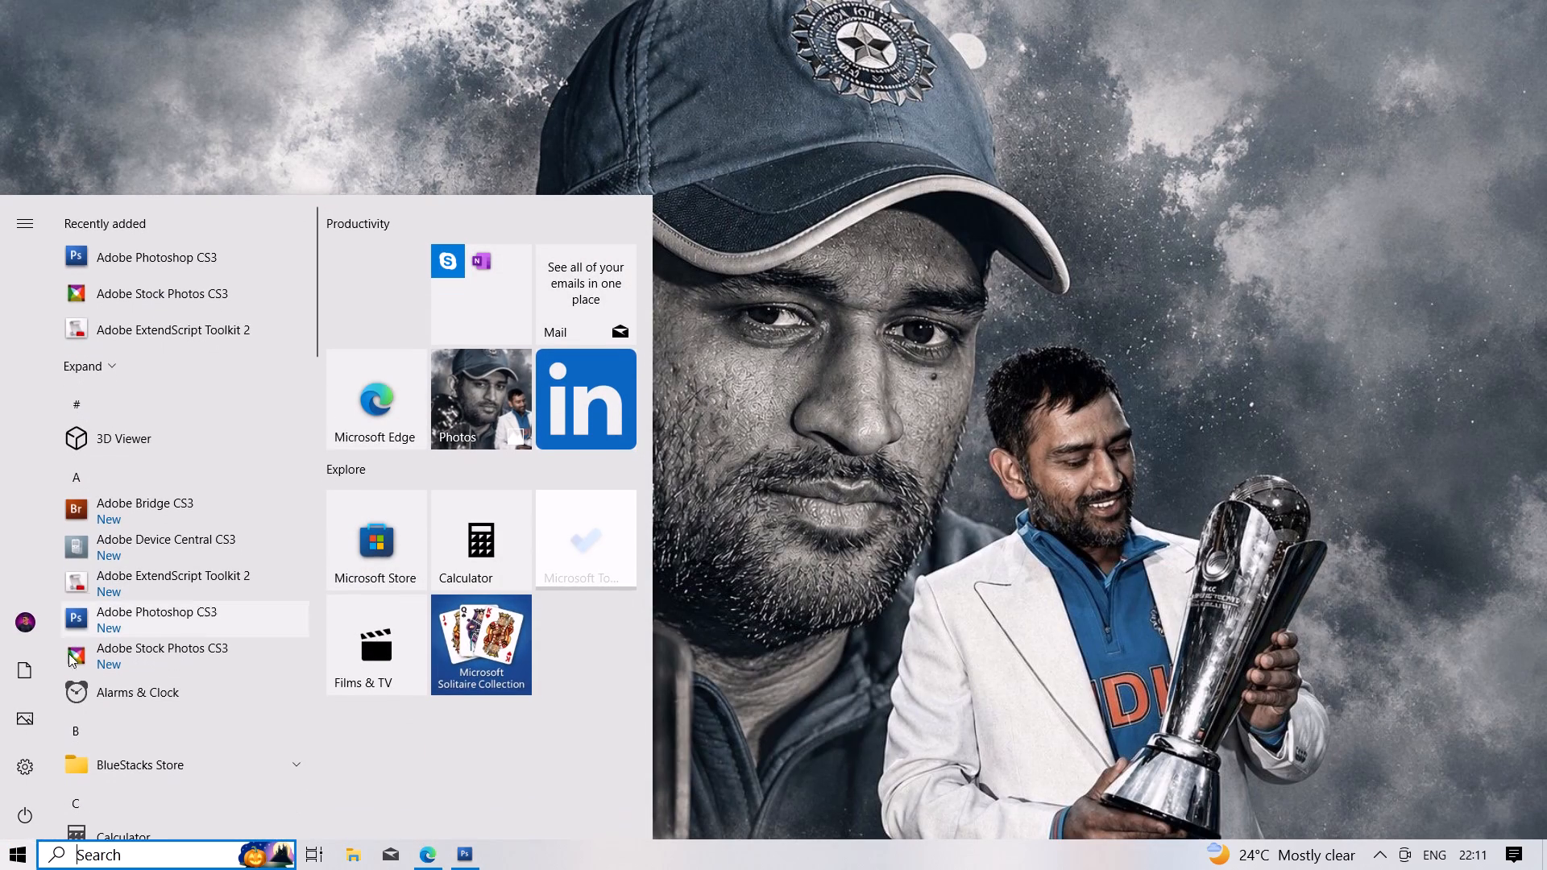
type("pa")
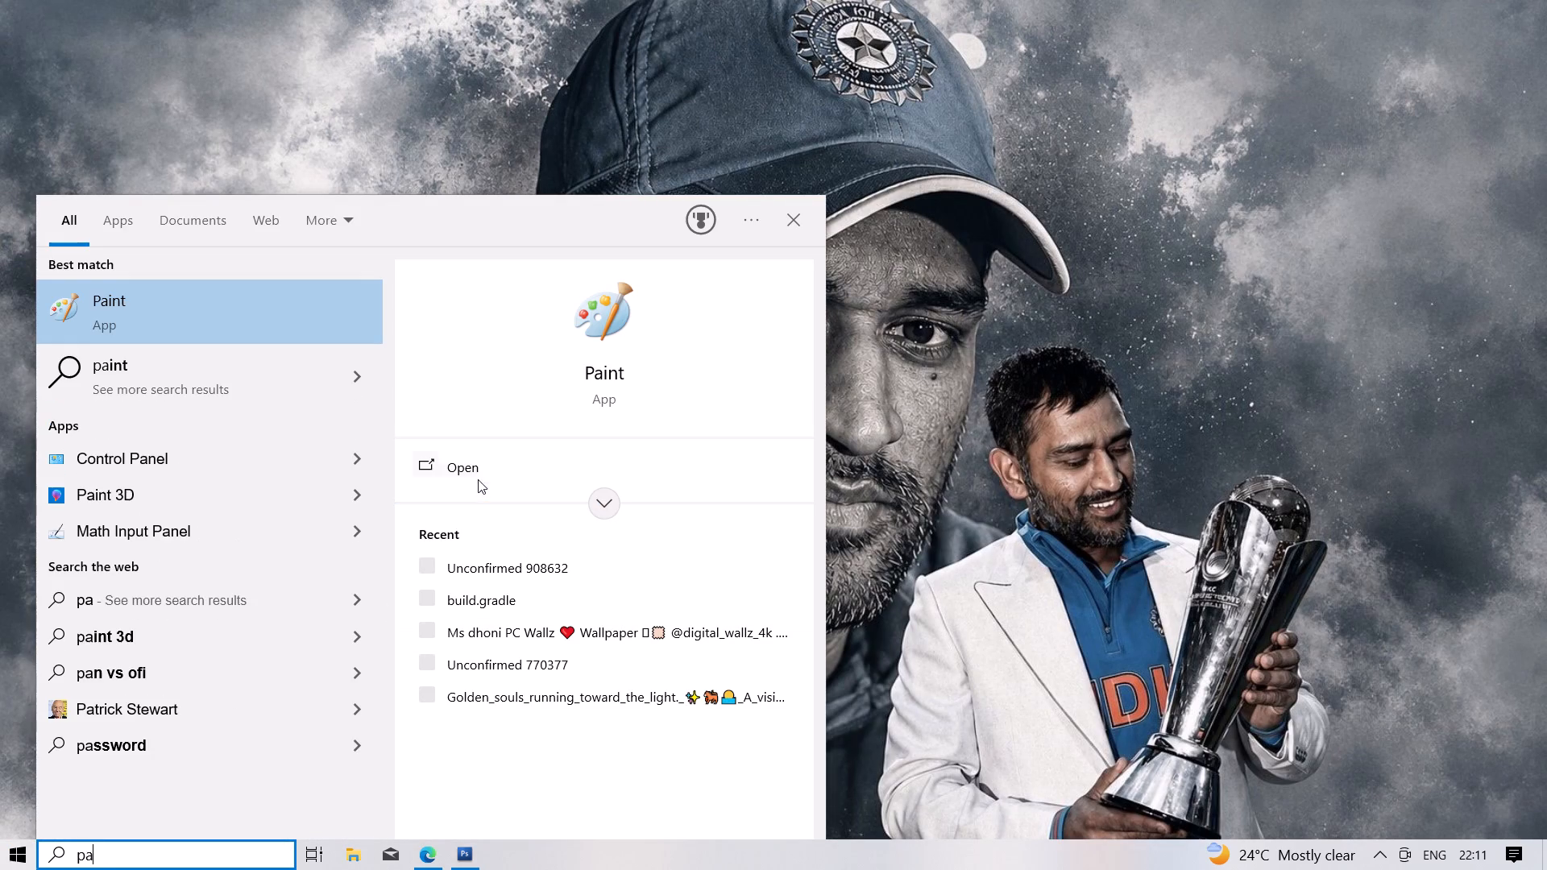
left_click(477, 478)
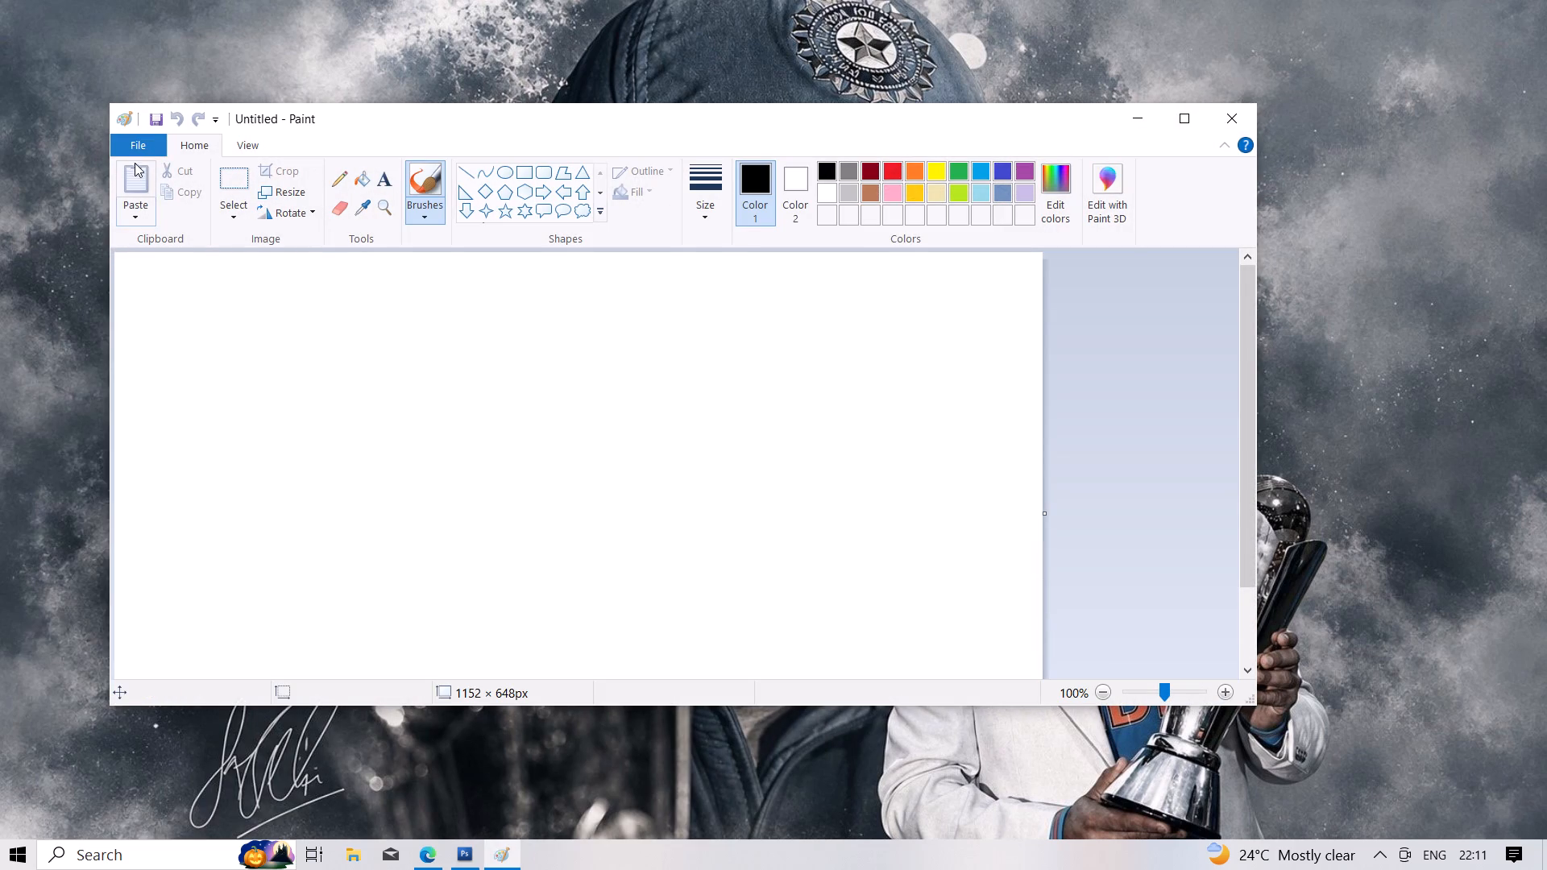
Open the picture "WhatsApp Image 2026-10-31 at 9.35.54 AM" from the Downloads folder in Paint.
left_click(135, 147)
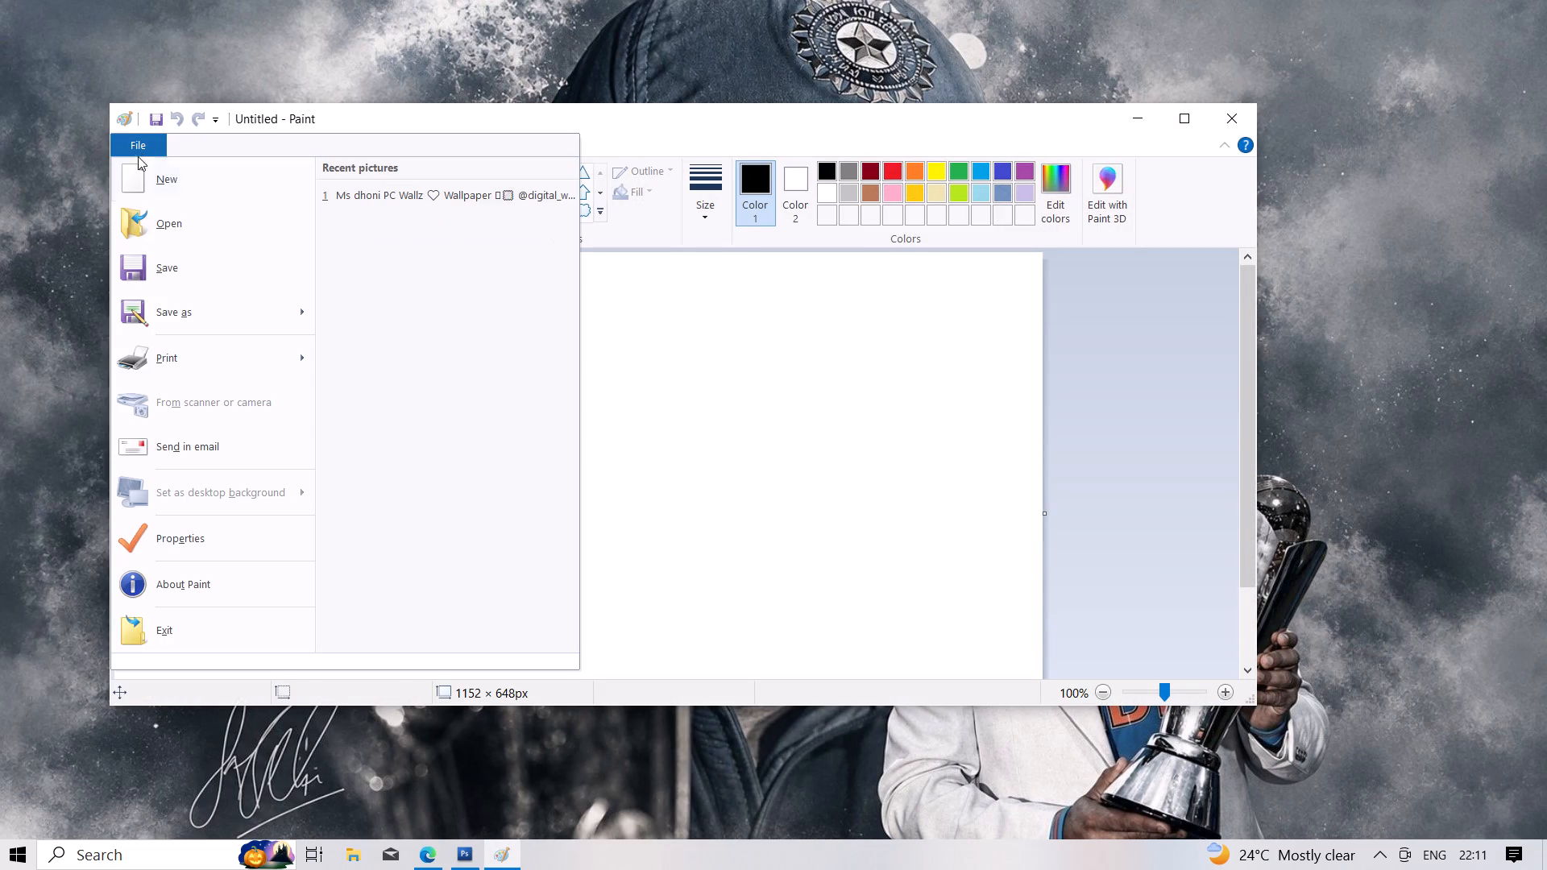
left_click(168, 229)
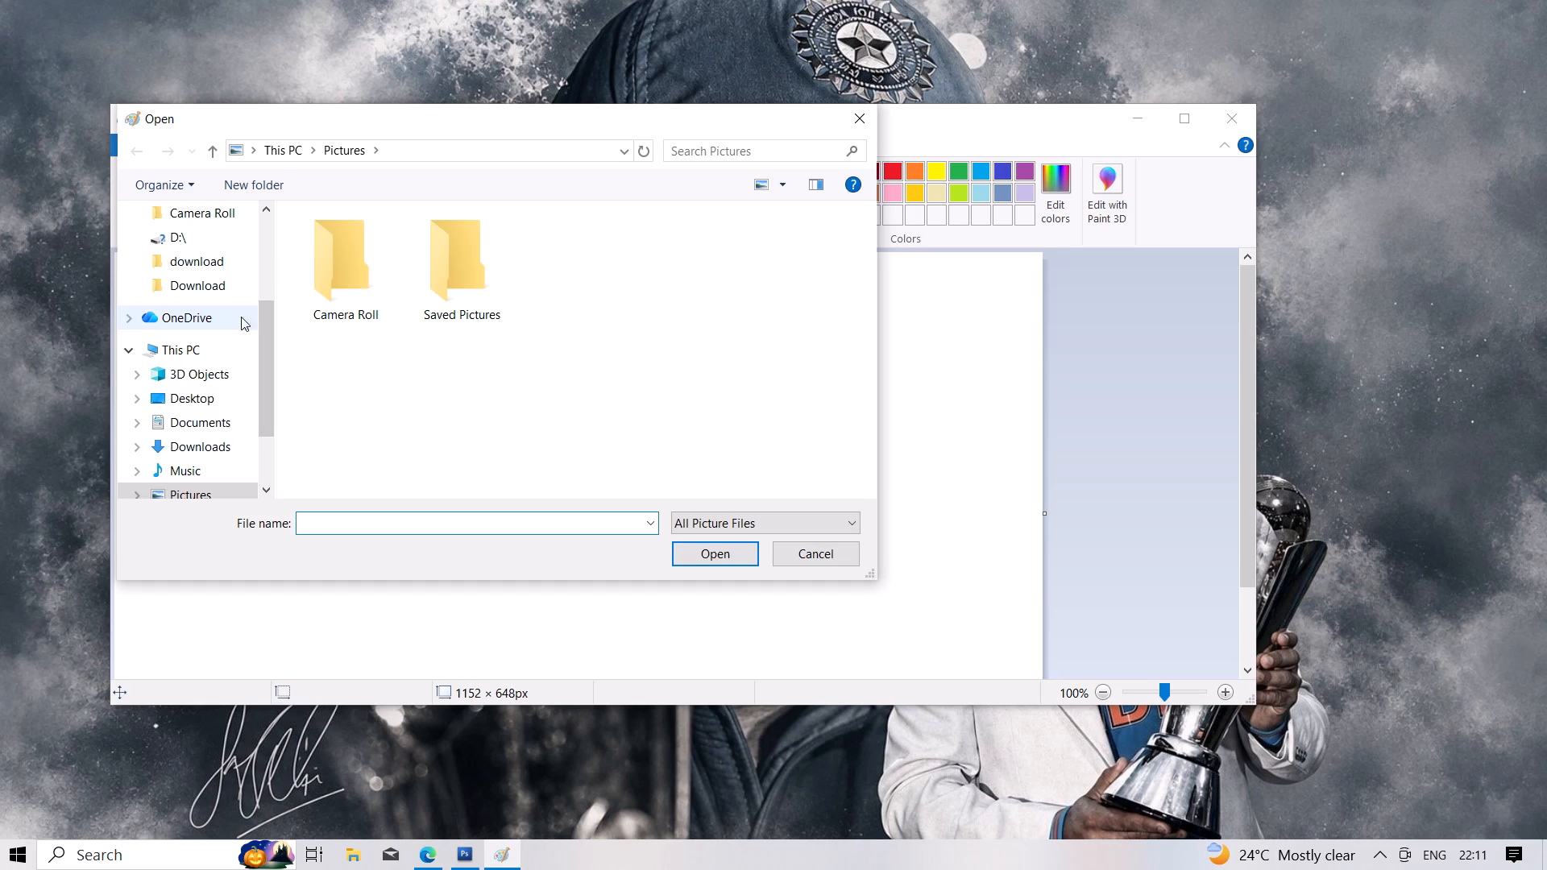
double_click(201, 434)
left_click(451, 309)
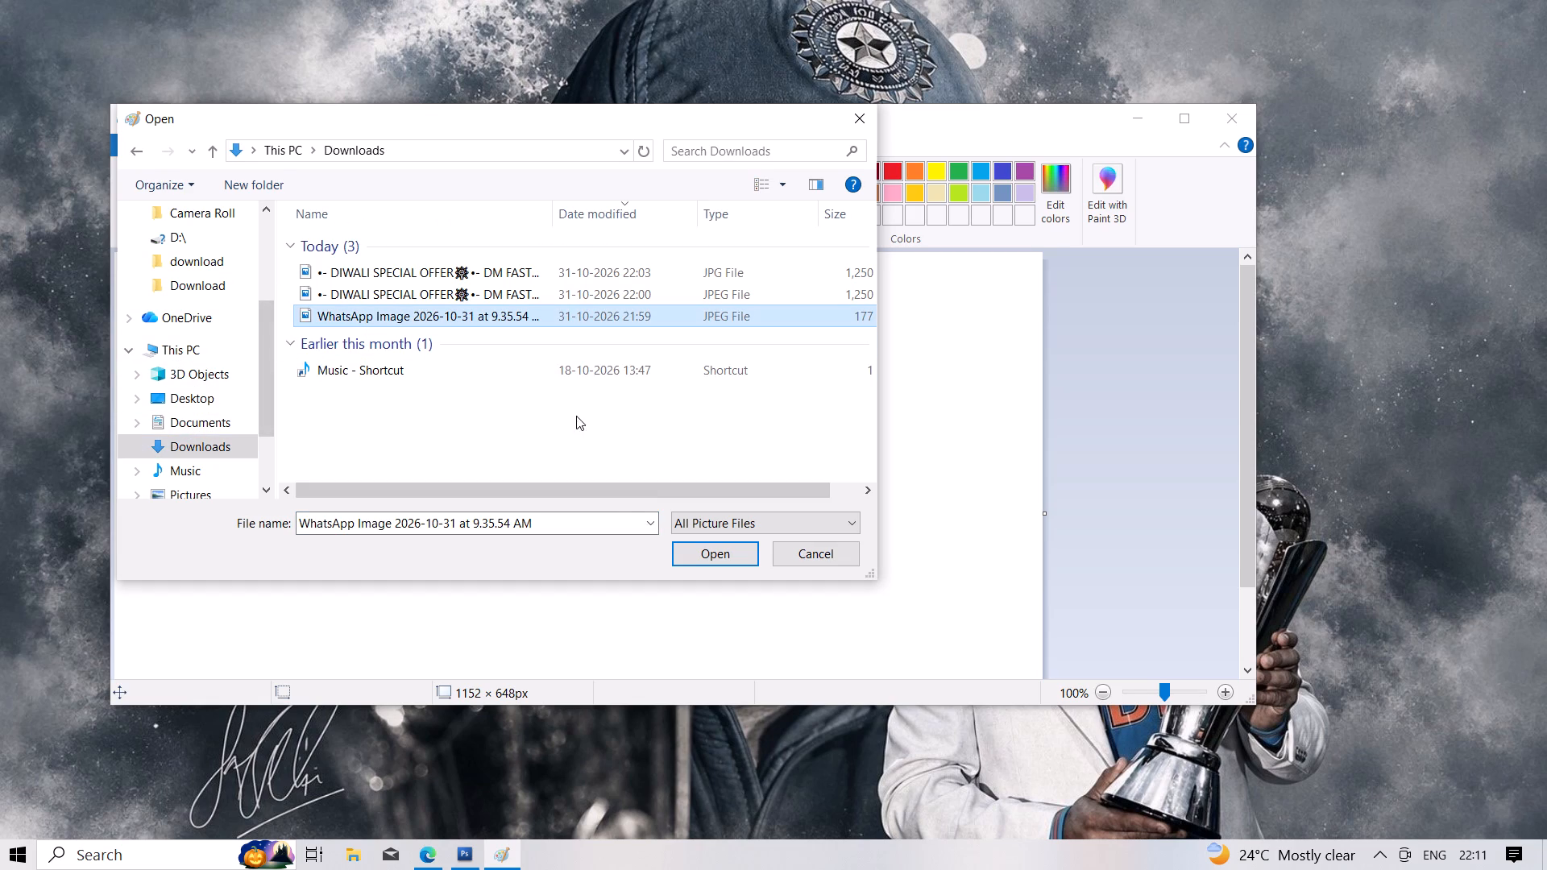
left_click(685, 559)
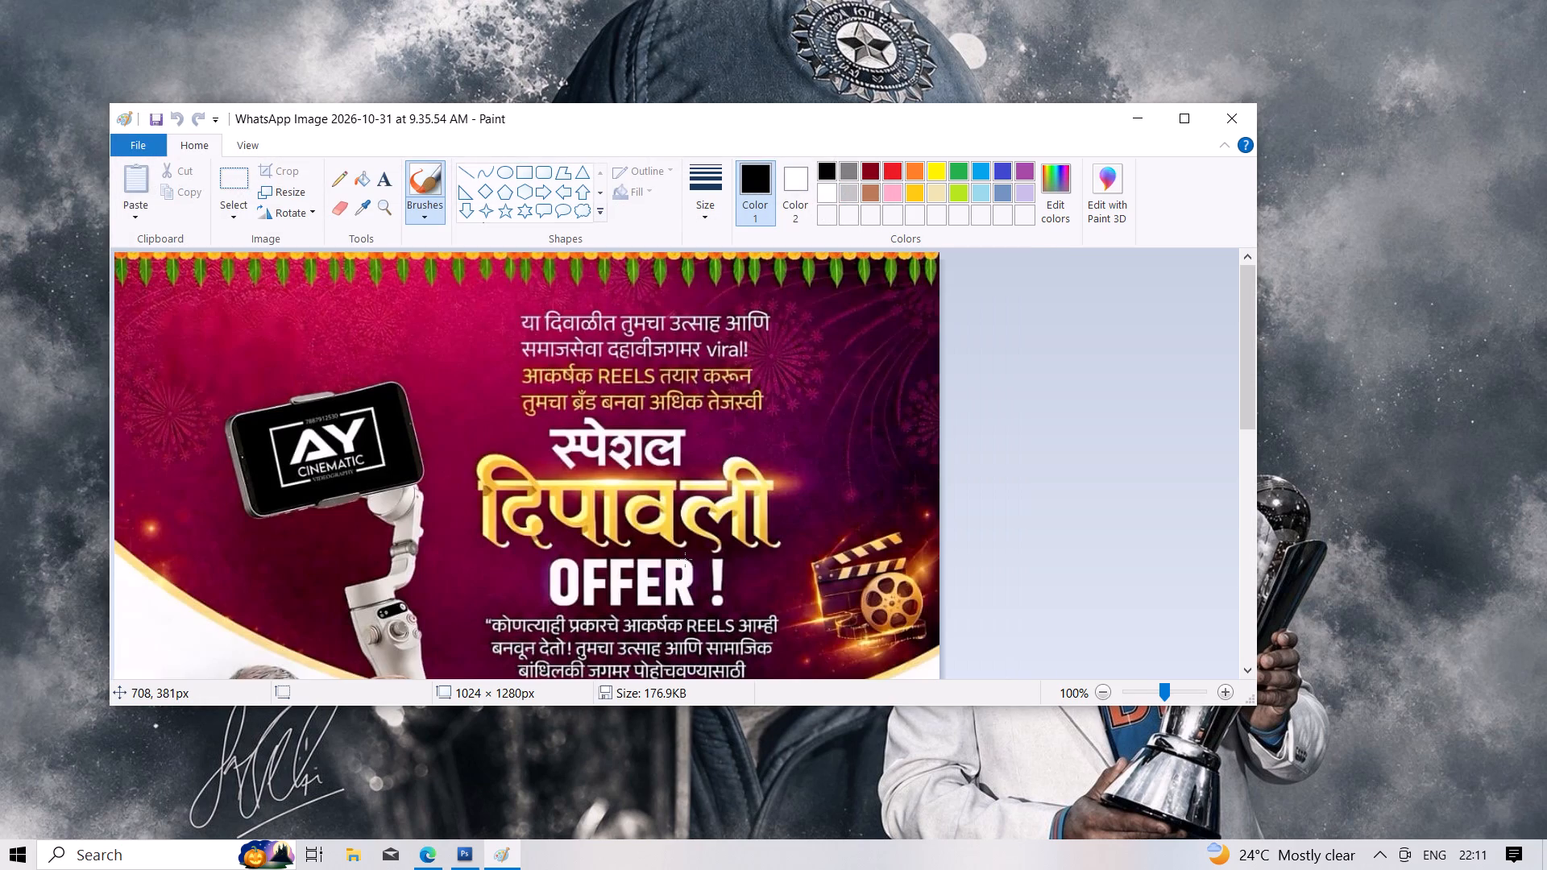
Save a copy of the picture as a JPEG named dk.jpg in the Downloads folder.
left_click(123, 139)
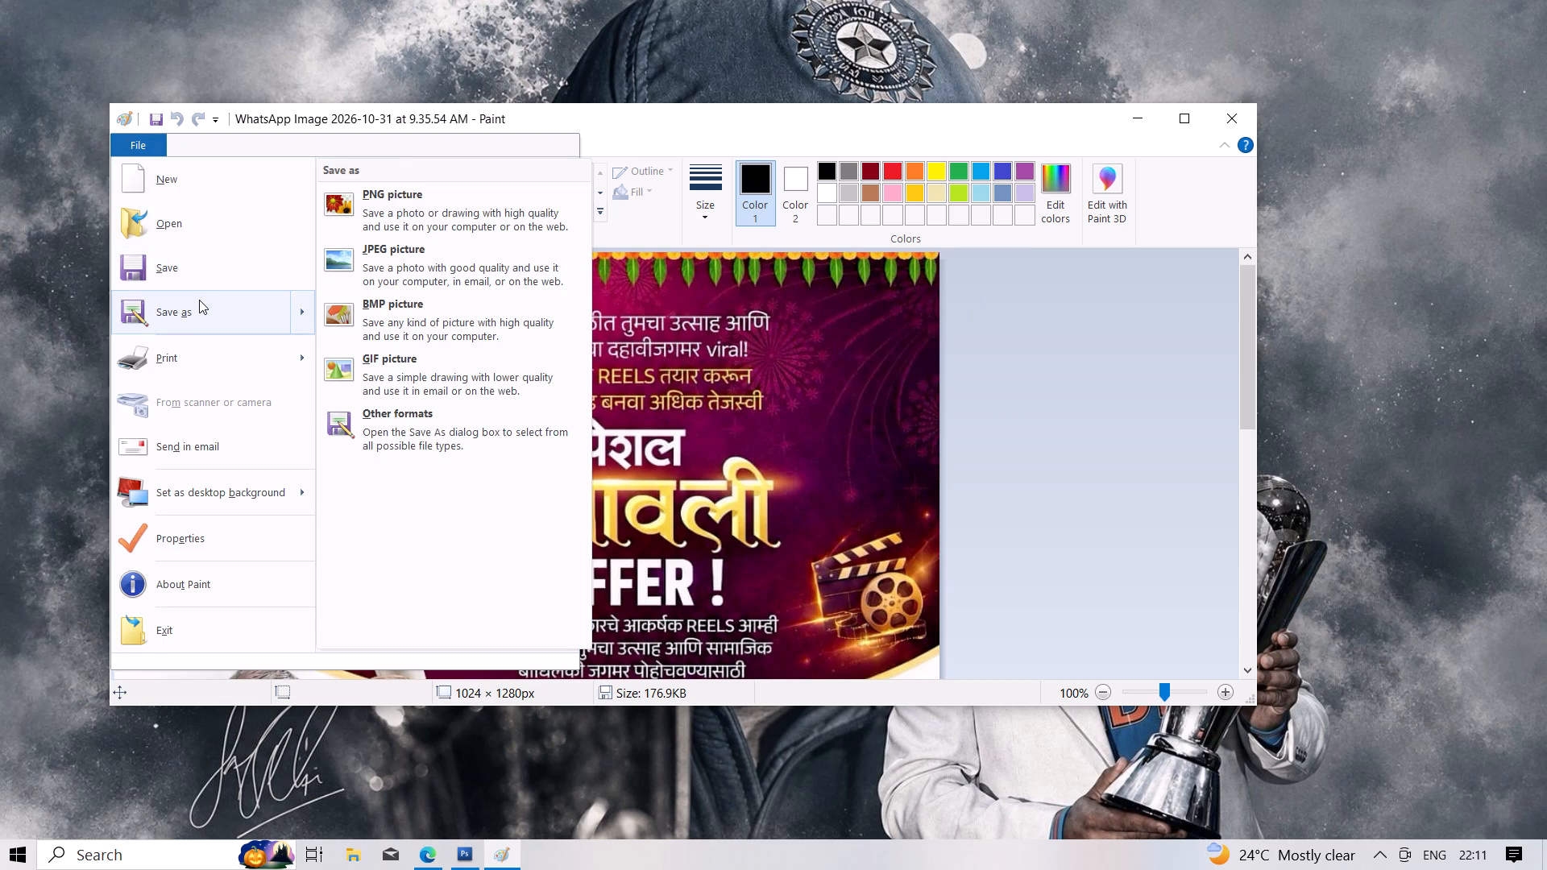
left_click(355, 243)
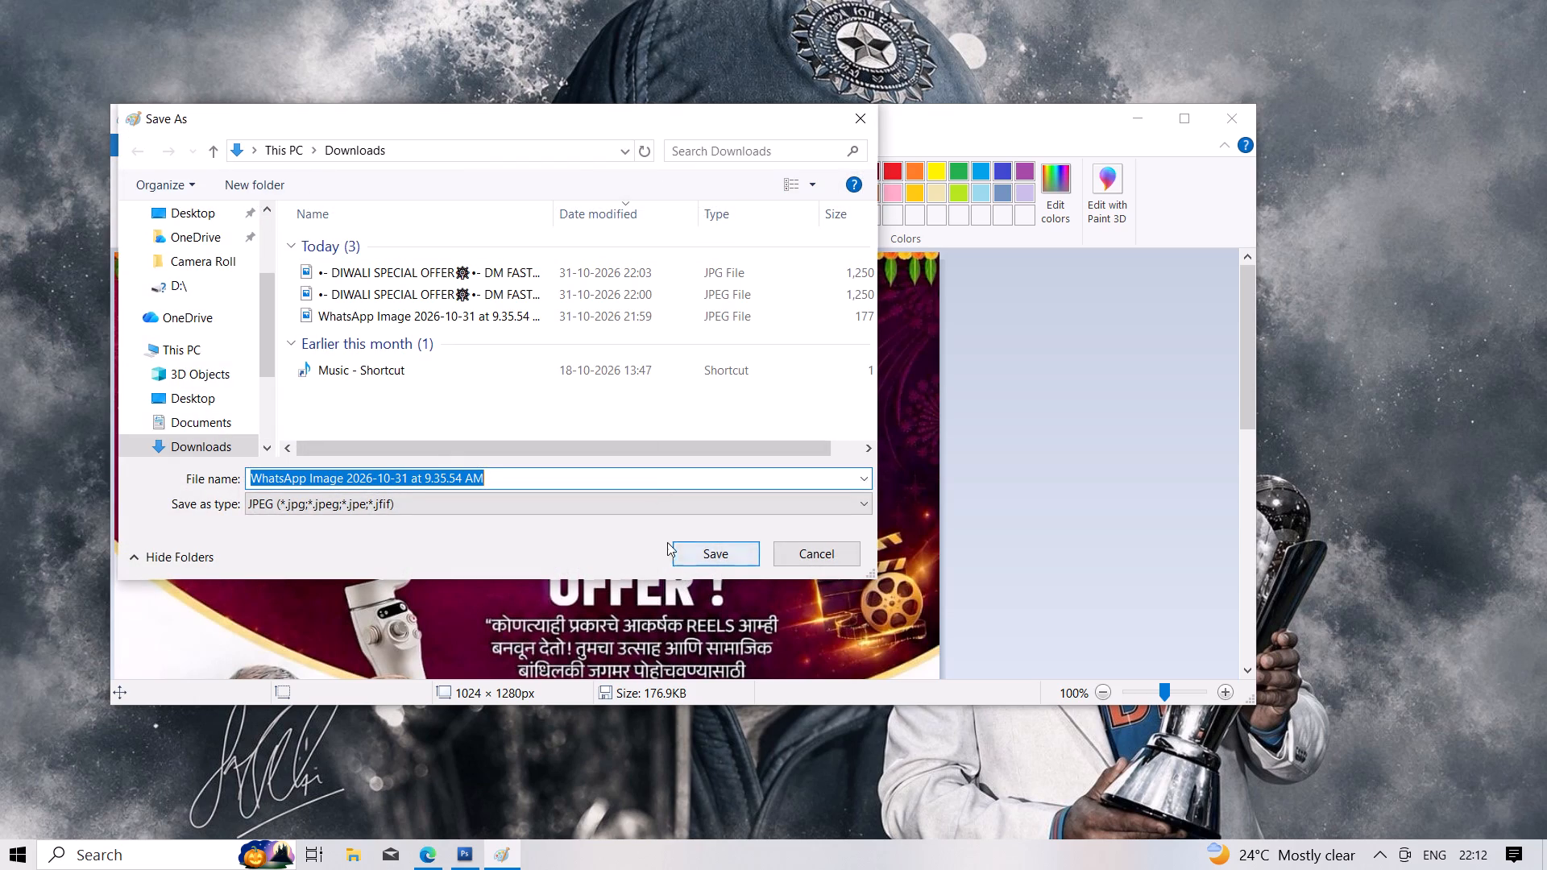
left_click(496, 474)
key("BackSpace")
key("BackSpace")
key("BackSpace")
key("BackSpace")
key("BackSpace")
key("BackSpace")
key("BackSpace")
key("BackSpace")
key("BackSpace")
key("BackSpace")
key("BackSpace")
key("BackSpace")
key("BackSpace")
key("BackSpace")
key("BackSpace")
key("BackSpace")
key("BackSpace")
key("BackSpace")
key("BackSpace")
key("BackSpace")
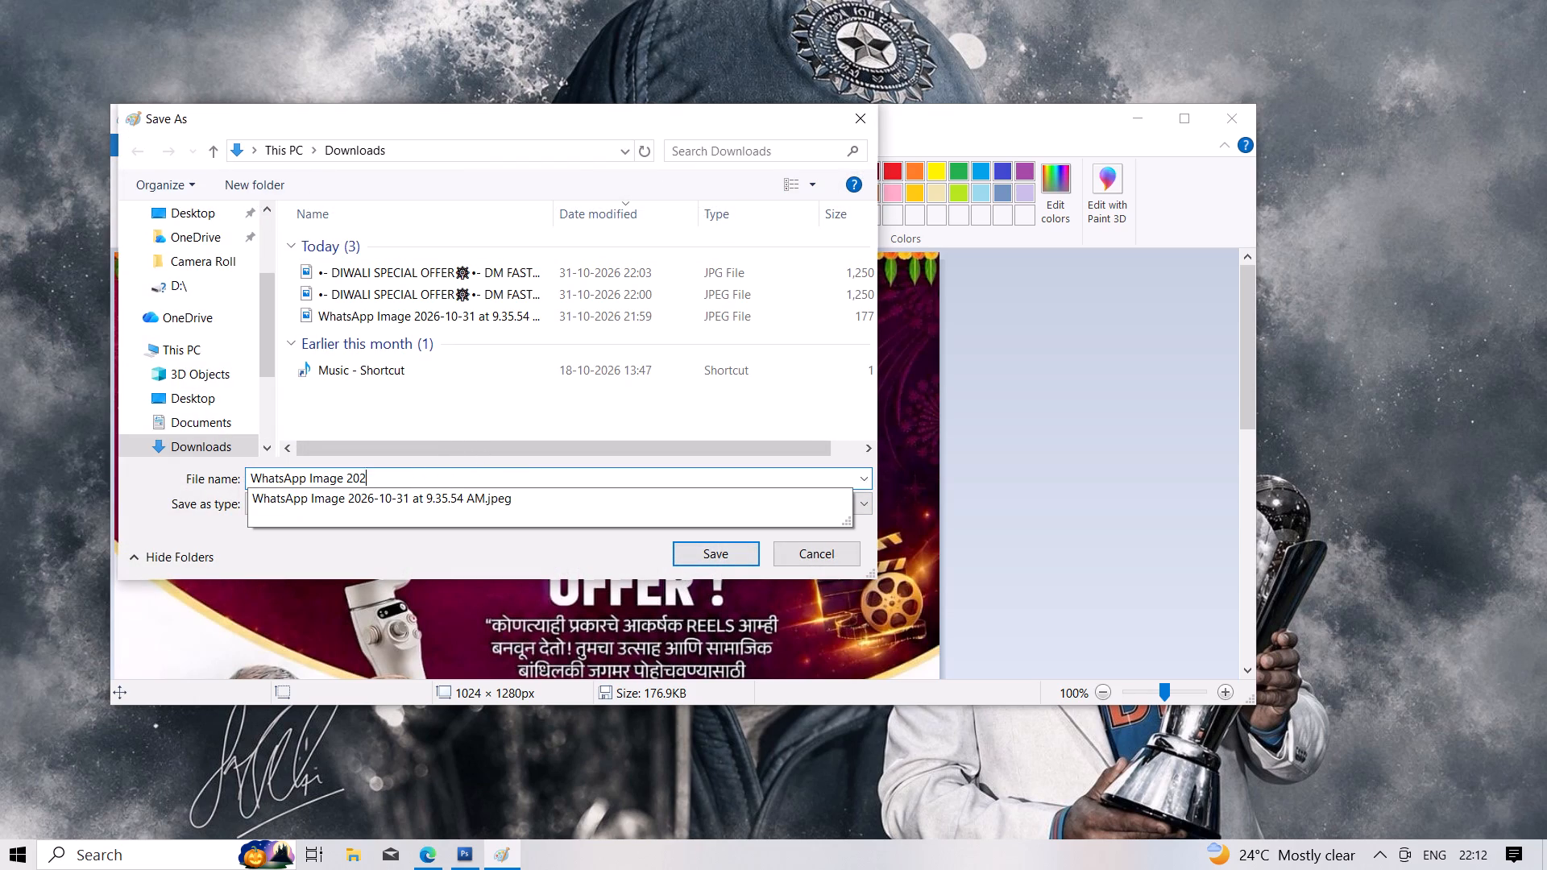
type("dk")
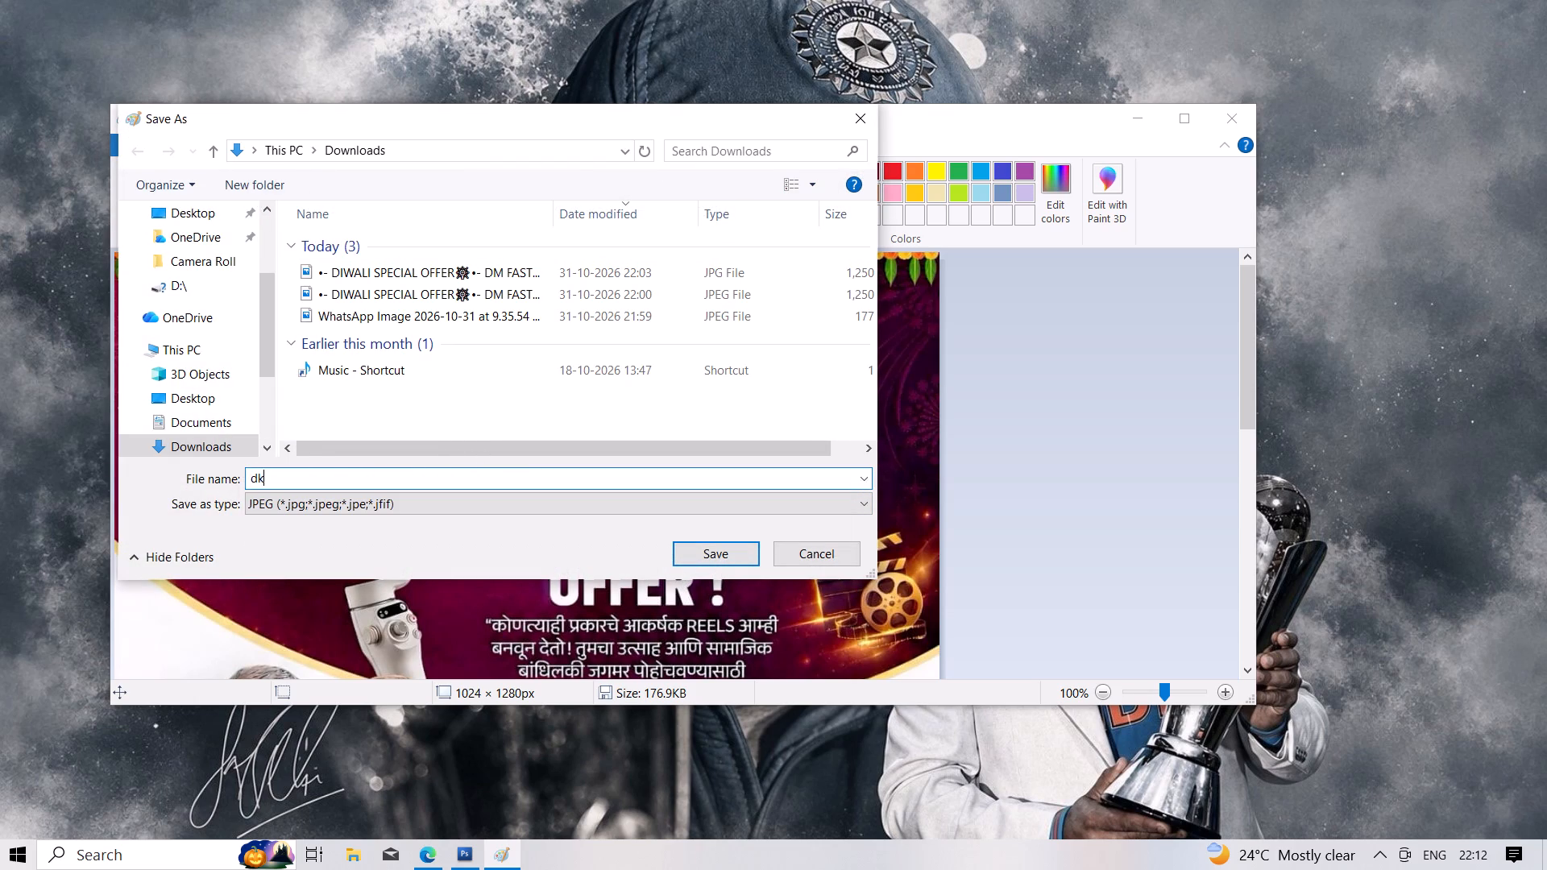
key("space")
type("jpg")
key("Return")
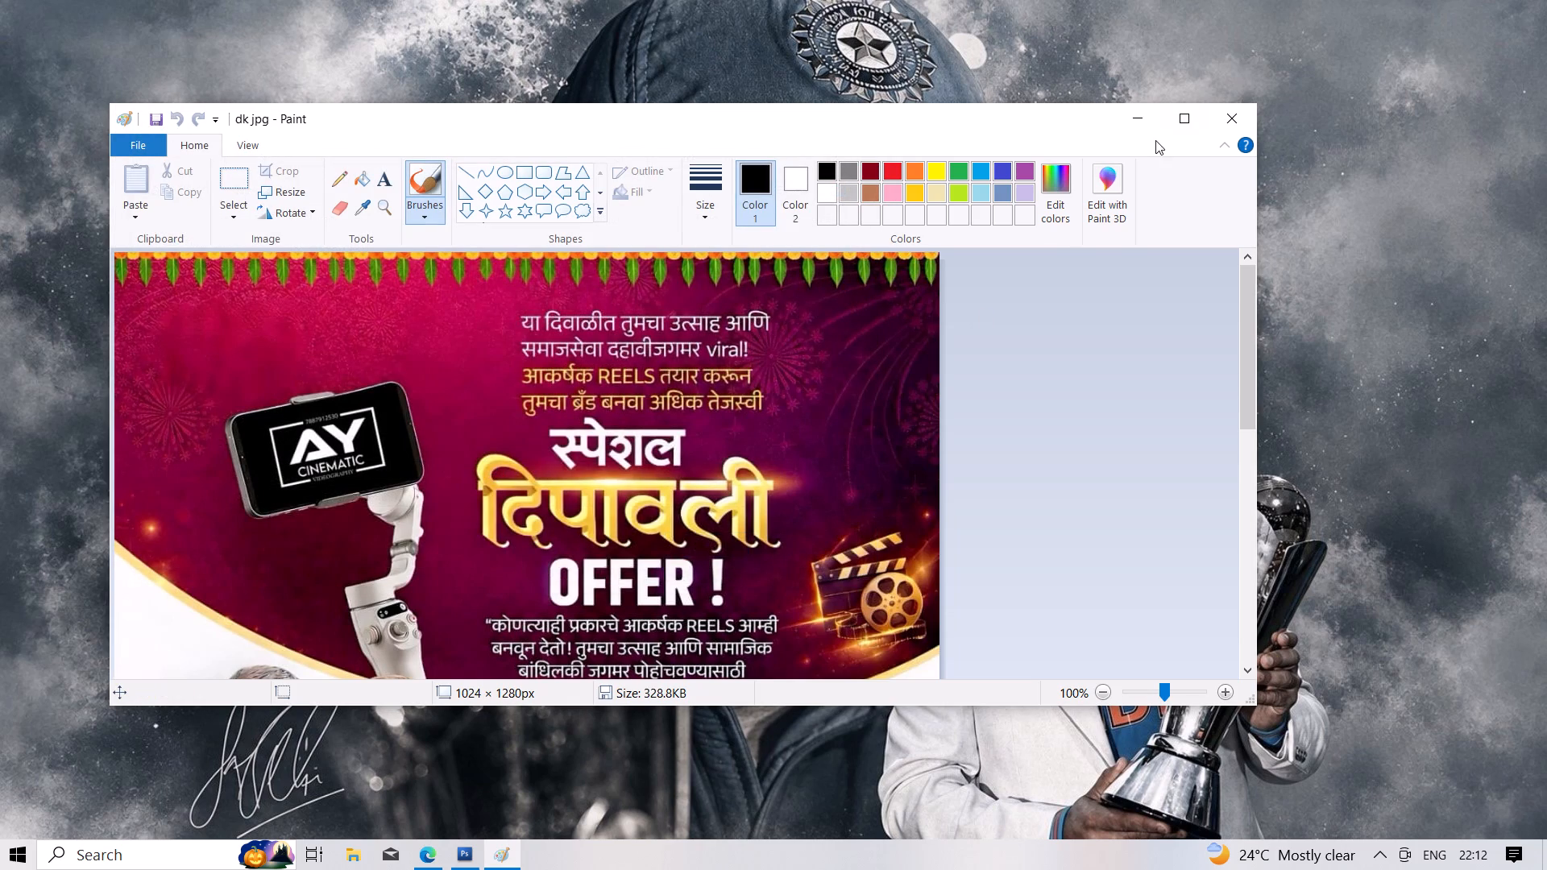
Minimize Paint and switch back to Photoshop.
left_click(1138, 118)
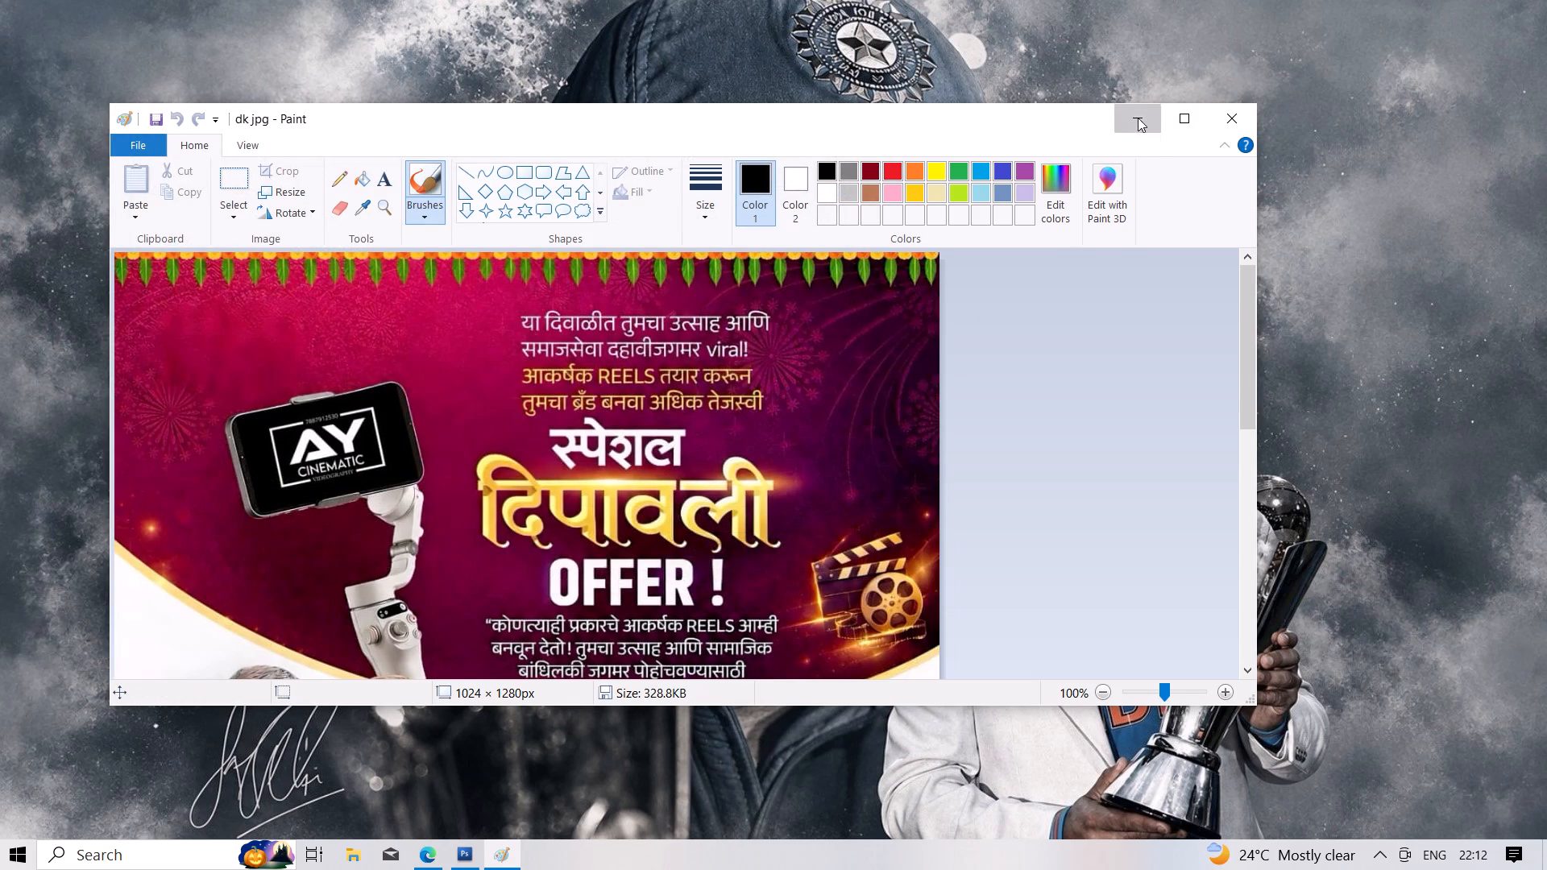
left_click(451, 853)
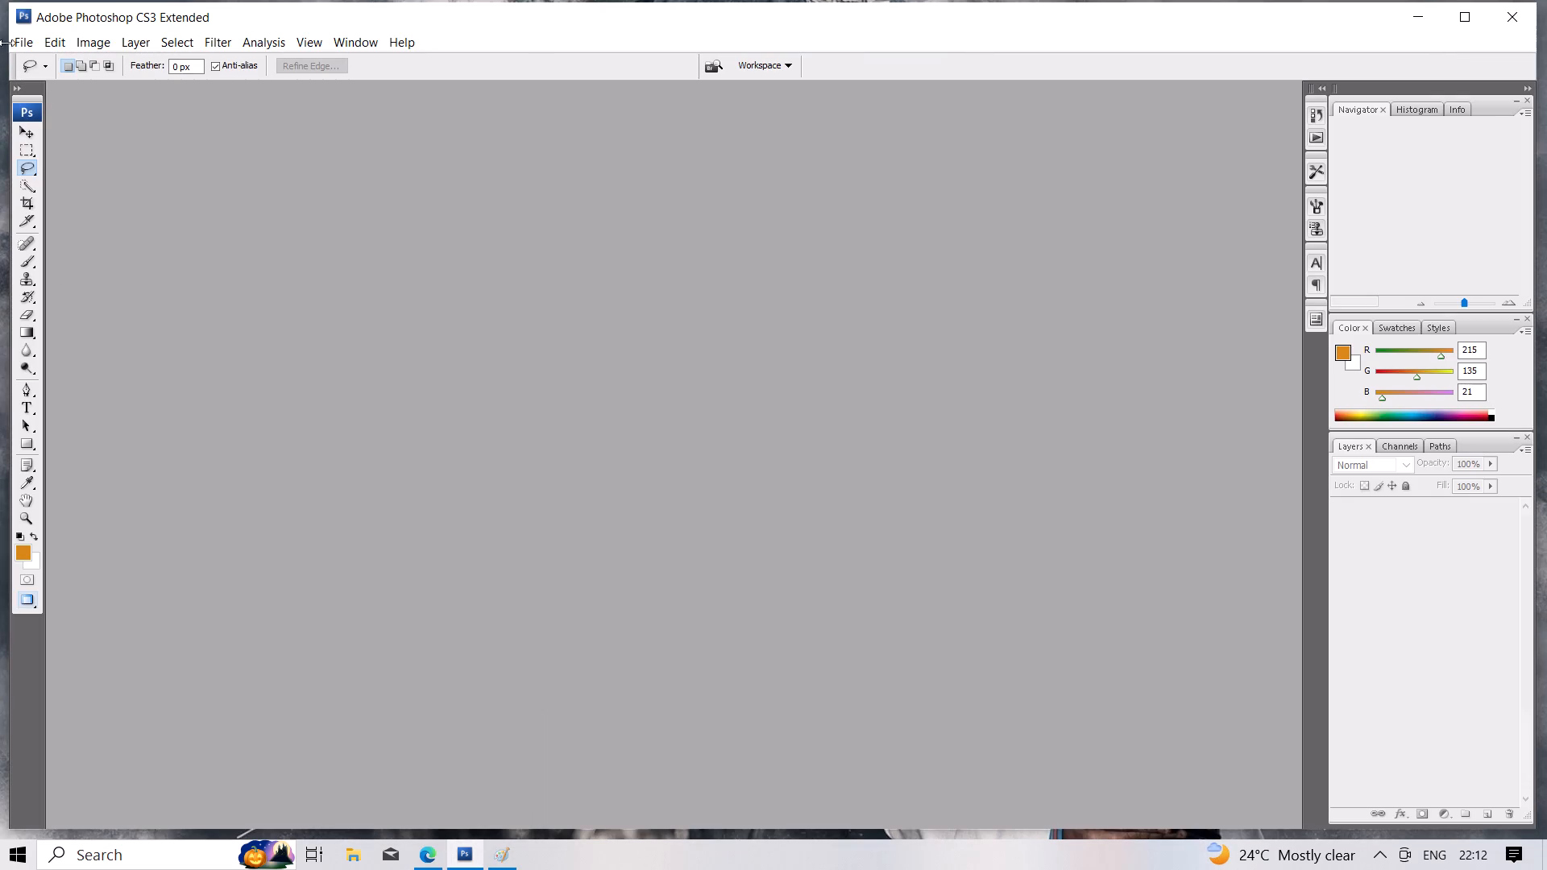
Switch to Photoshop and open the image dk.jpg from the Downloads folder.
left_click(23, 48)
left_click(52, 79)
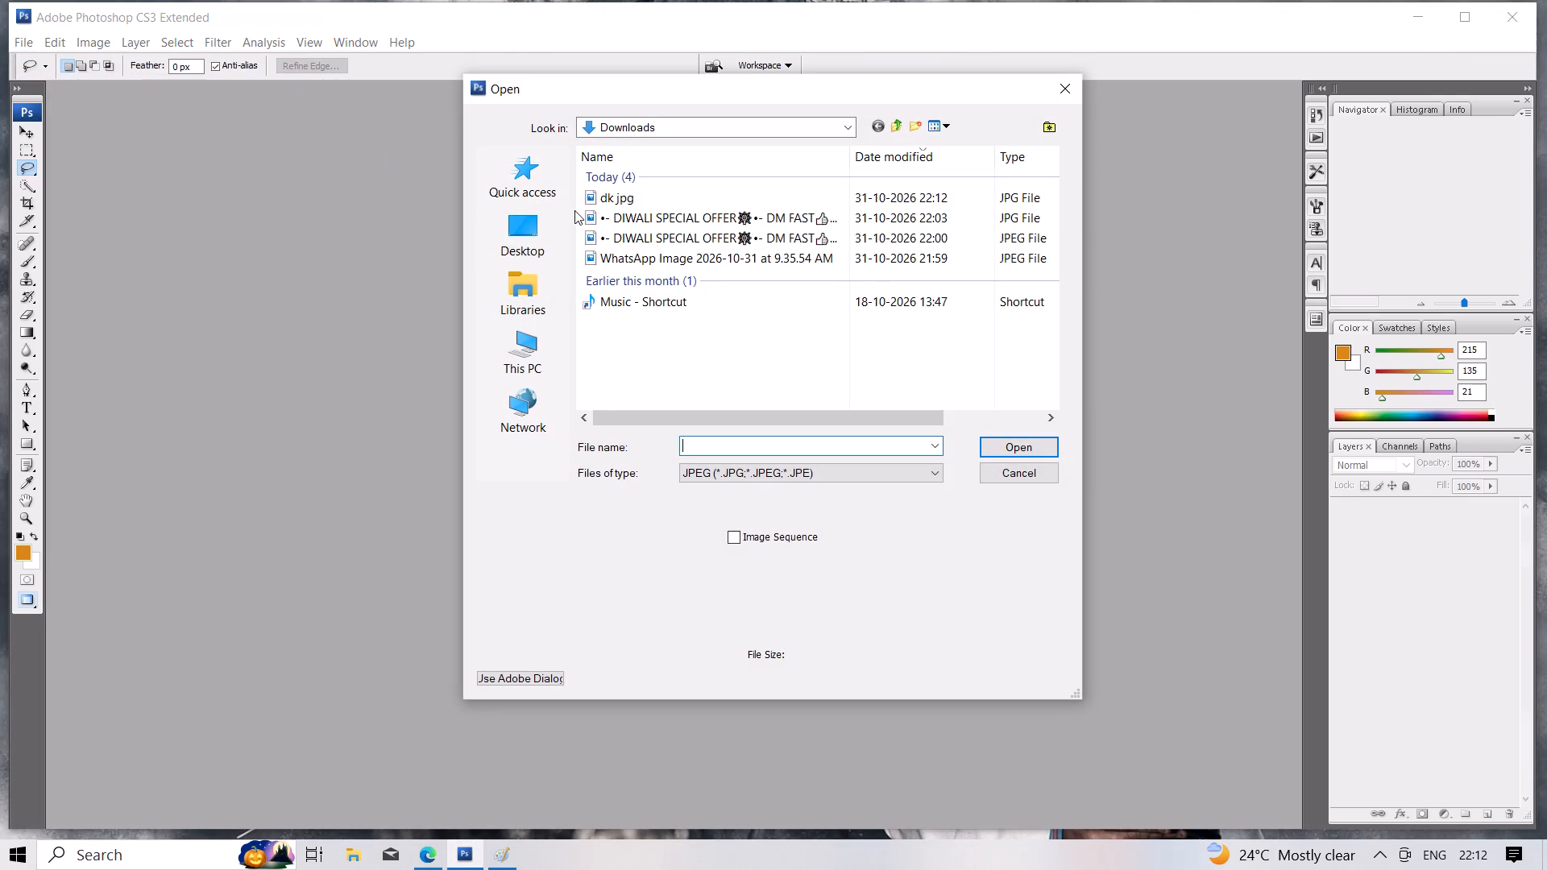
left_click(602, 204)
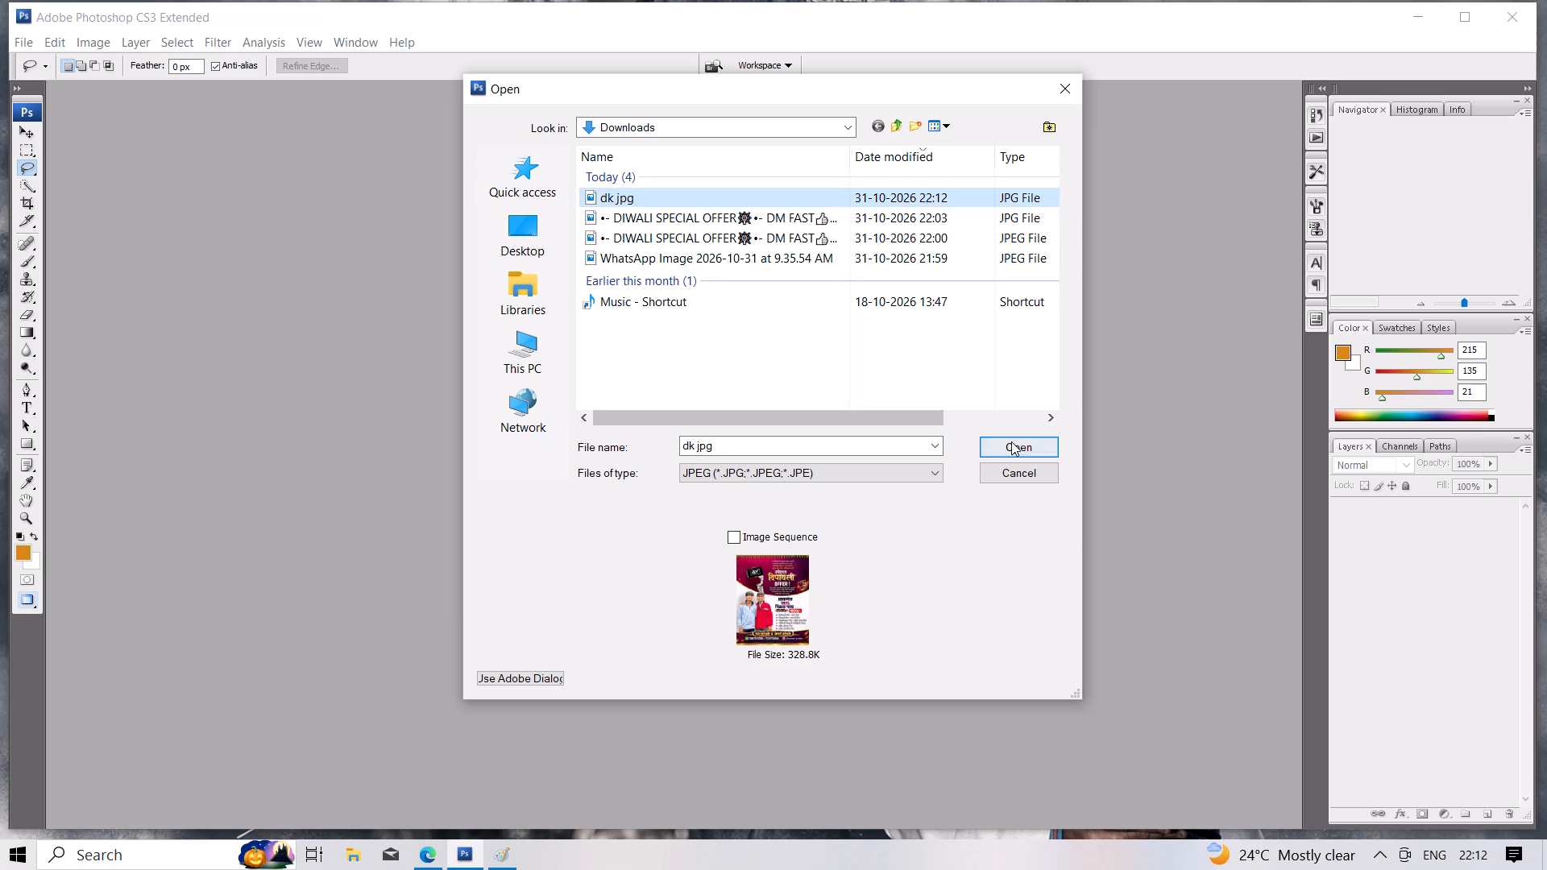
left_click(906, 482)
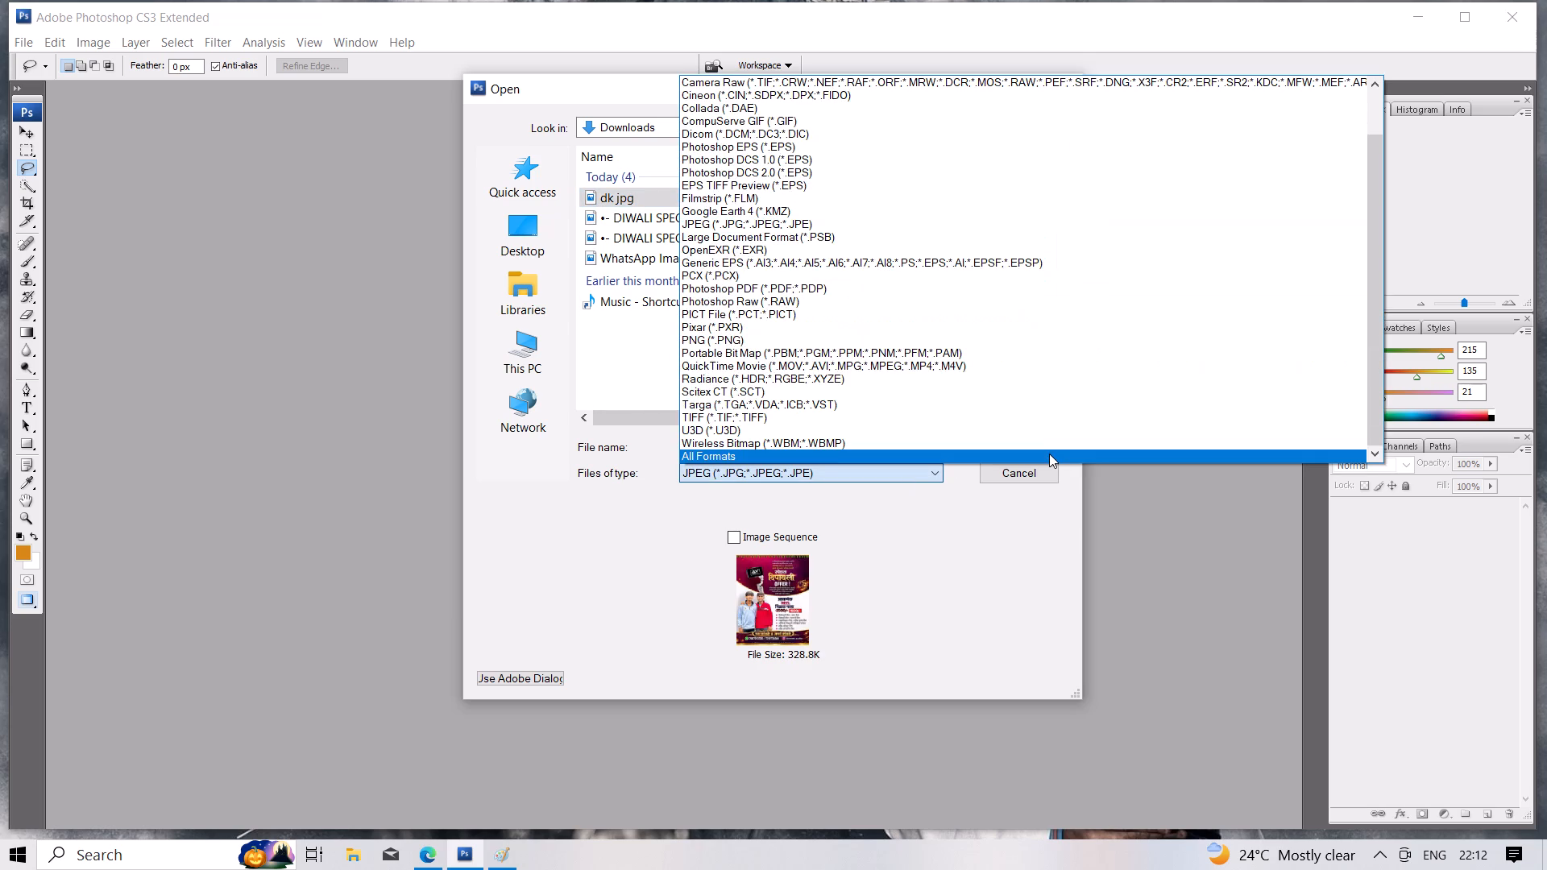
left_click(1020, 486)
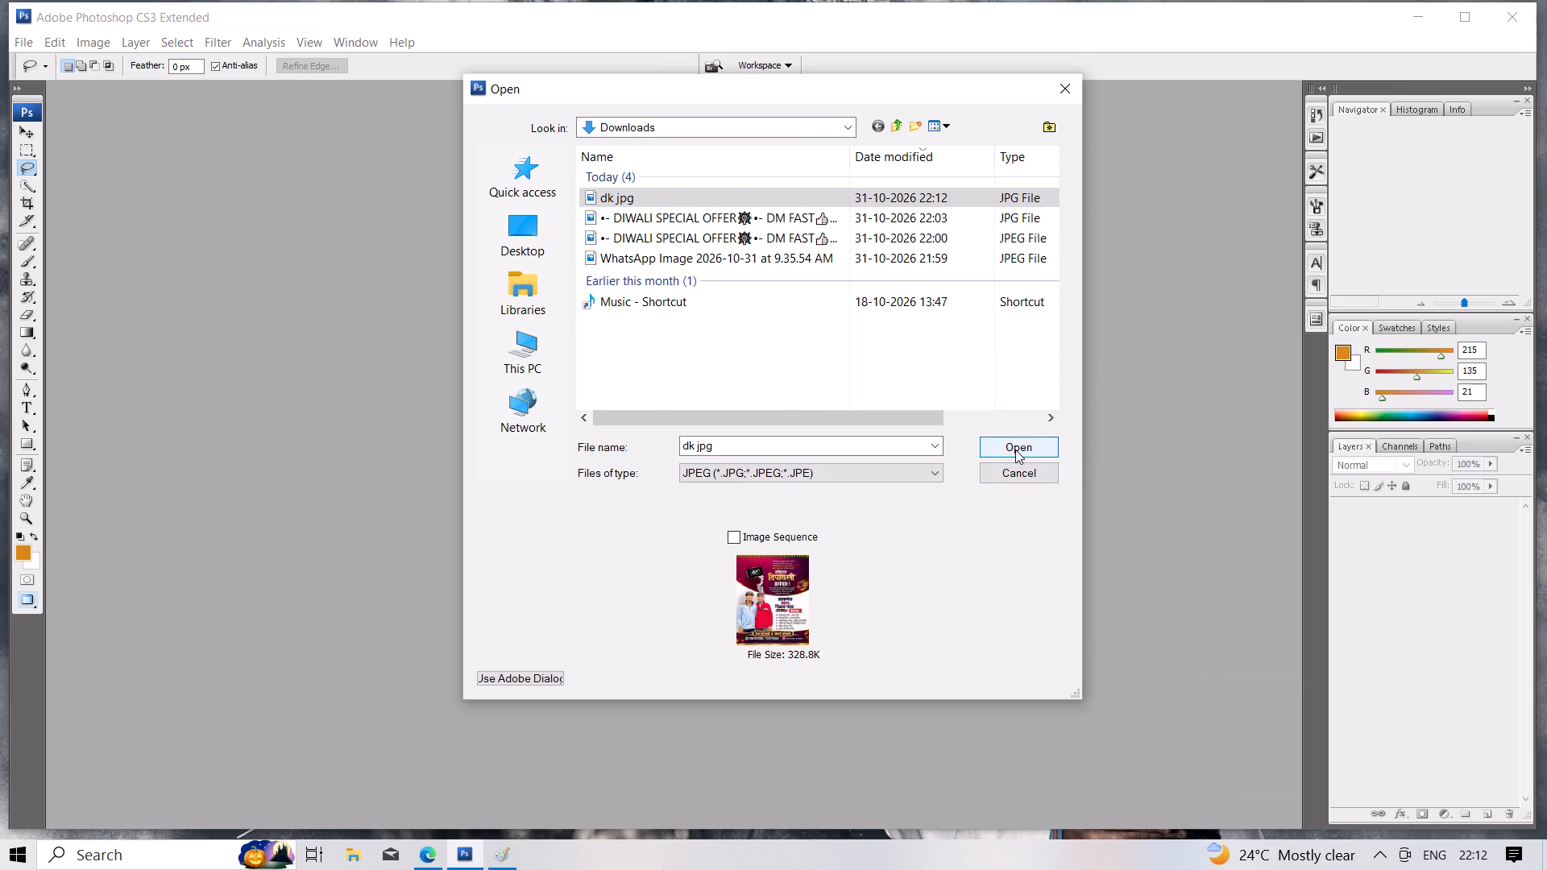
left_click(1015, 449)
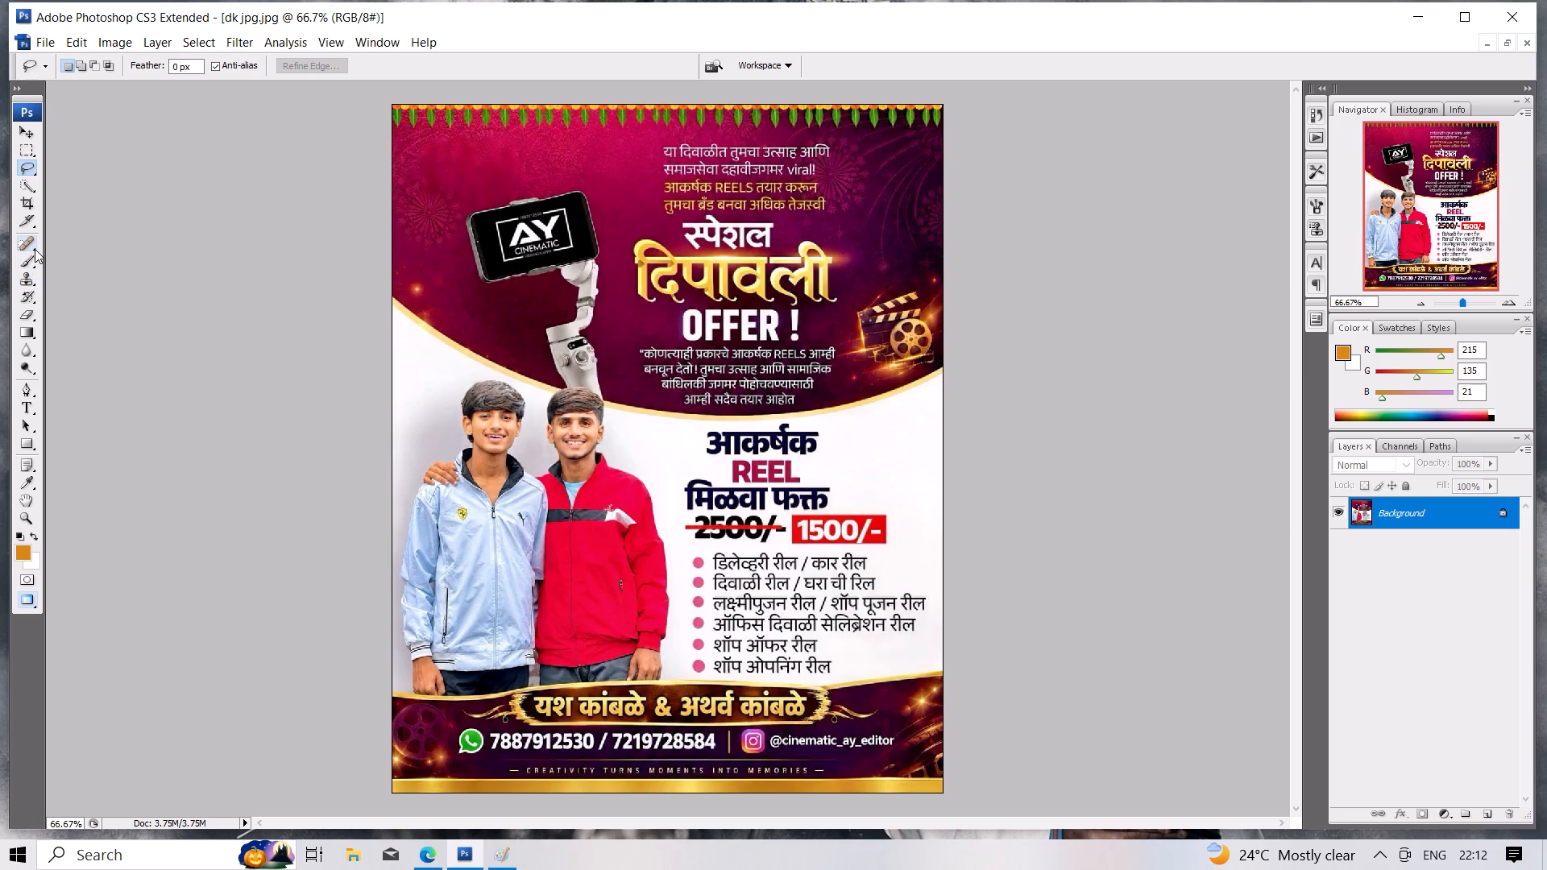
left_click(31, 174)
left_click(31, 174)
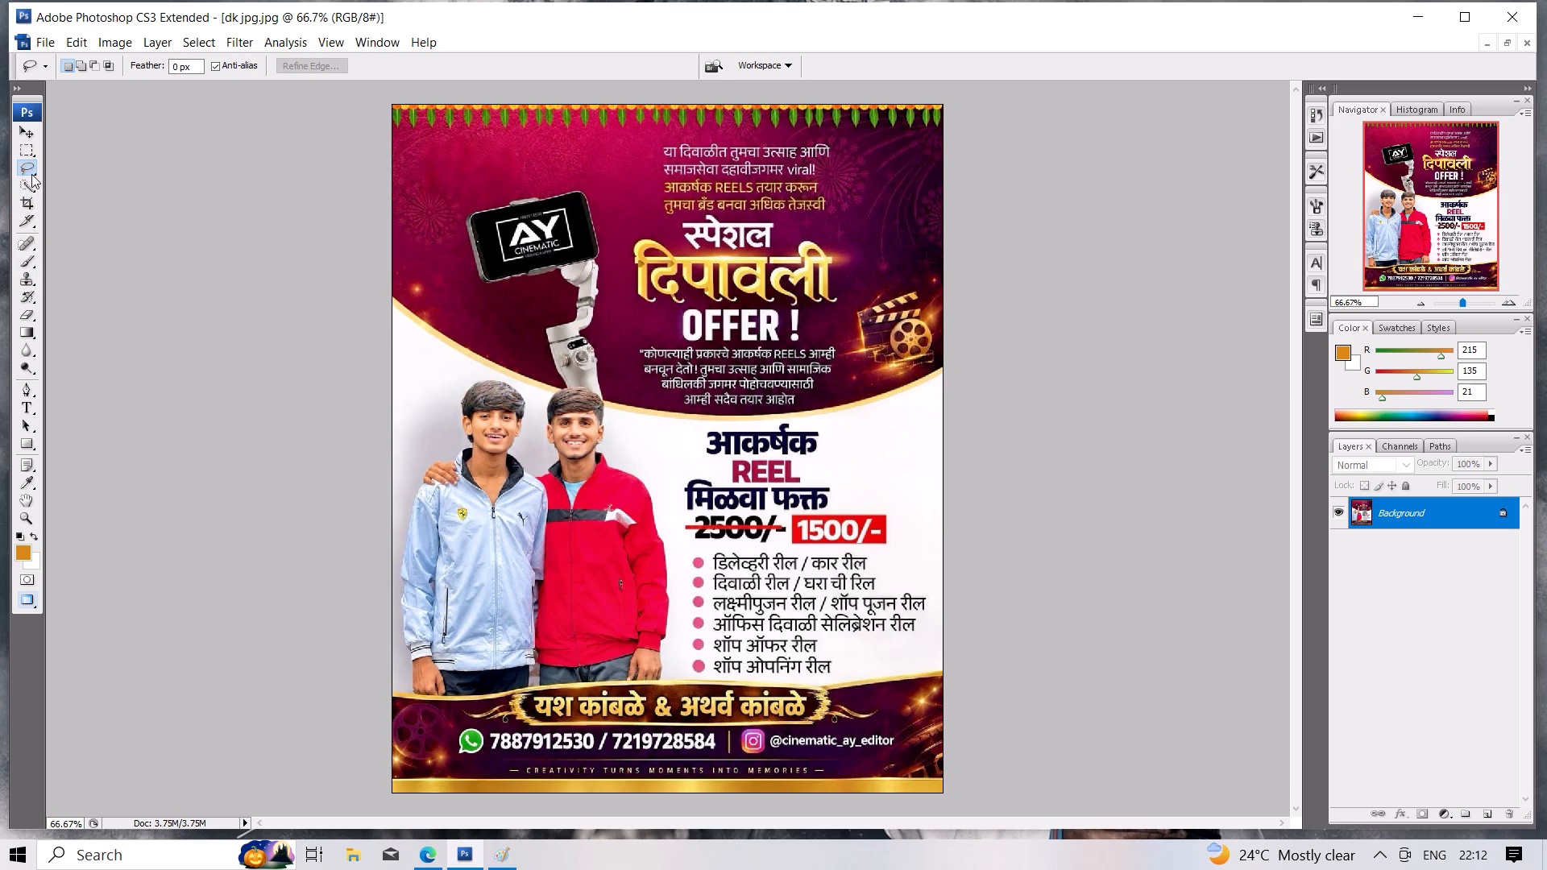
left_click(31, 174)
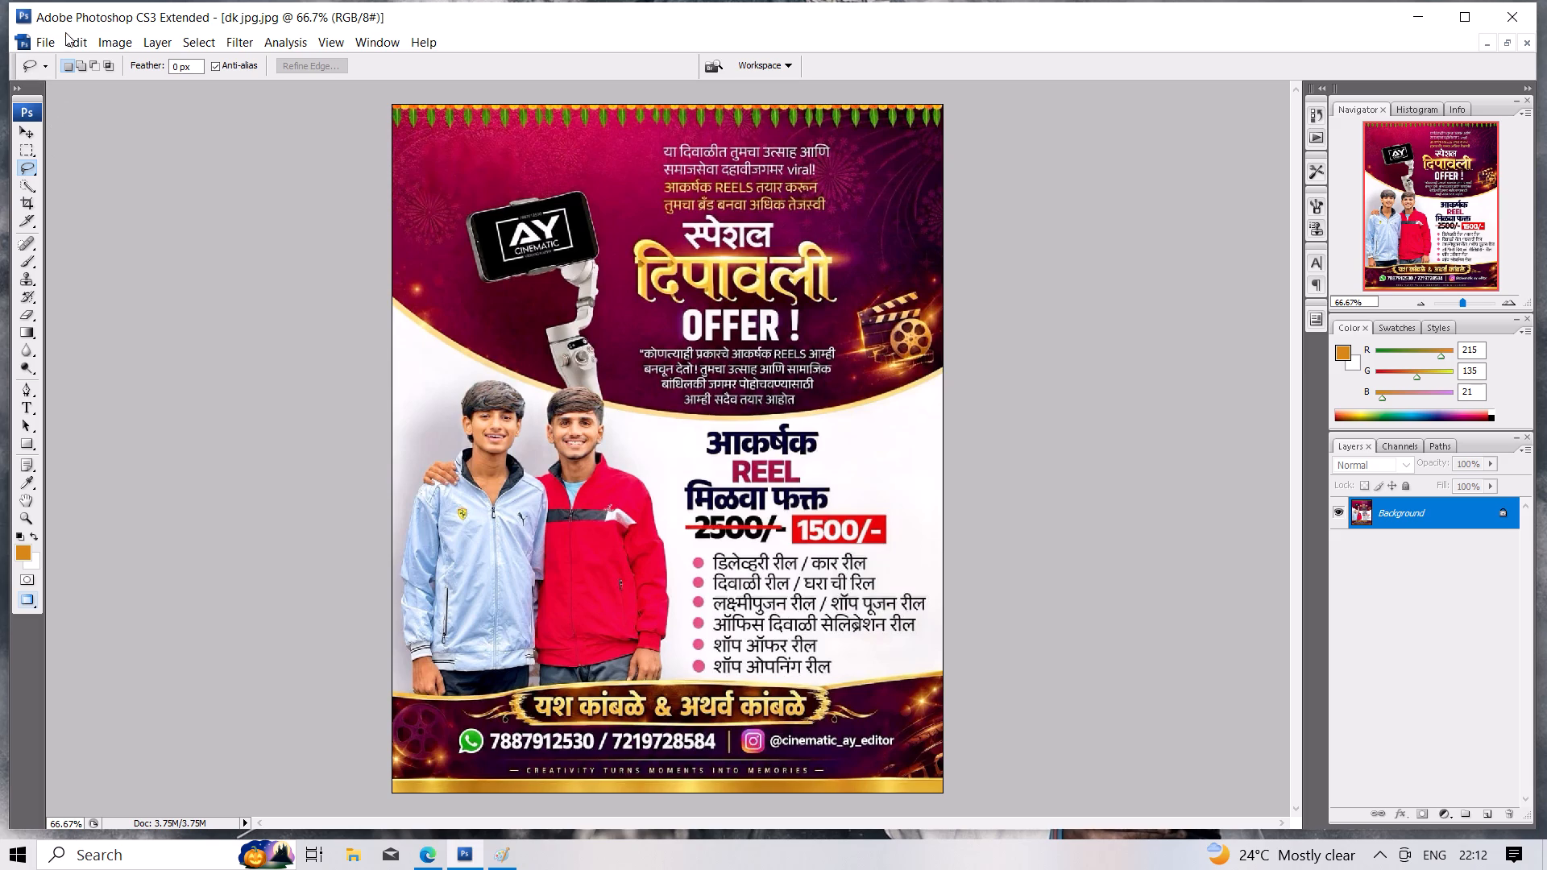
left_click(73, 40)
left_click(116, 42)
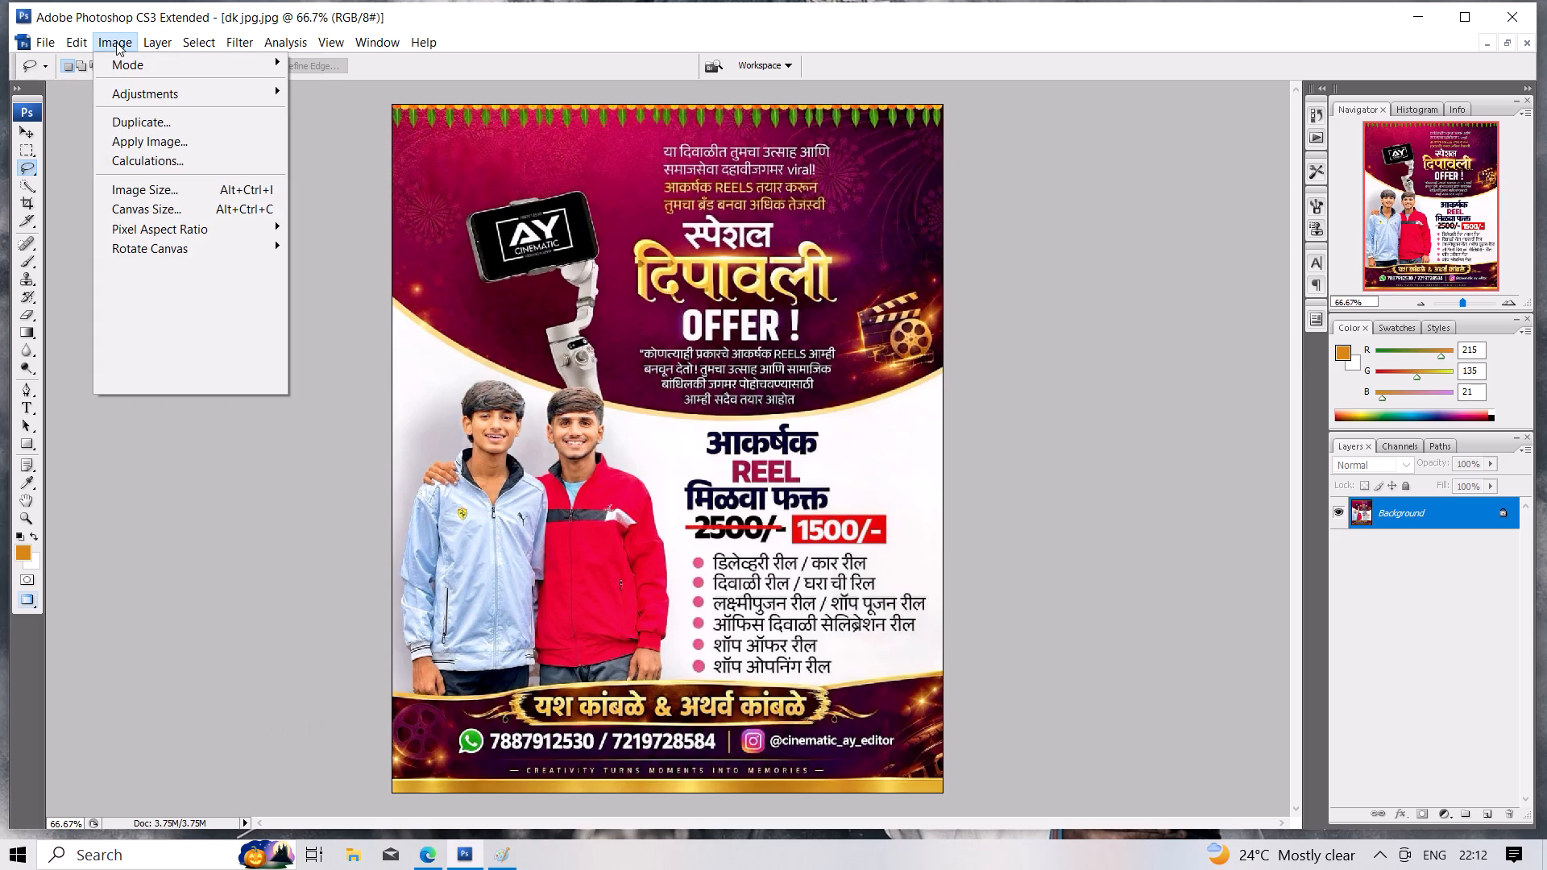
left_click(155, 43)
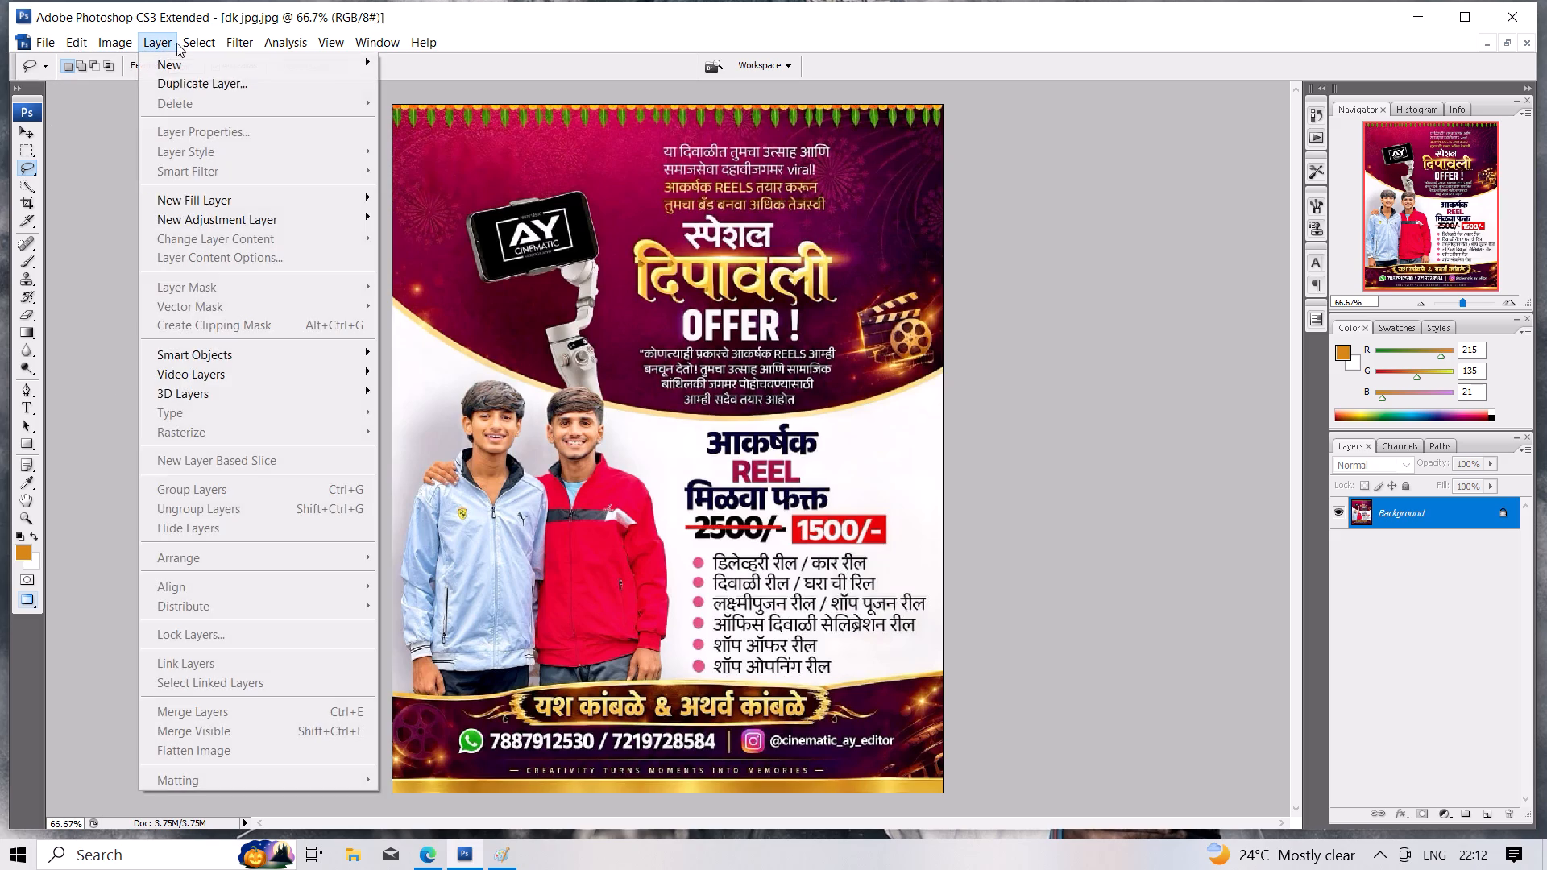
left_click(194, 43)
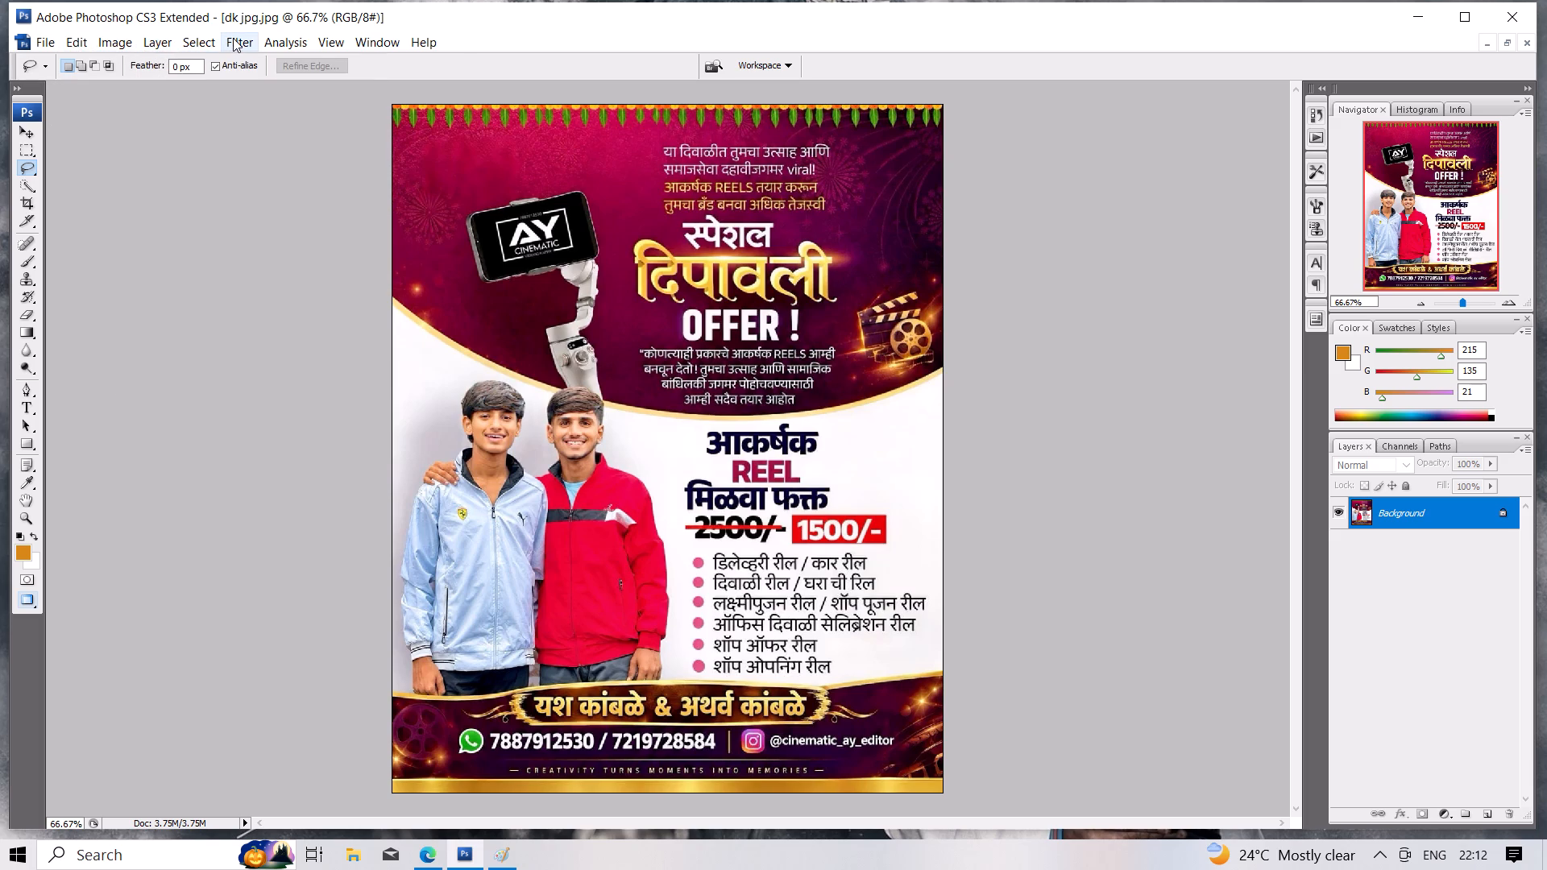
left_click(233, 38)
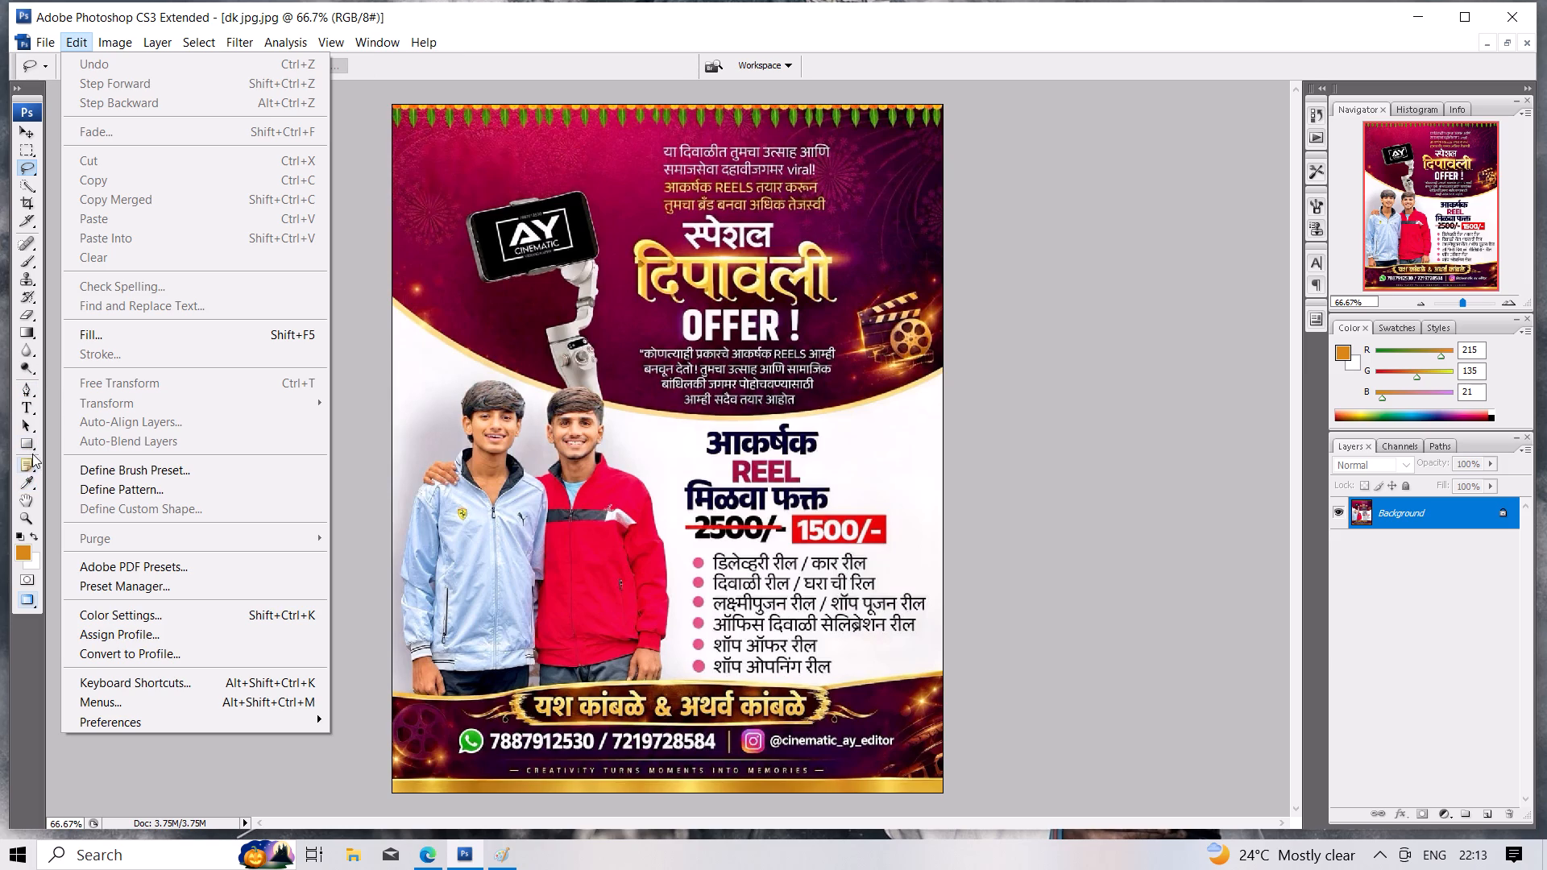
Use the Eraser to start erasing the face and front hair of the person in the light-blue jacket.
left_click(35, 315)
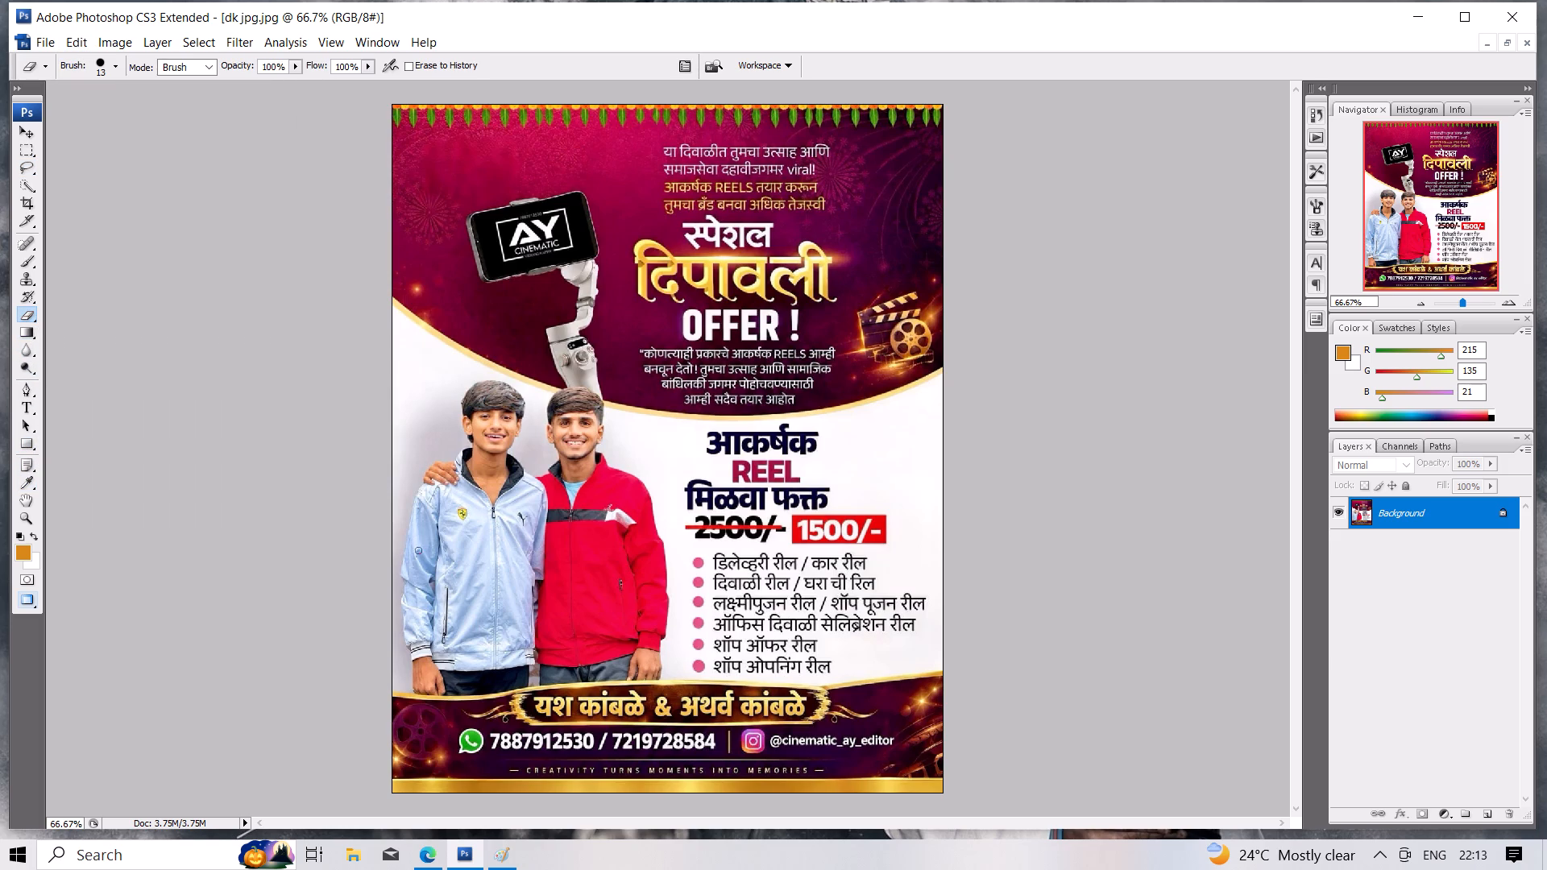
left_click_drag(473, 426, 483, 412)
left_click_drag(483, 412, 495, 391)
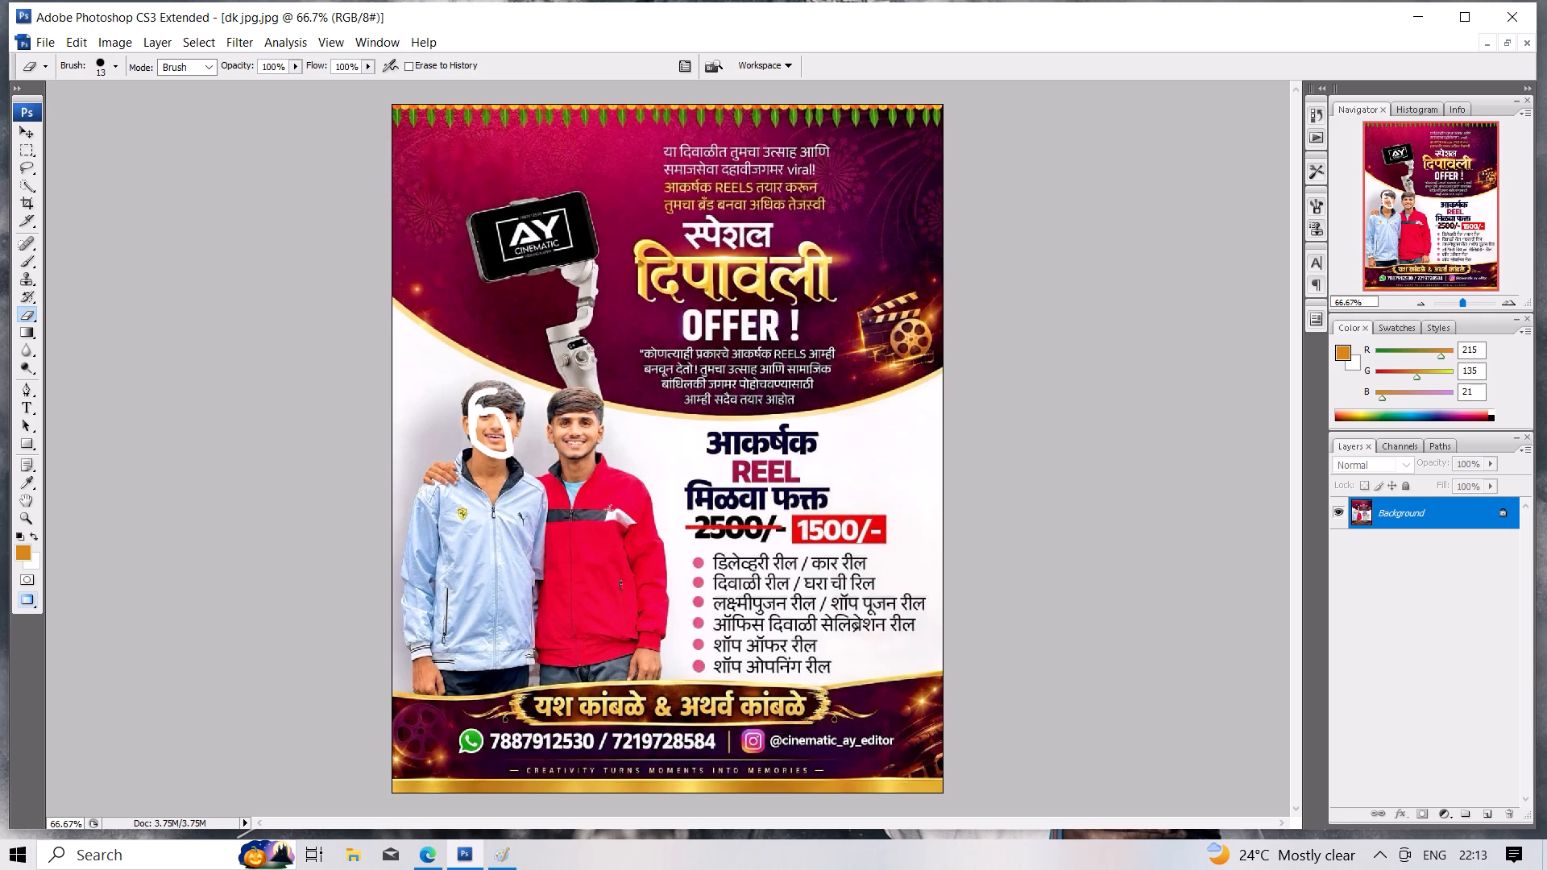
left_click_drag(483, 427, 462, 420)
left_click_drag(462, 420, 473, 428)
left_click_drag(465, 408, 465, 407)
left_click_drag(465, 407, 487, 397)
left_click_drag(487, 397, 467, 397)
left_click_drag(467, 397, 463, 426)
left_click(463, 426)
Erase more of the hair, cheek and chin of the person in the light-blue jacket, down to the jacket collar.
key("ctrl+plus")
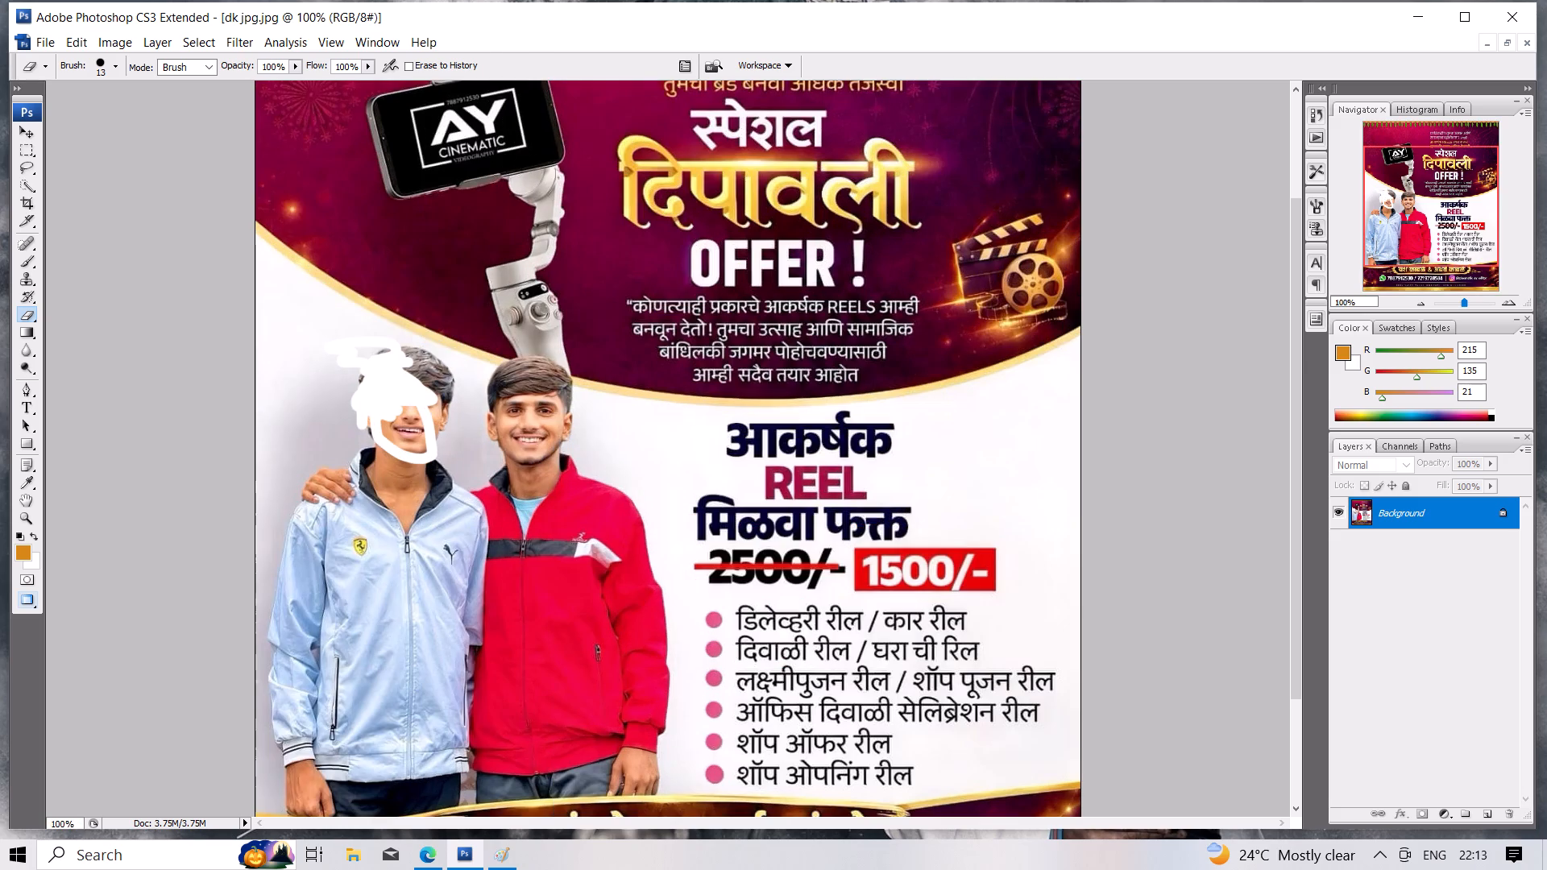
key("ctrl+plus")
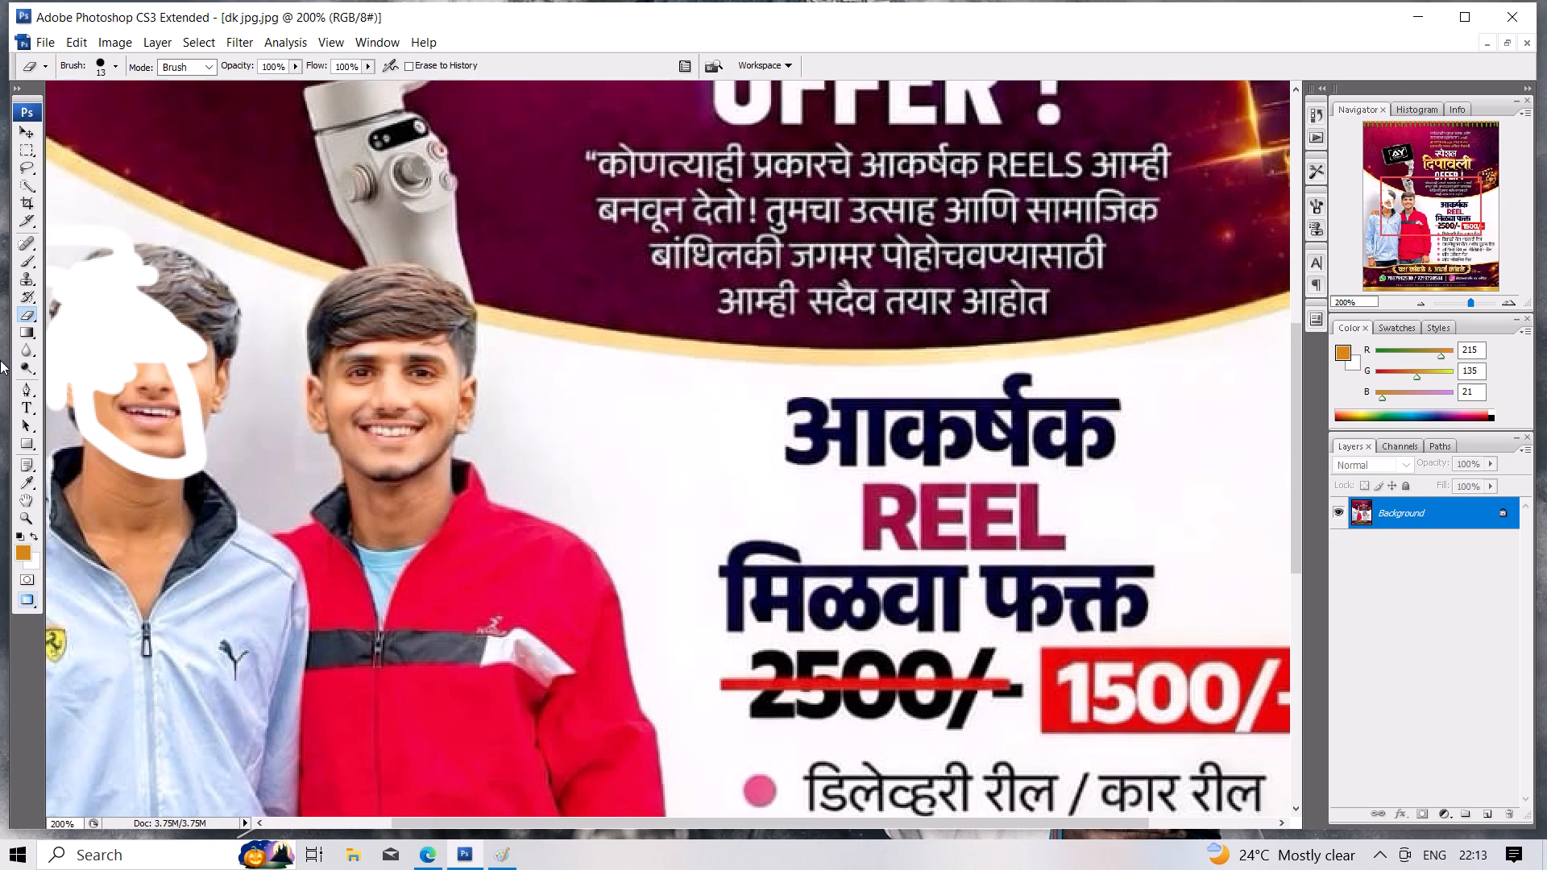
left_click(33, 320)
left_click(33, 320)
left_click_drag(130, 371, 139, 291)
left_click_drag(139, 291, 141, 249)
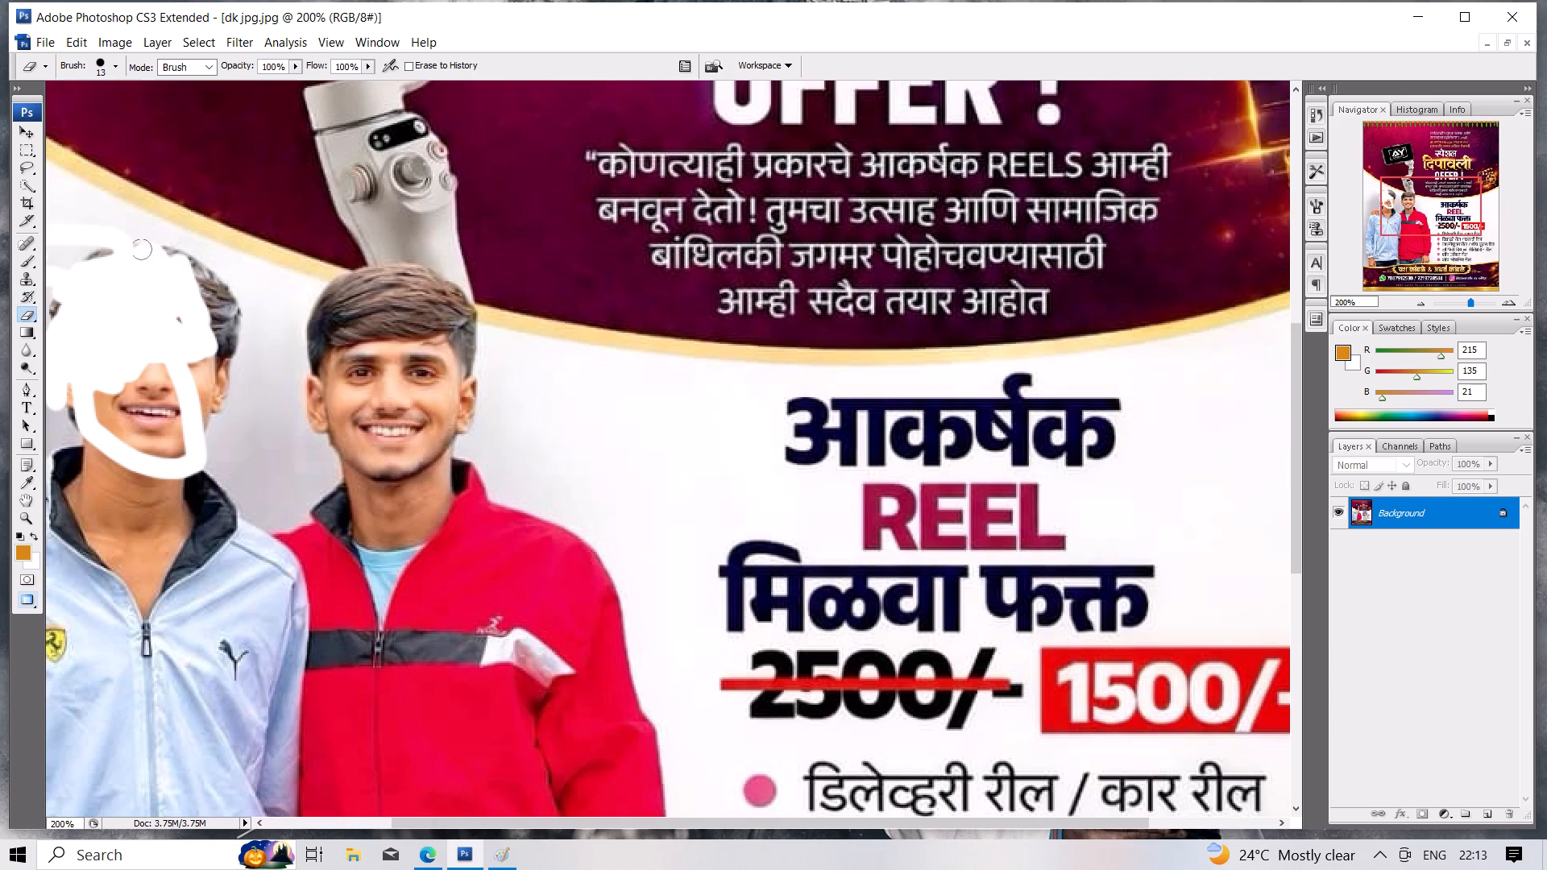
left_click_drag(141, 249, 62, 293)
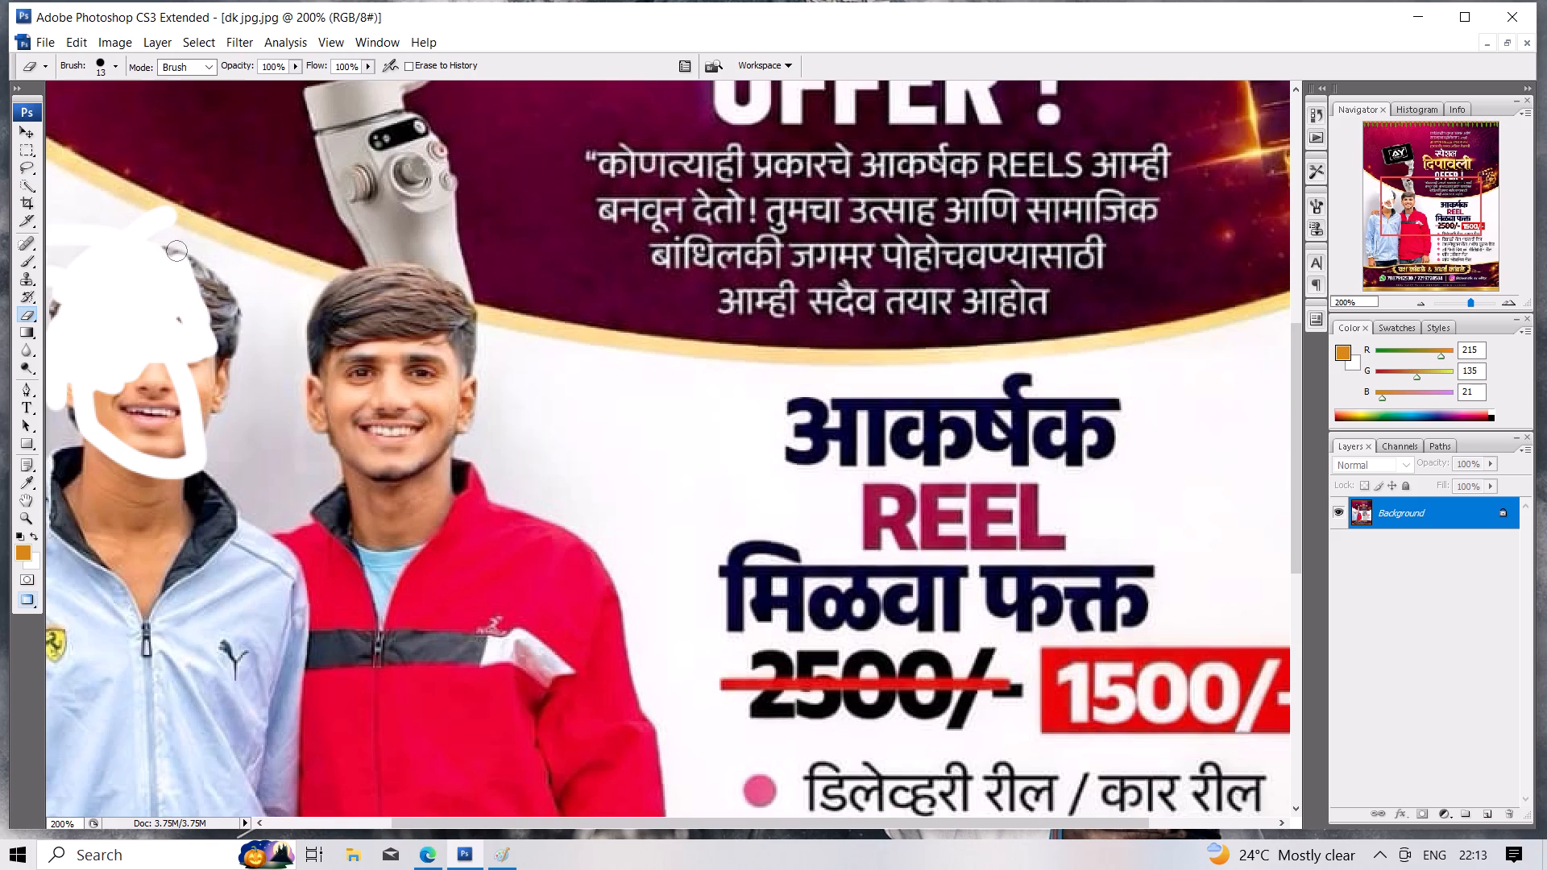
left_click_drag(174, 257, 209, 303)
left_click_drag(209, 303, 203, 357)
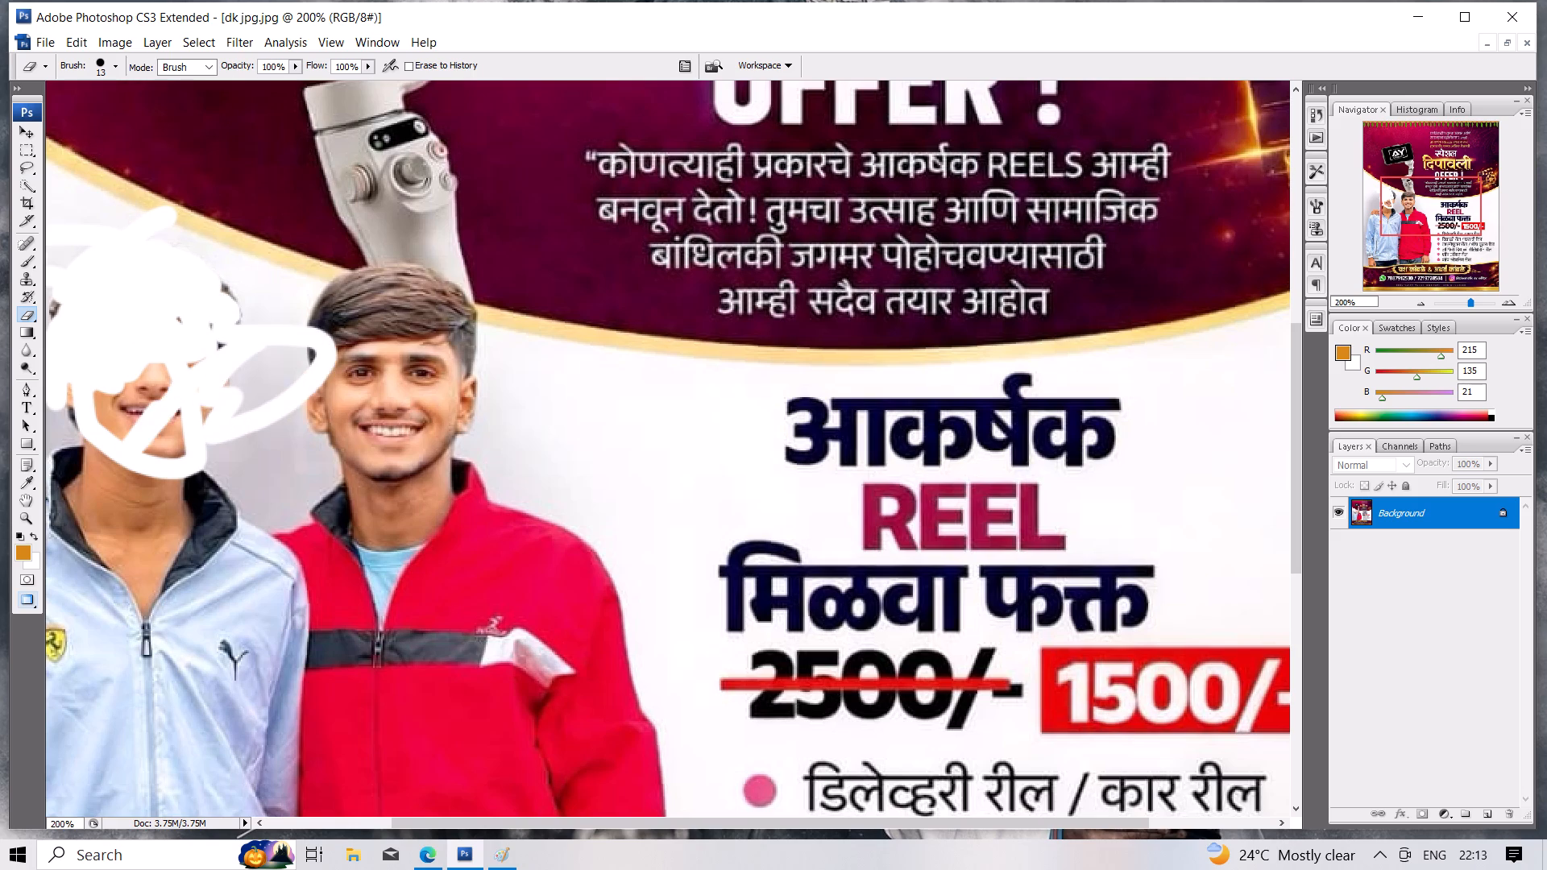
left_click_drag(203, 357, 183, 456)
left_click_drag(212, 431, 218, 504)
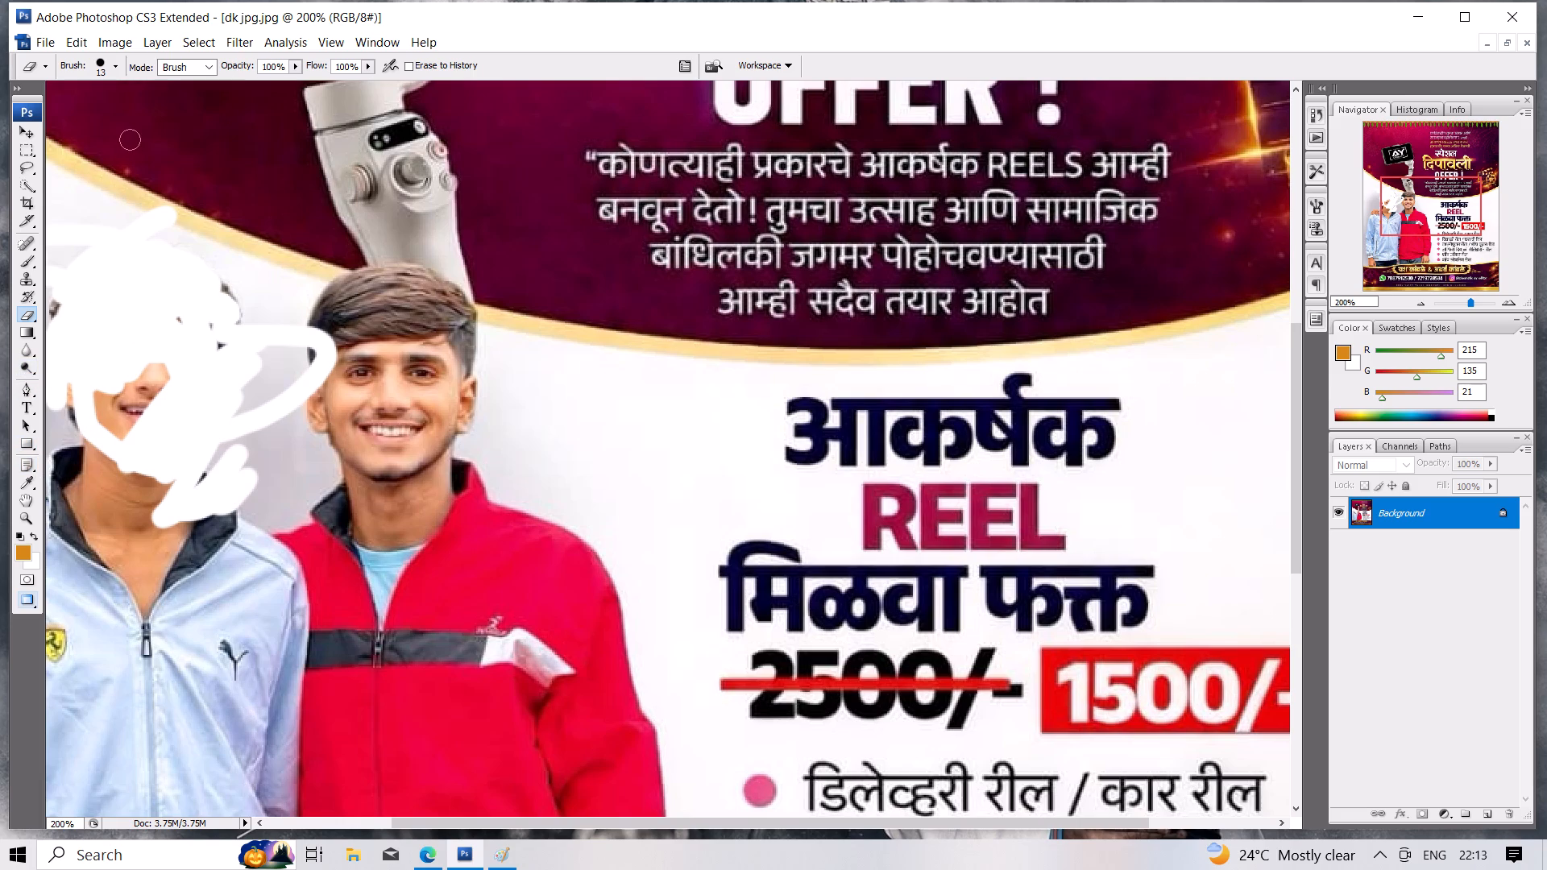
Toggle the Eraser's Erase to History option.
key("ctrl+minus")
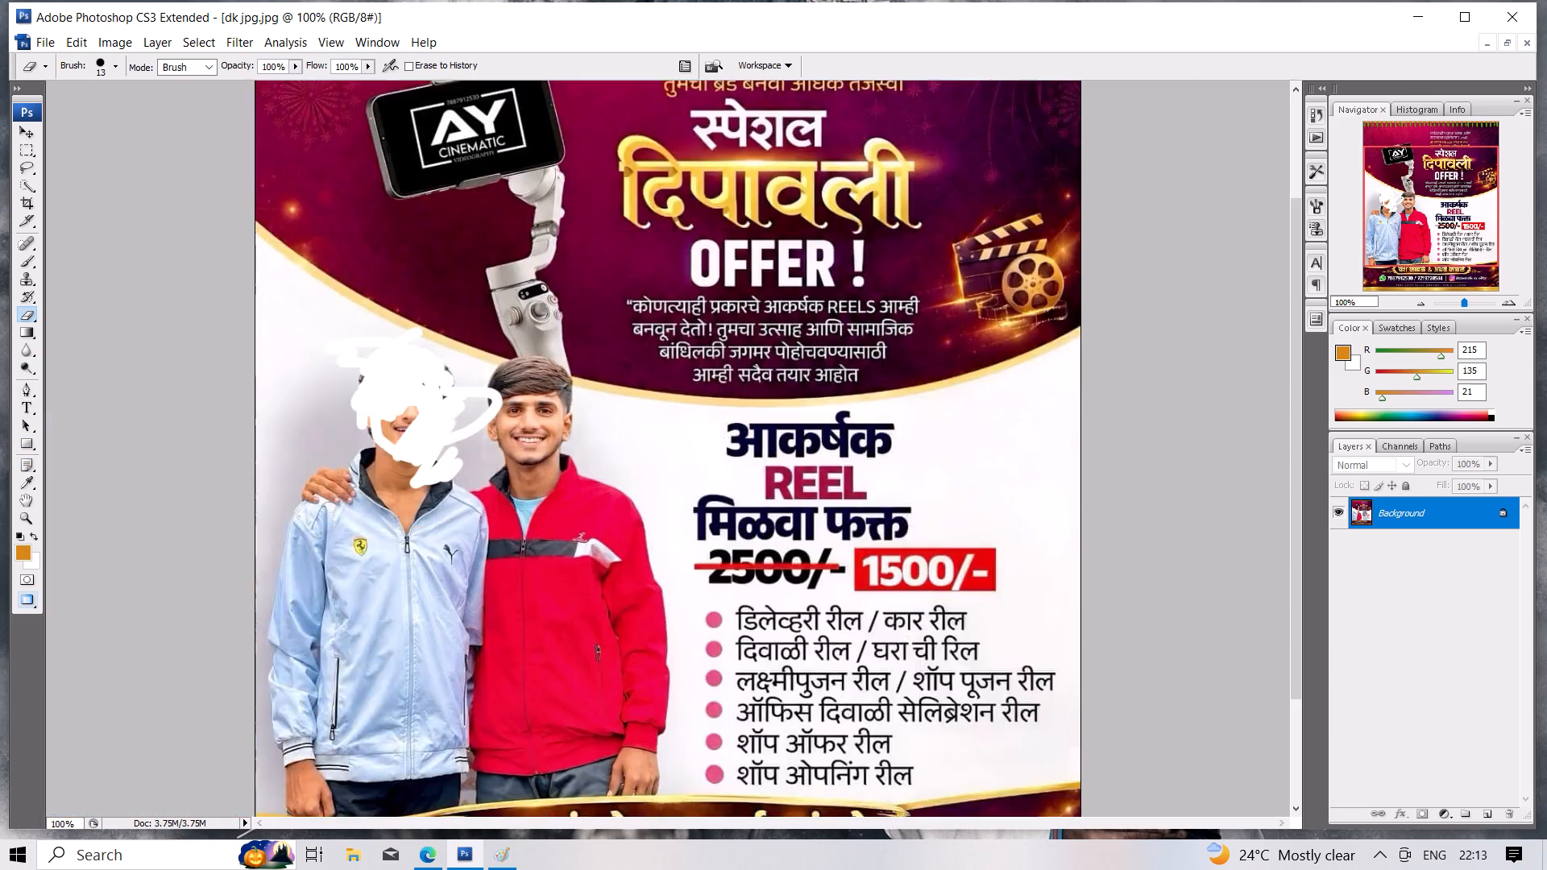
key("ctrl+minus")
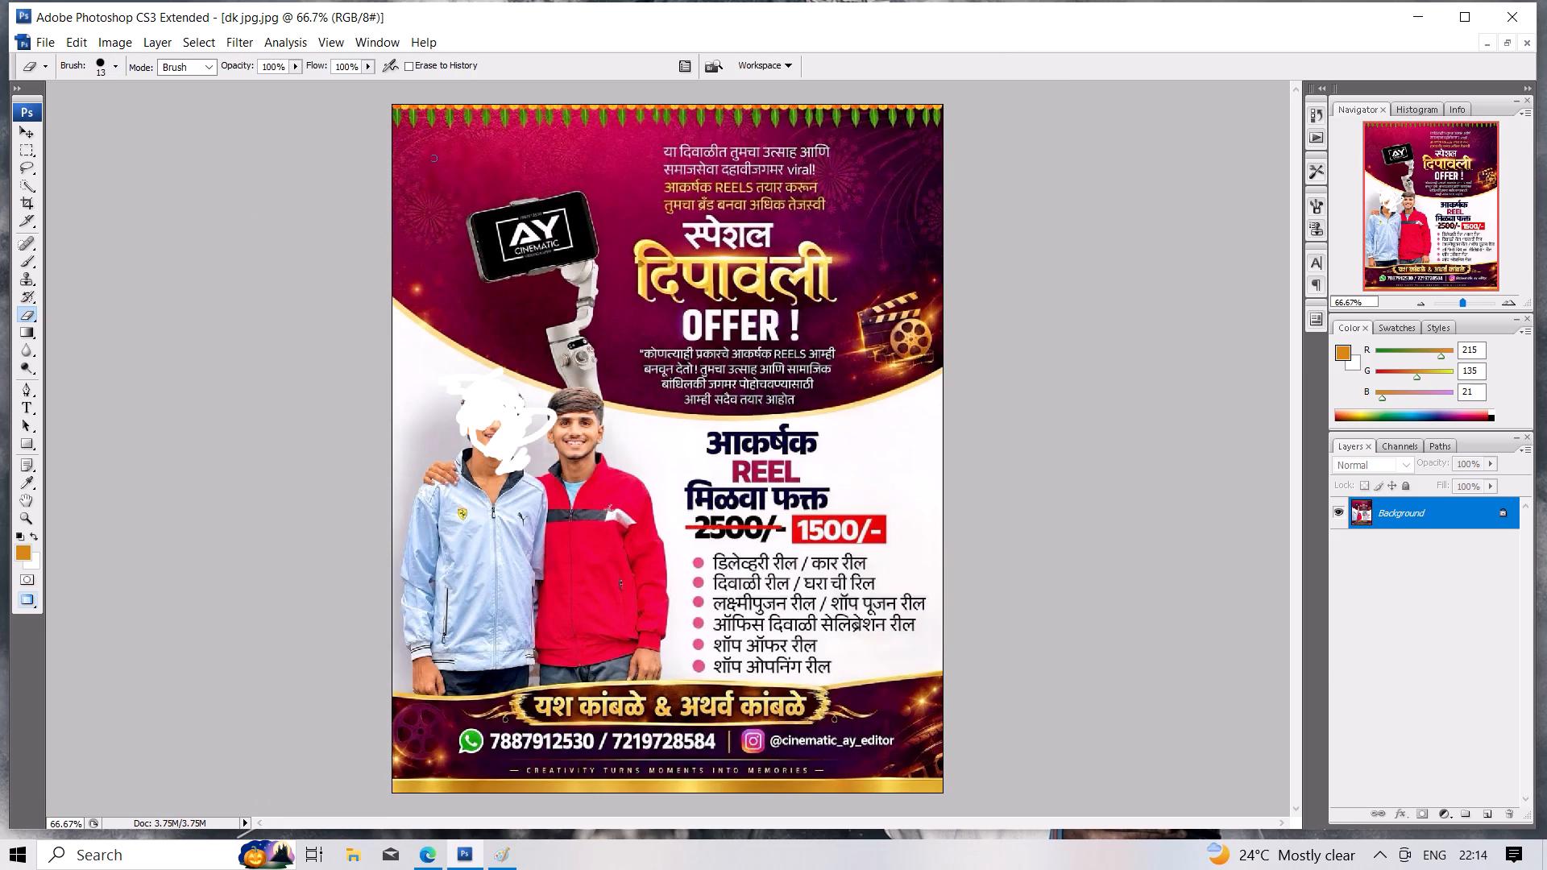
left_click(410, 66)
triple_click(410, 66)
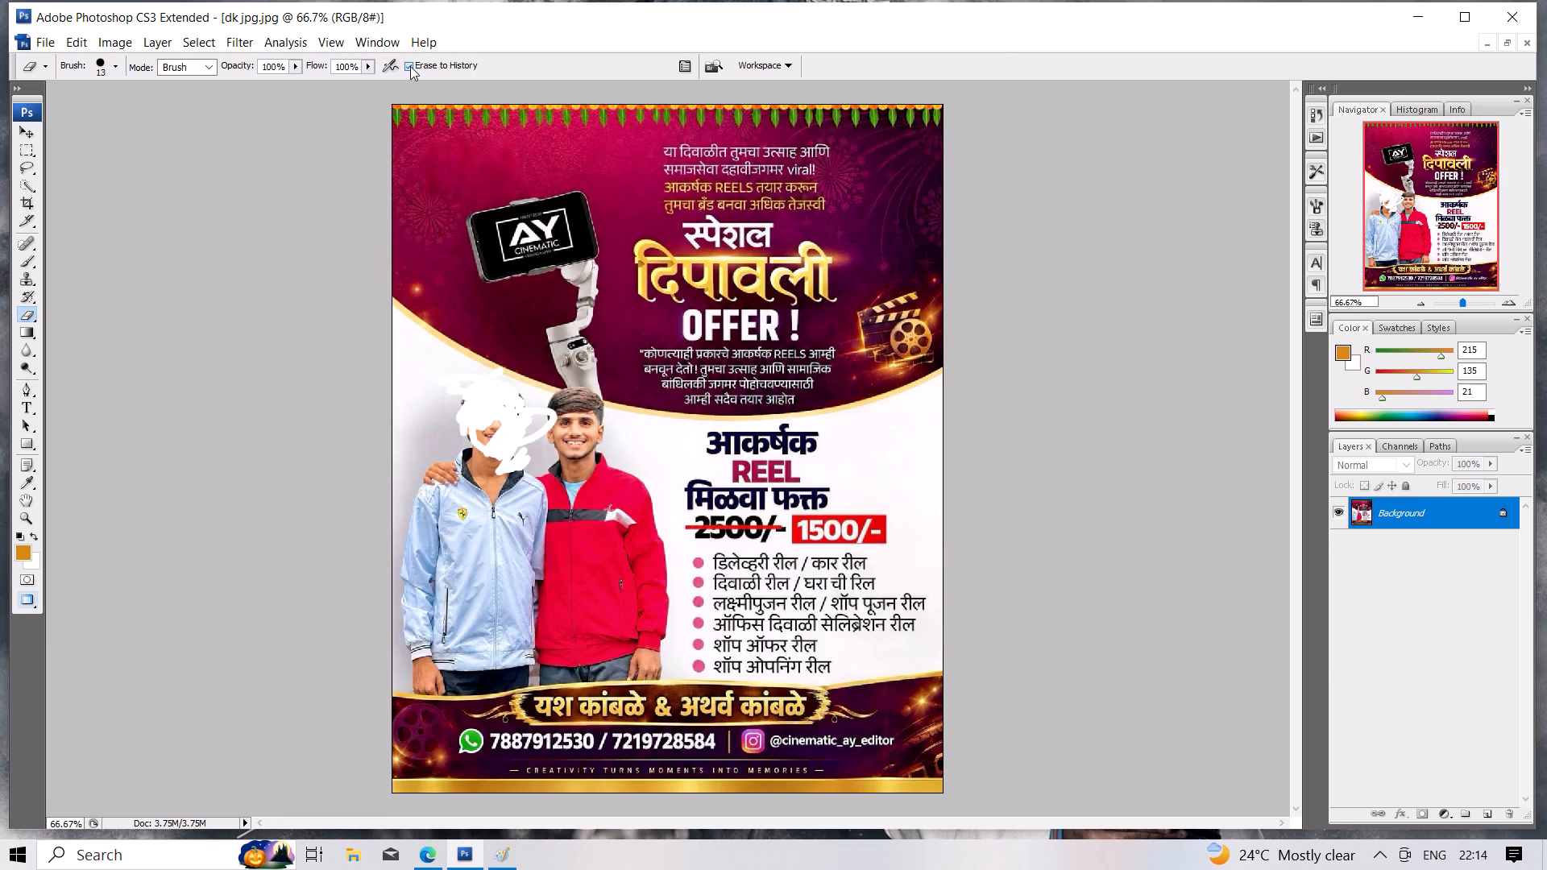
left_click(410, 66)
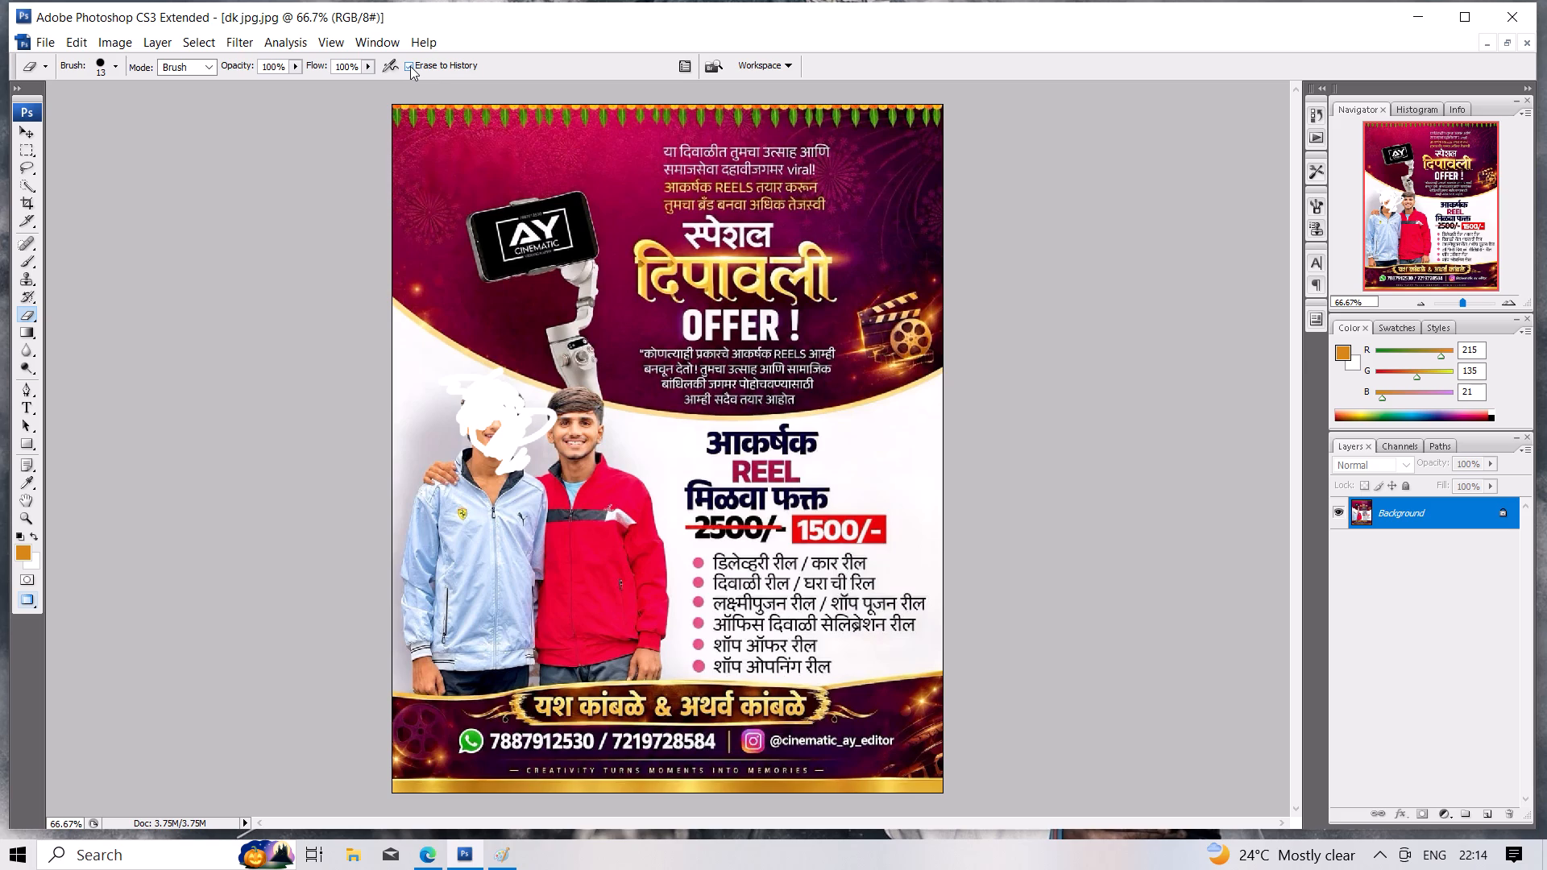
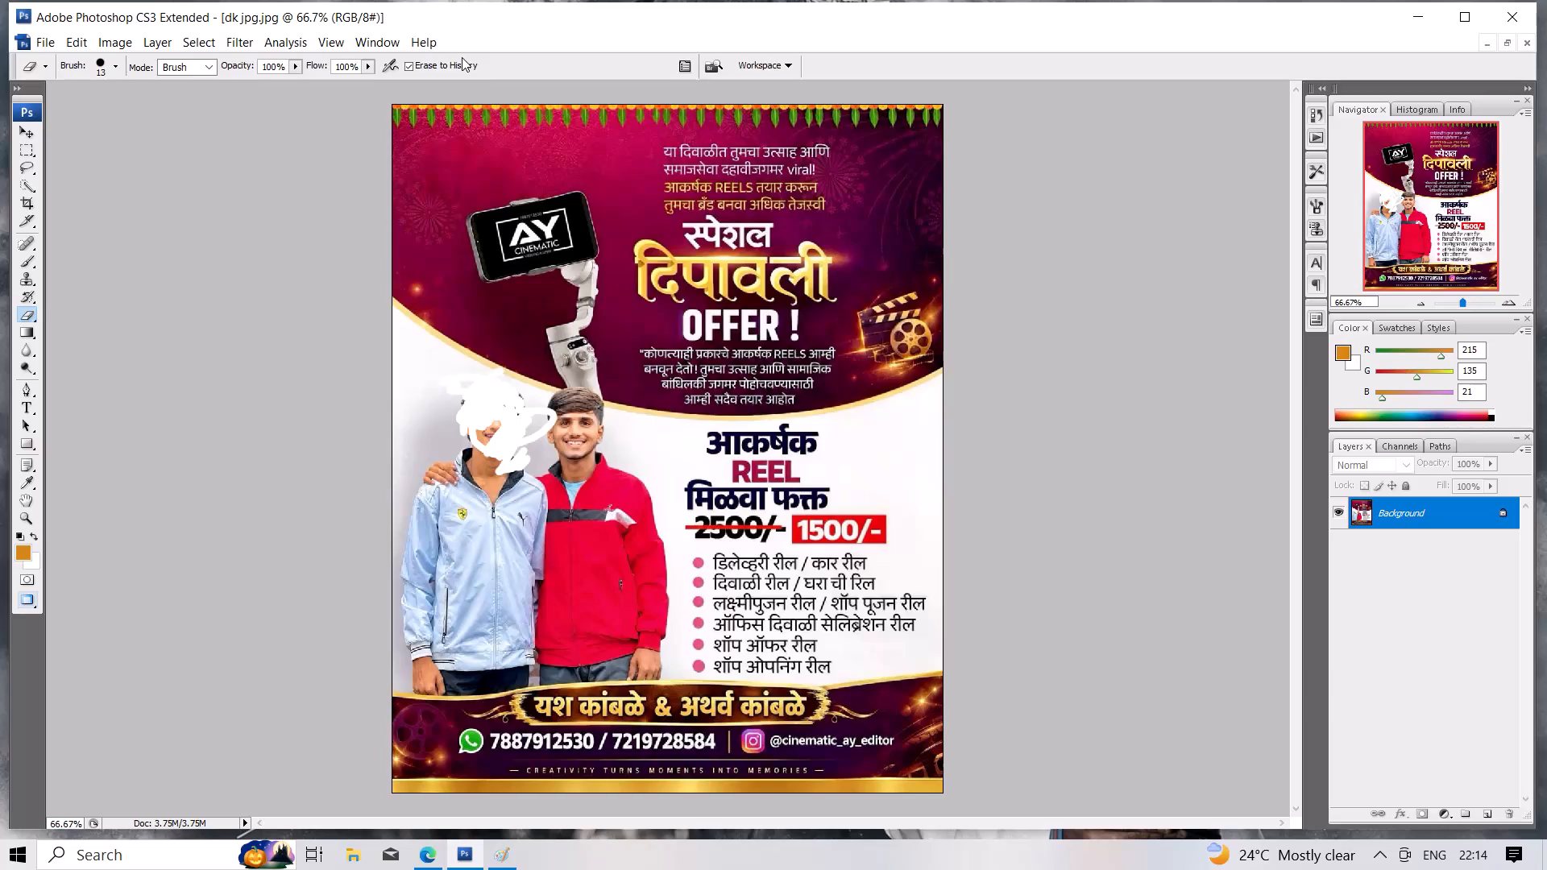
Set the Eraser to the soft 65 px round brush preset.
left_click(193, 69)
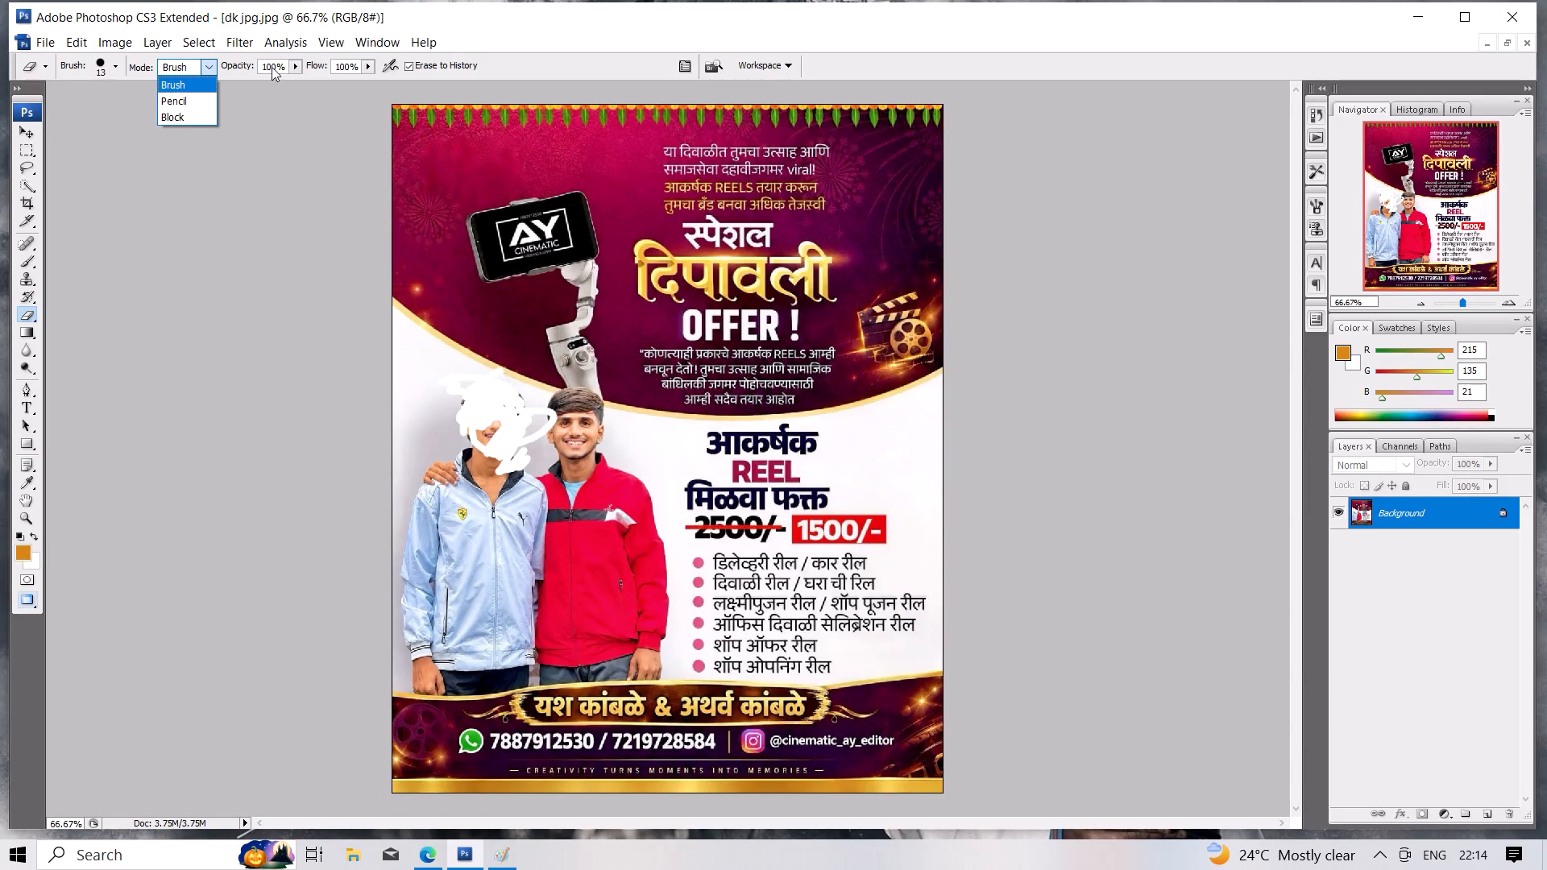
left_click(295, 64)
left_click(295, 64)
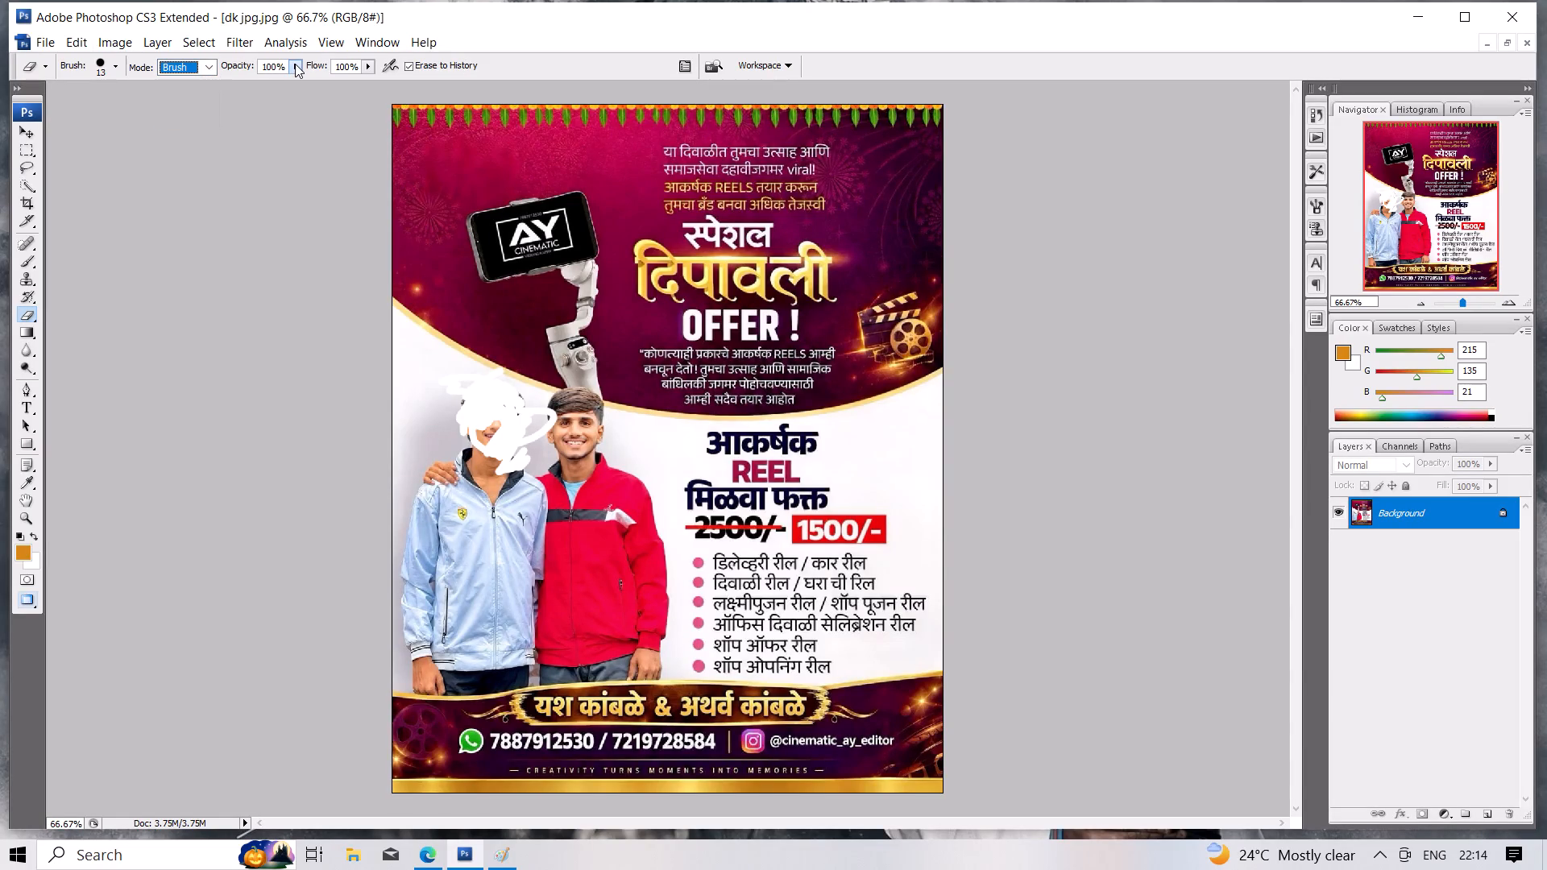
left_click_drag(295, 64, 103, 58)
left_click(103, 58)
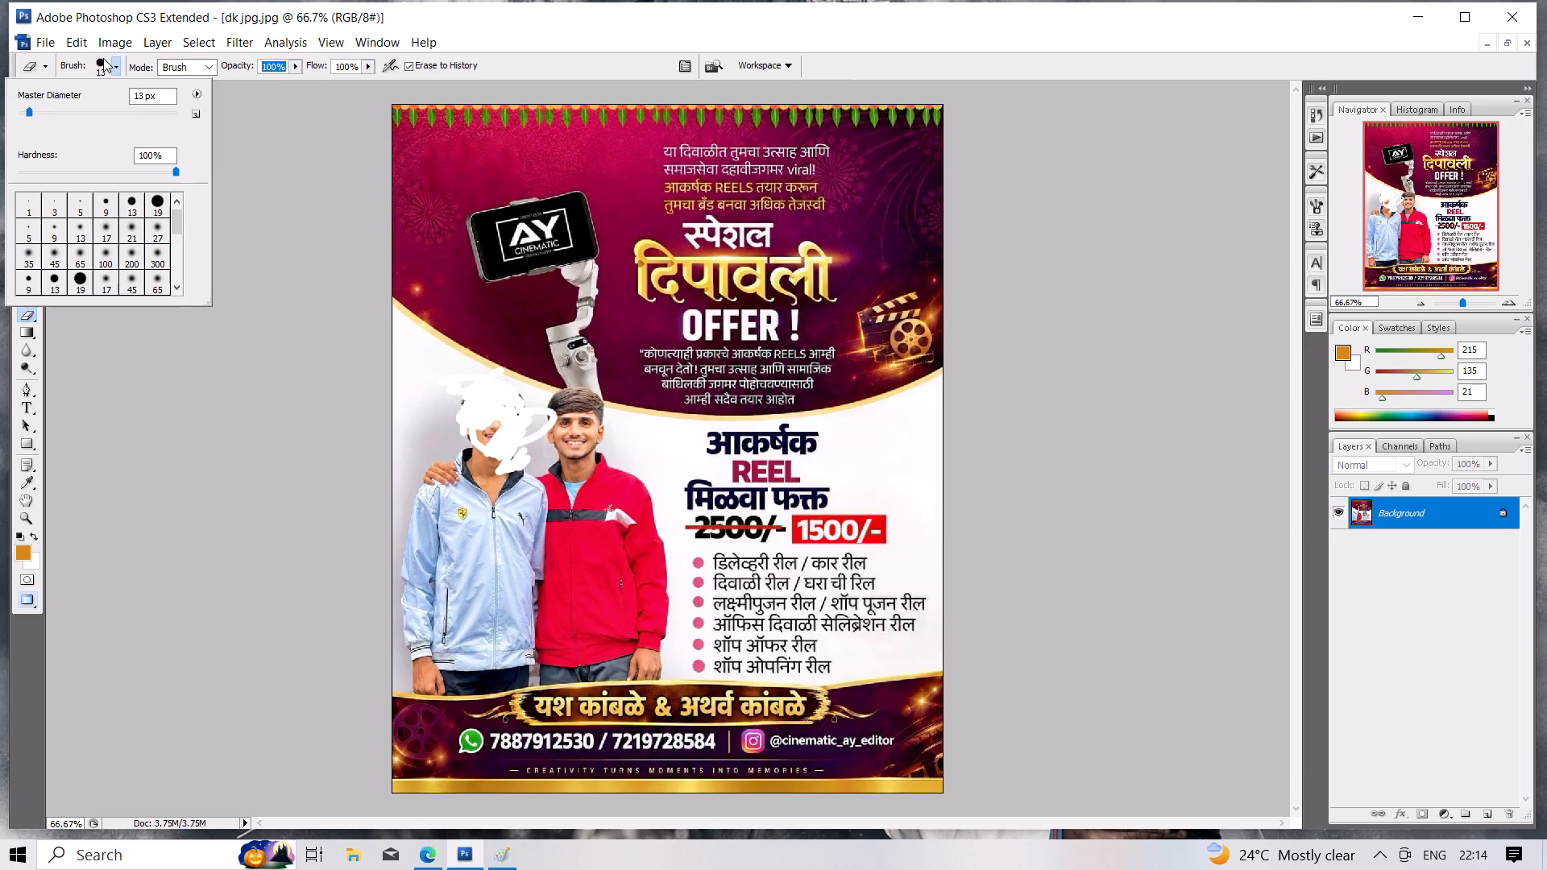
left_click(77, 268)
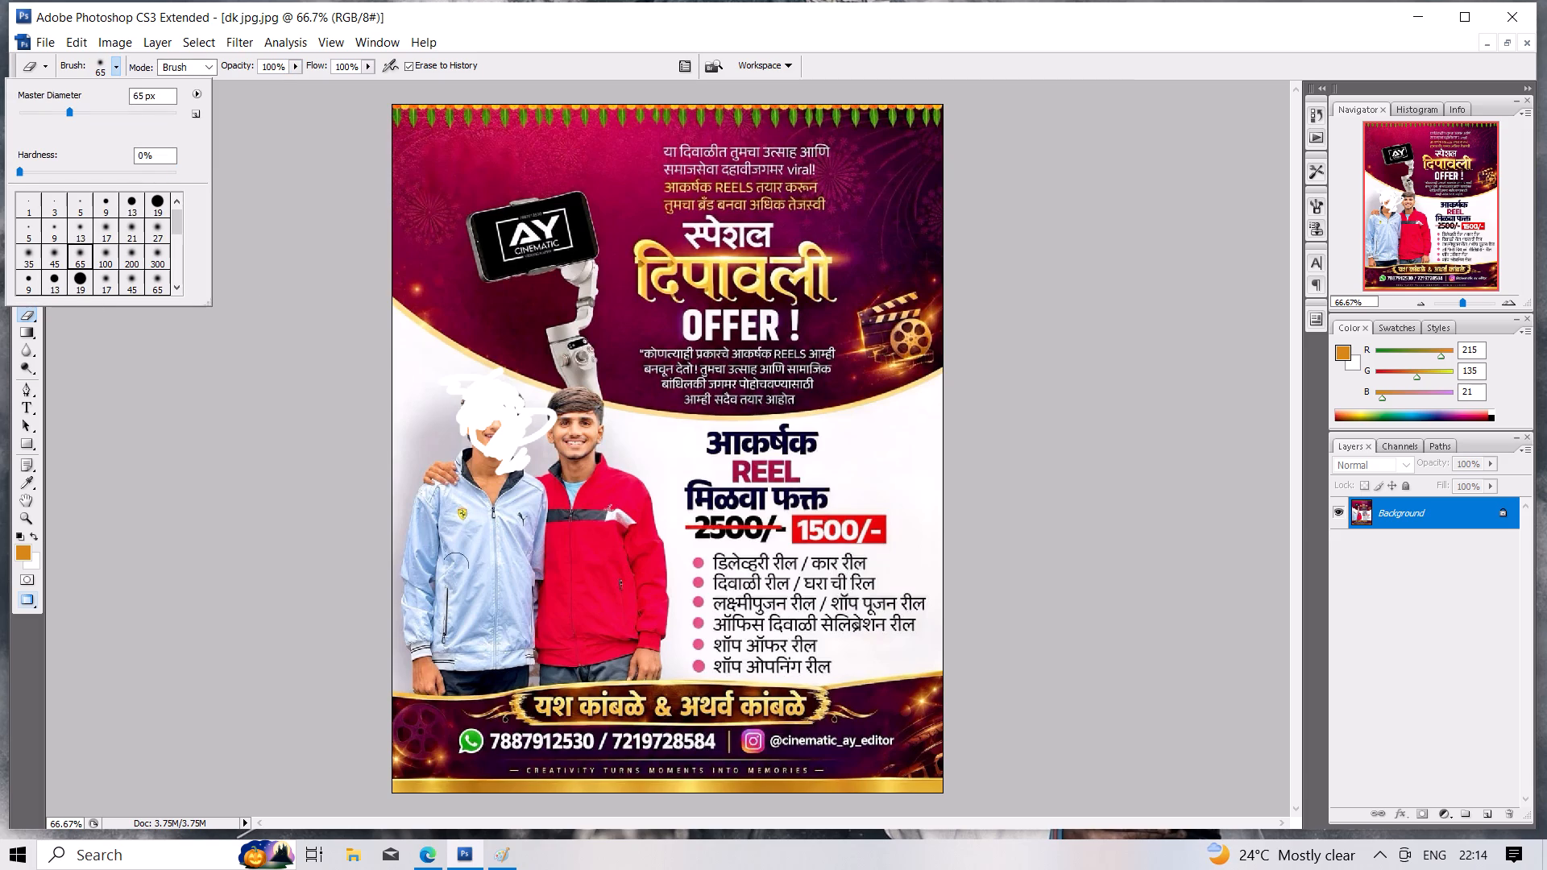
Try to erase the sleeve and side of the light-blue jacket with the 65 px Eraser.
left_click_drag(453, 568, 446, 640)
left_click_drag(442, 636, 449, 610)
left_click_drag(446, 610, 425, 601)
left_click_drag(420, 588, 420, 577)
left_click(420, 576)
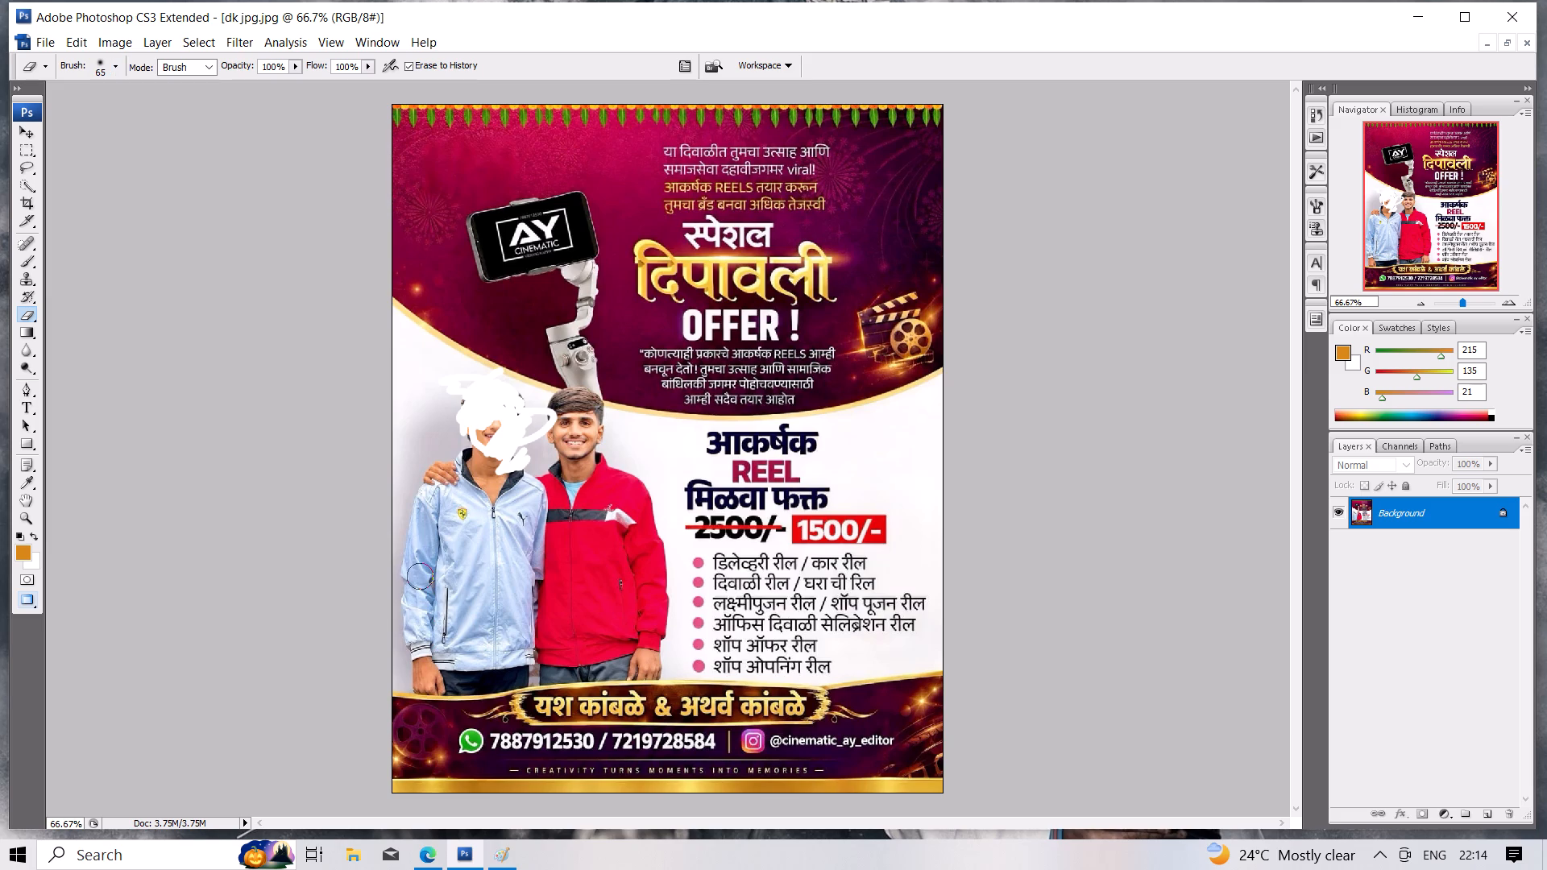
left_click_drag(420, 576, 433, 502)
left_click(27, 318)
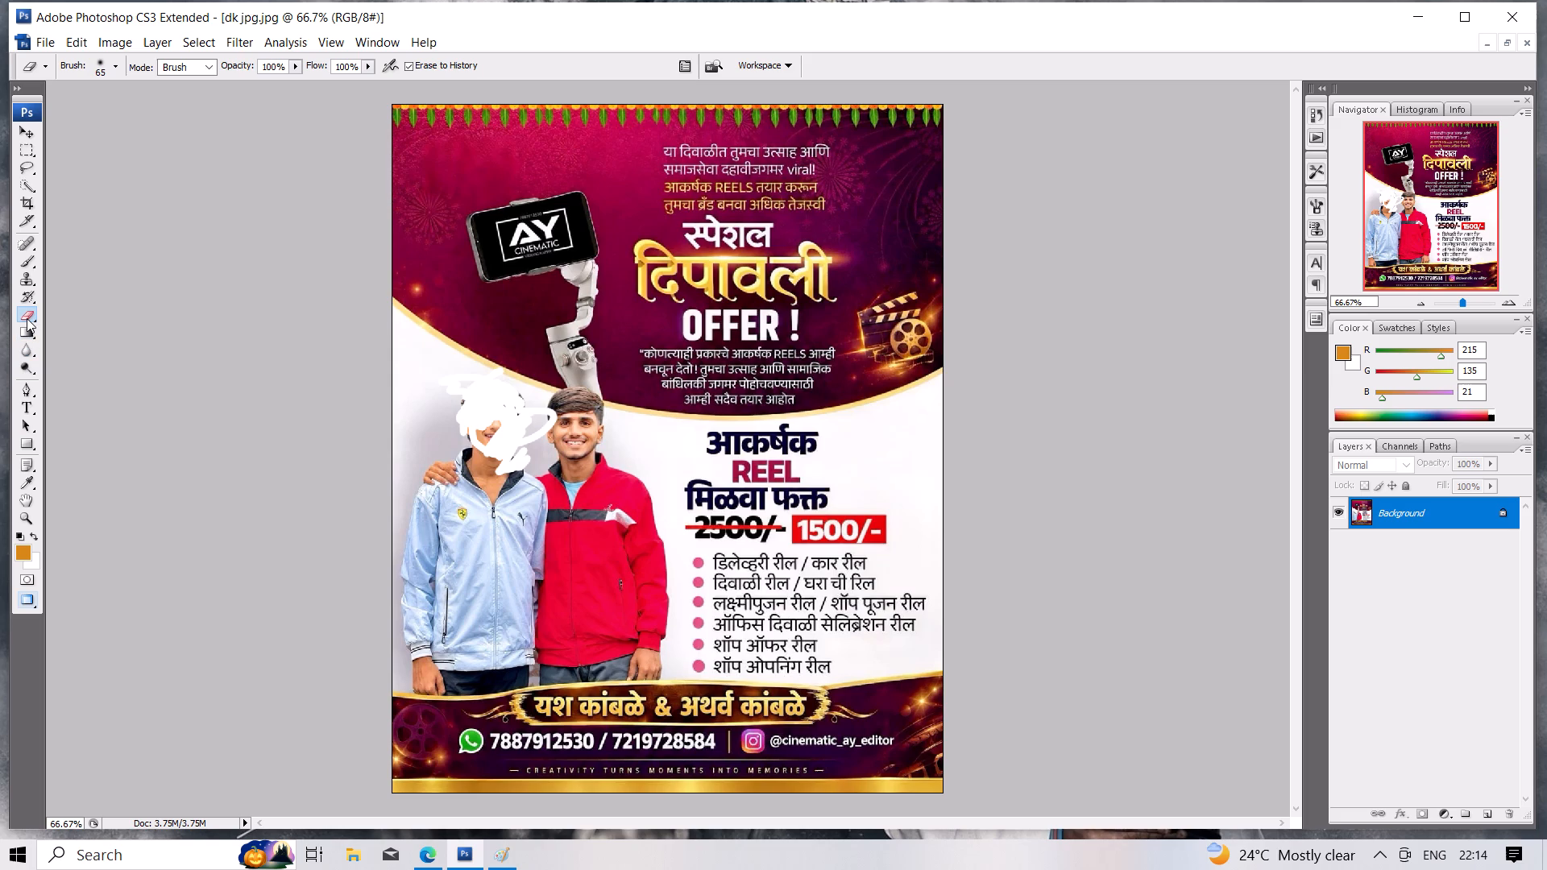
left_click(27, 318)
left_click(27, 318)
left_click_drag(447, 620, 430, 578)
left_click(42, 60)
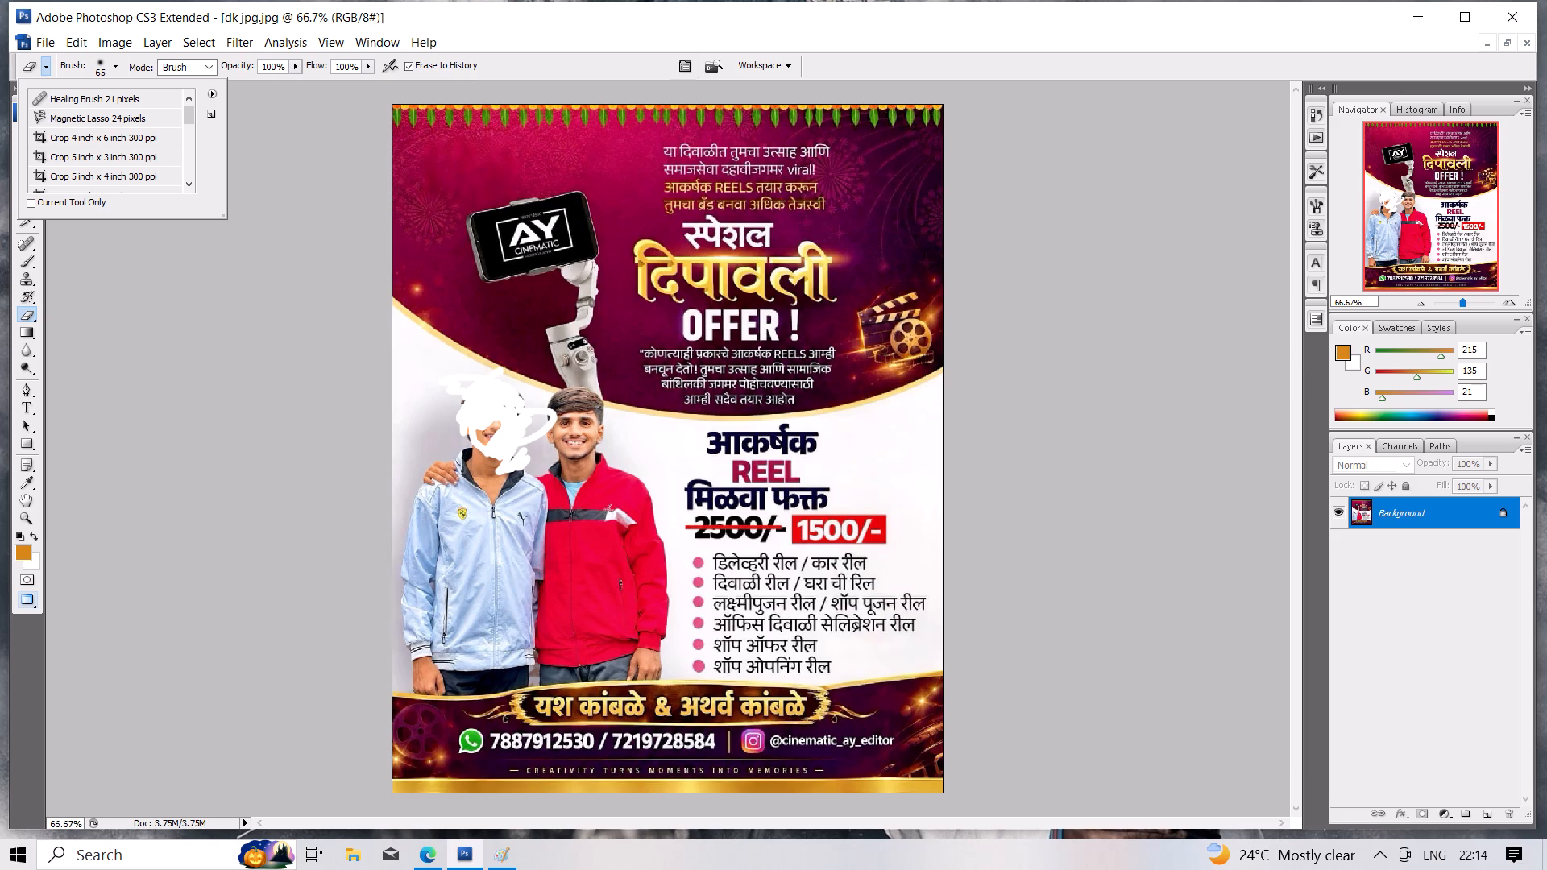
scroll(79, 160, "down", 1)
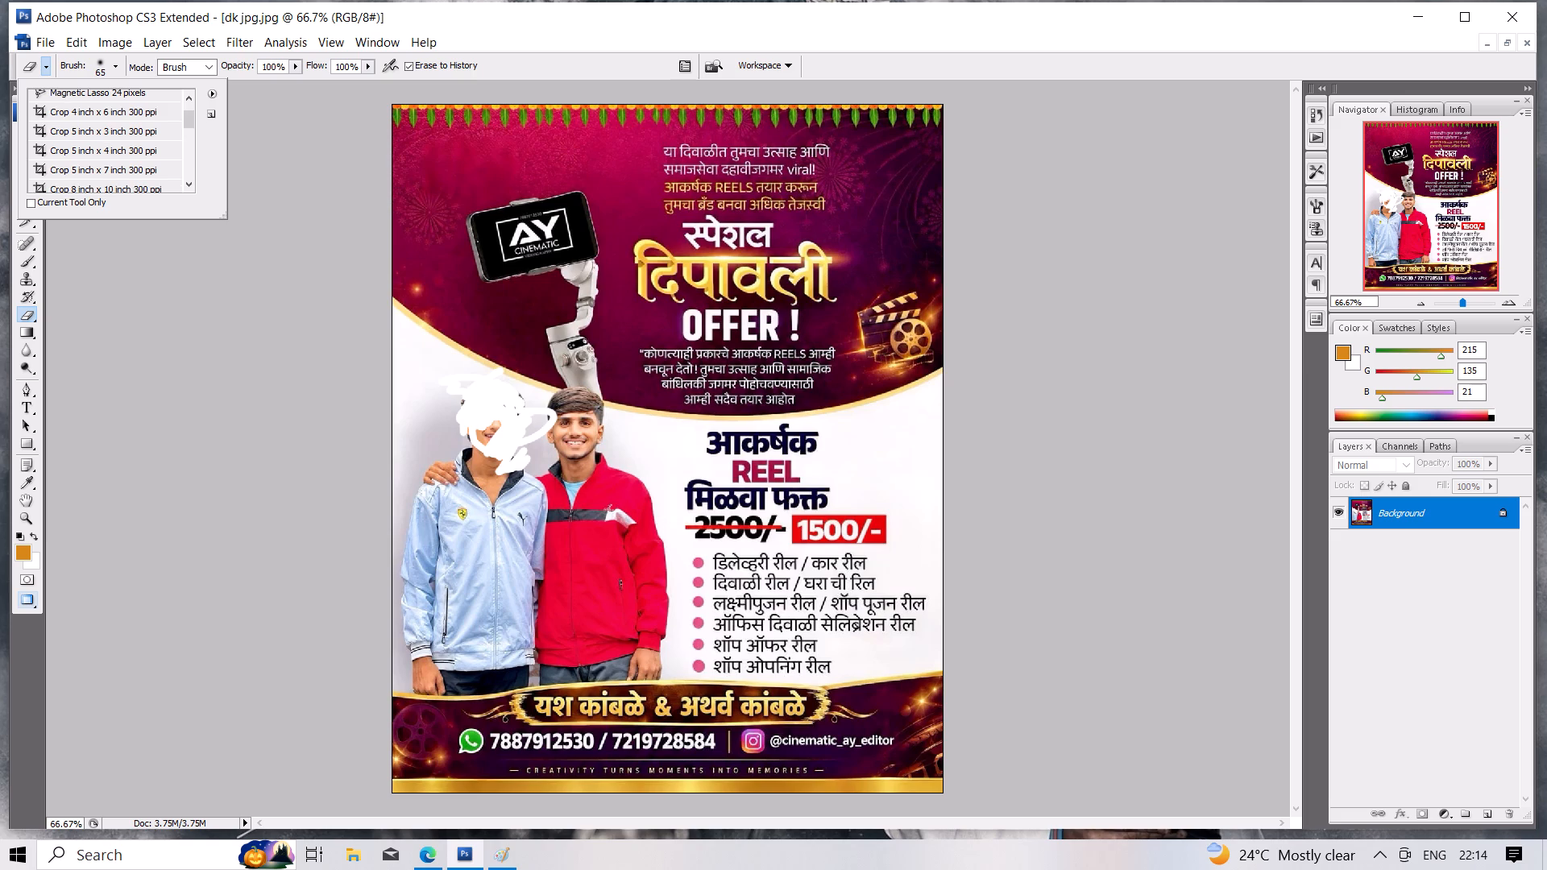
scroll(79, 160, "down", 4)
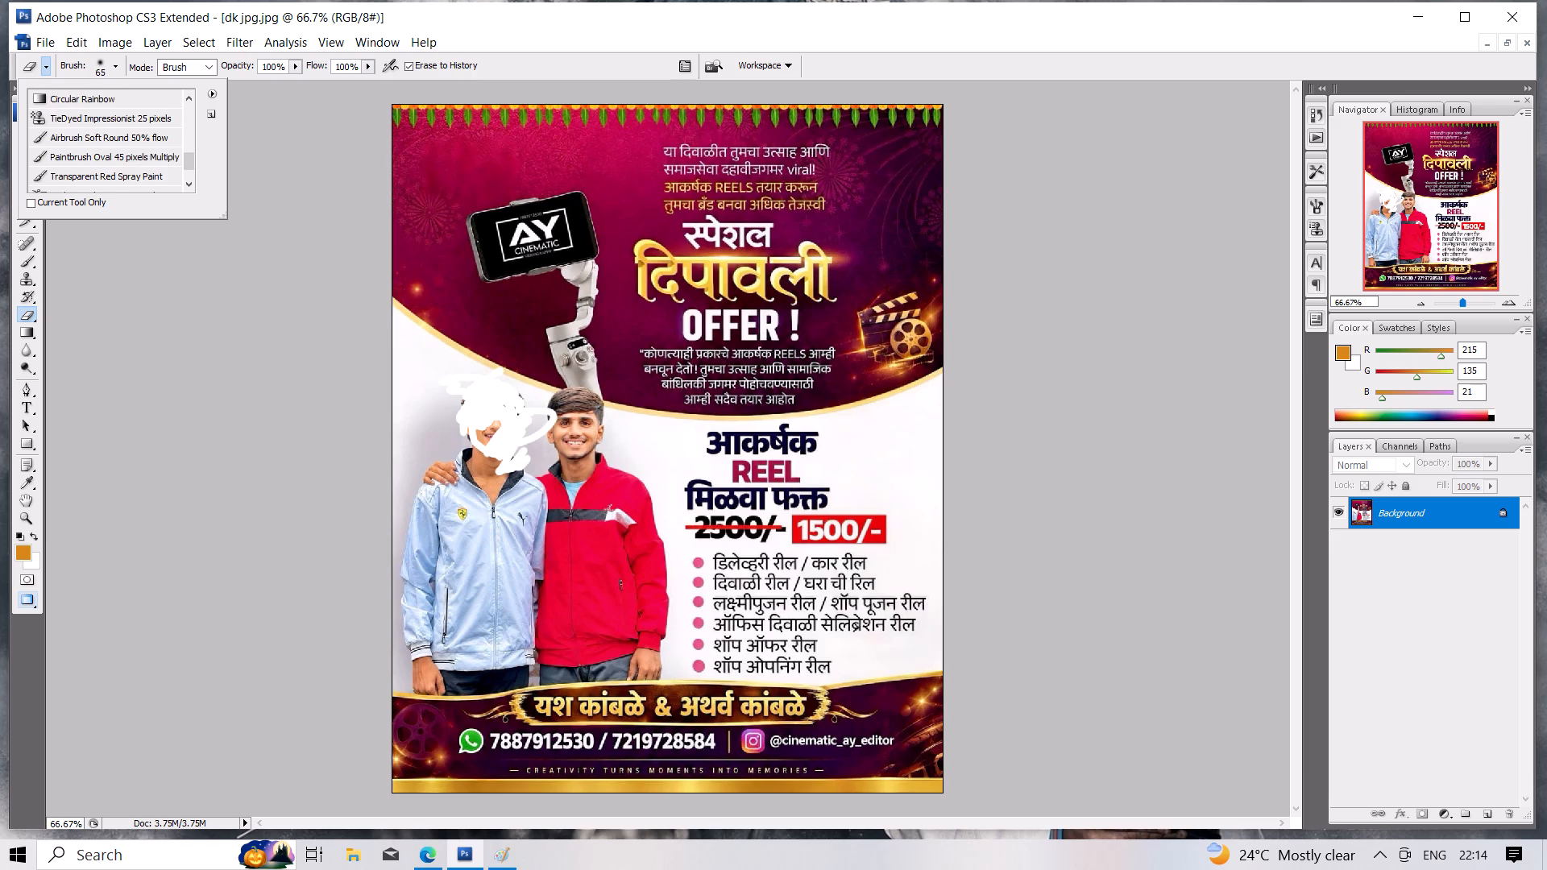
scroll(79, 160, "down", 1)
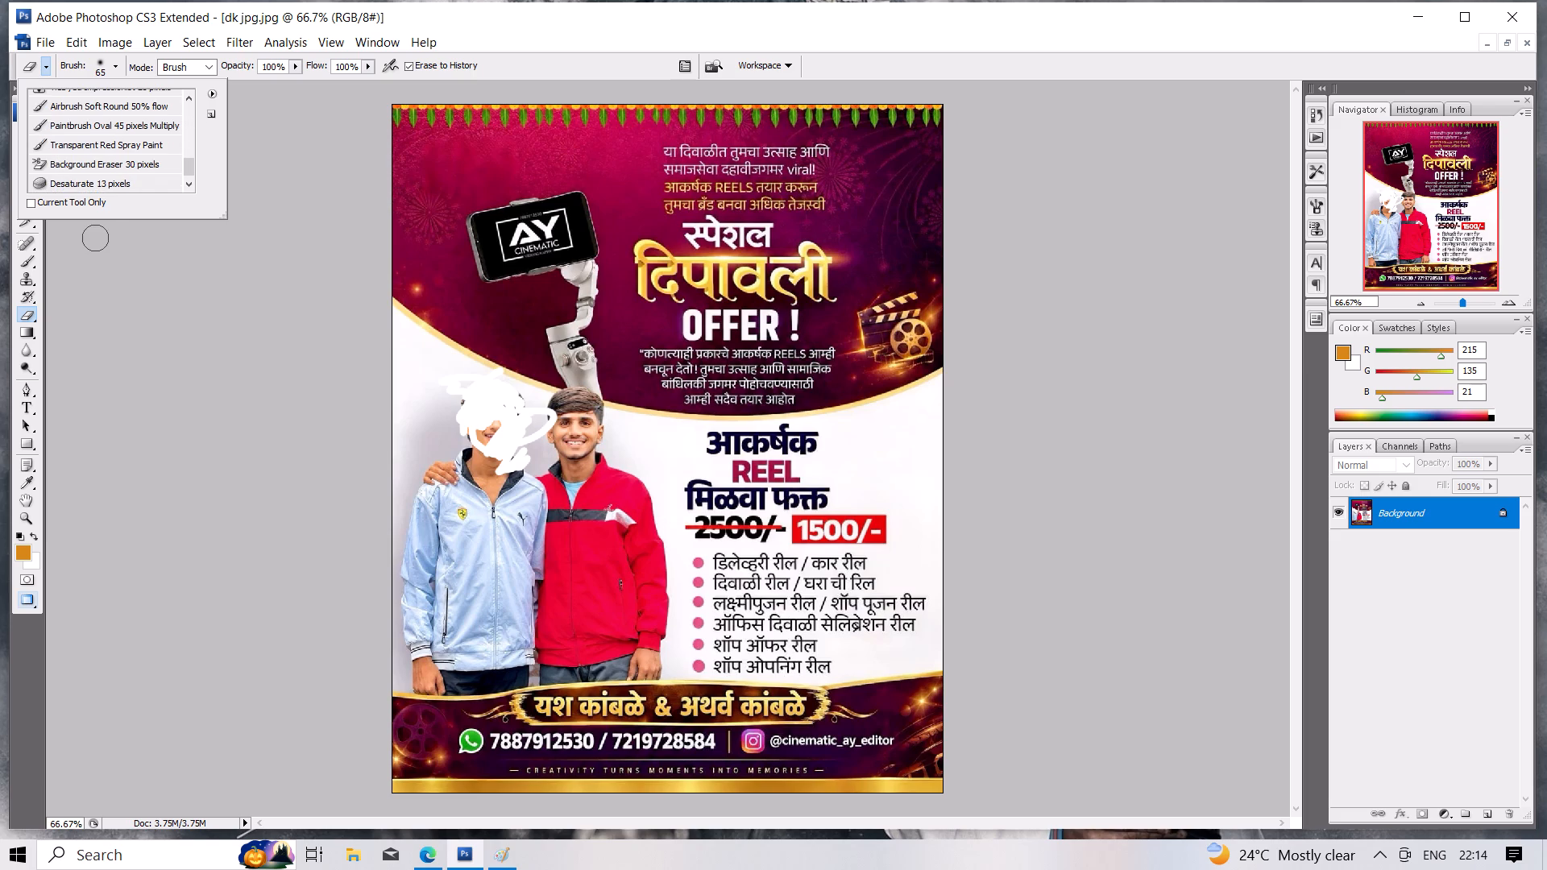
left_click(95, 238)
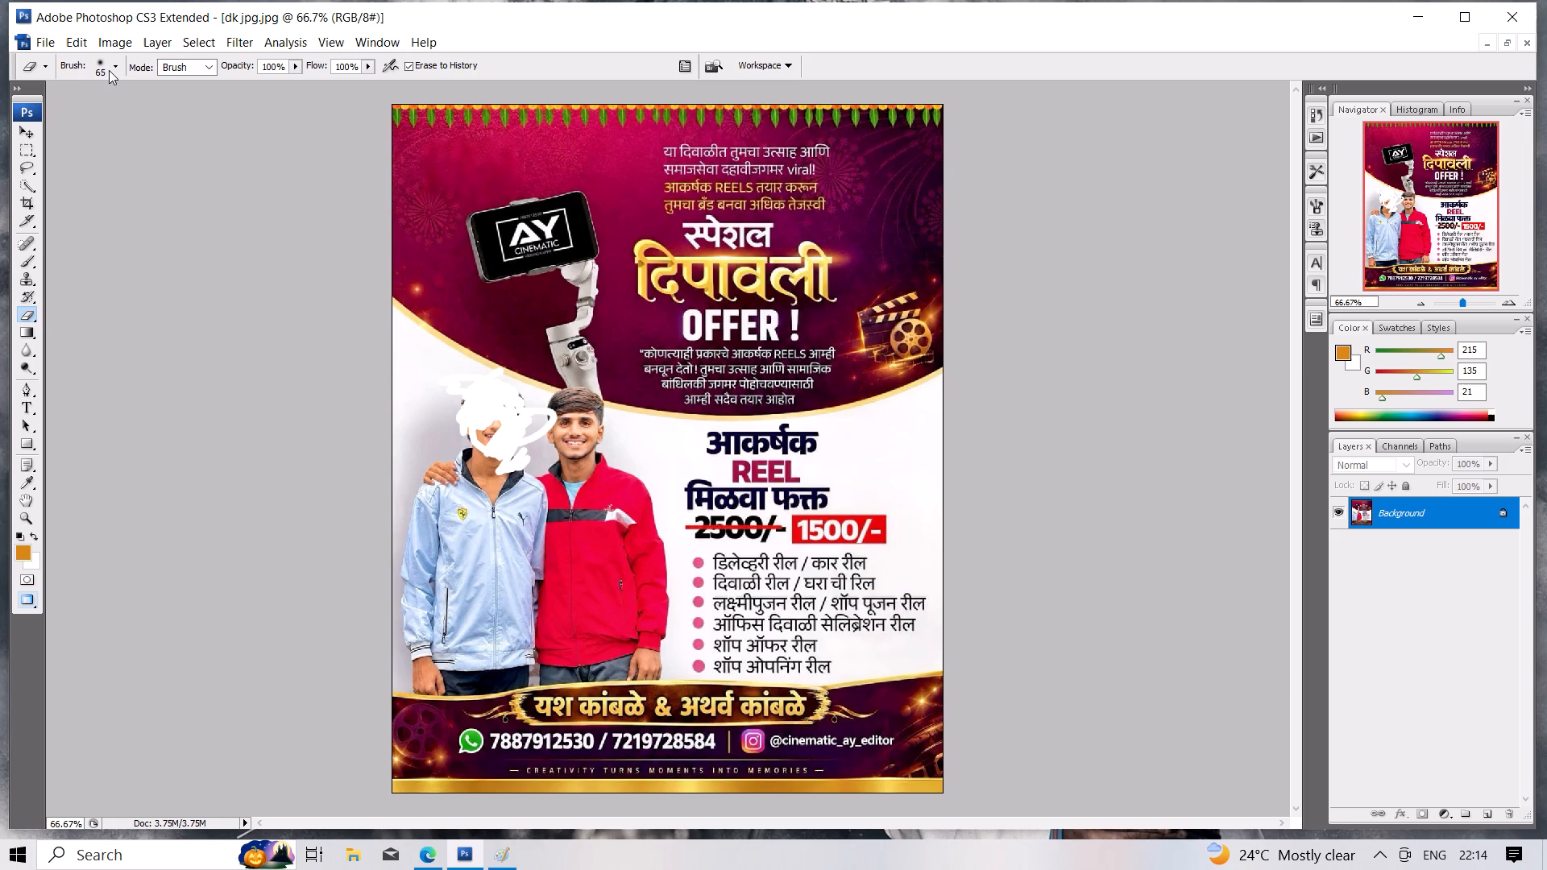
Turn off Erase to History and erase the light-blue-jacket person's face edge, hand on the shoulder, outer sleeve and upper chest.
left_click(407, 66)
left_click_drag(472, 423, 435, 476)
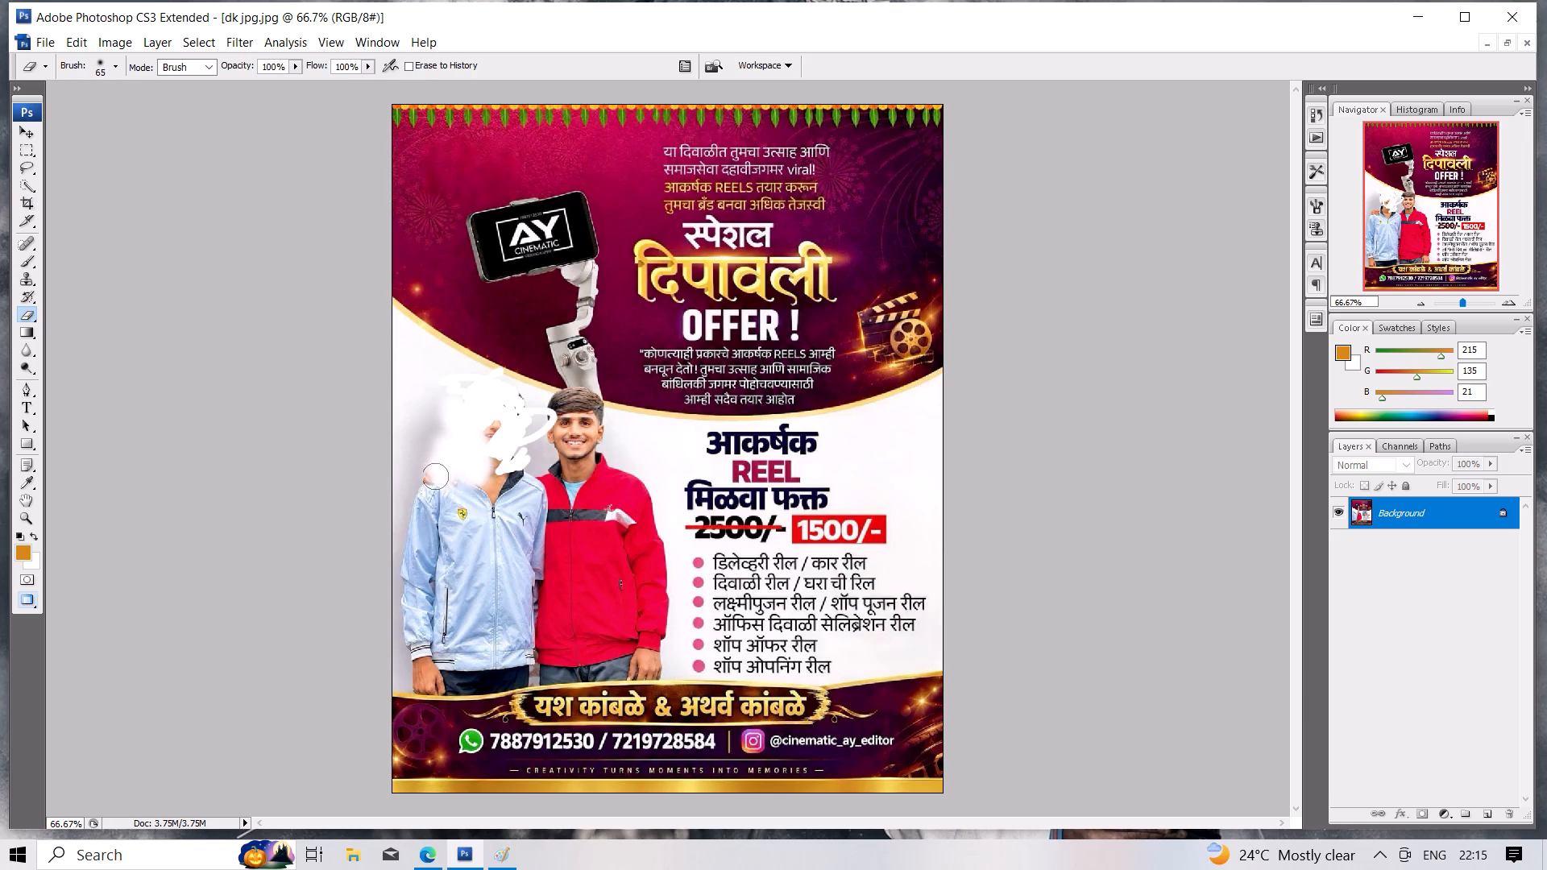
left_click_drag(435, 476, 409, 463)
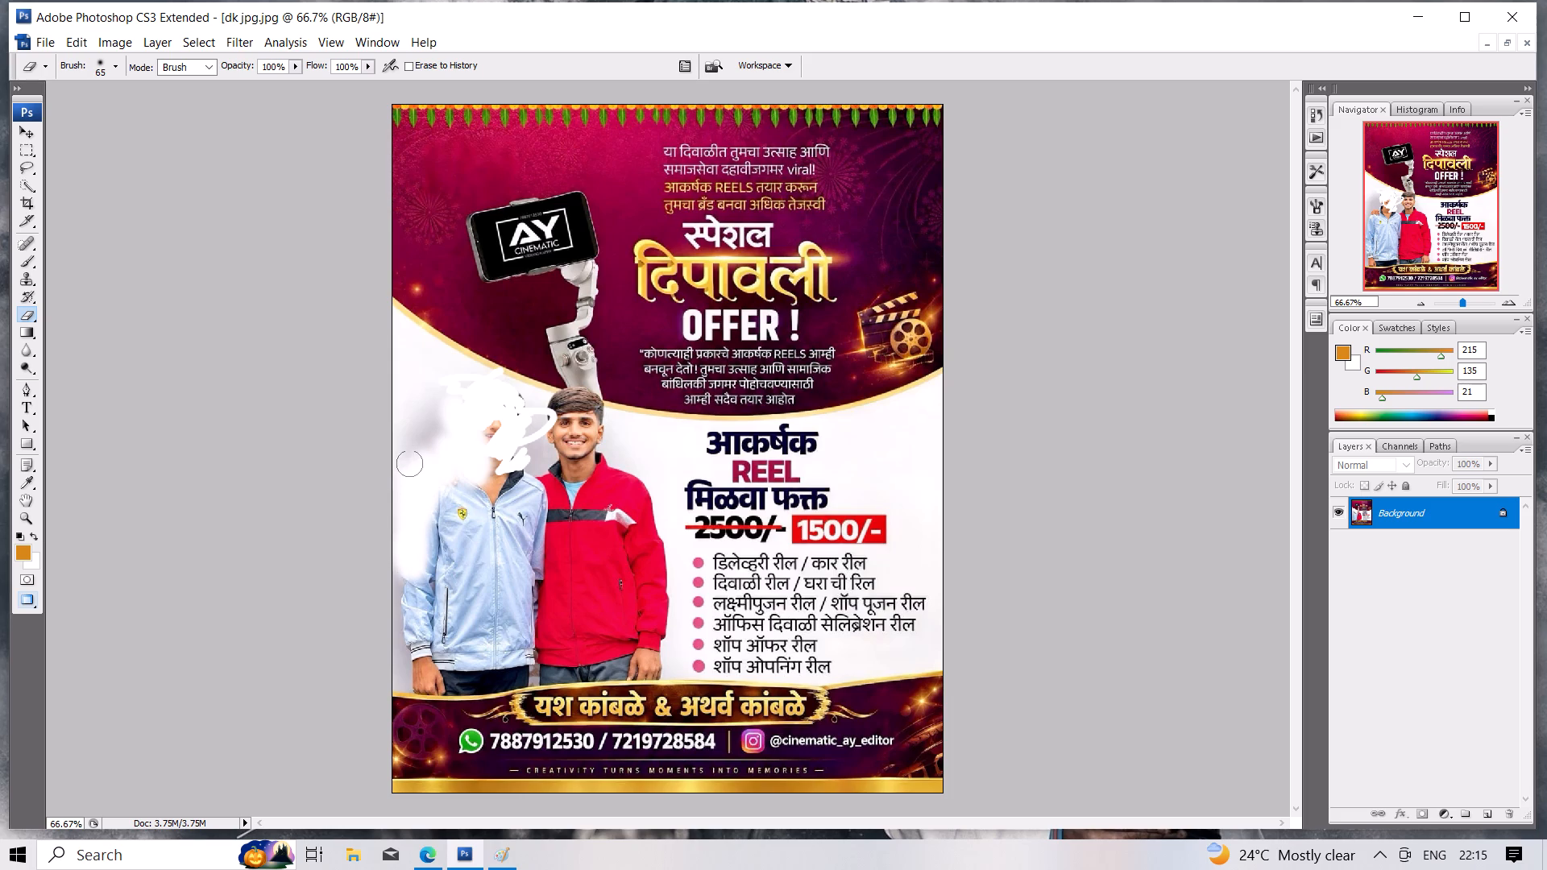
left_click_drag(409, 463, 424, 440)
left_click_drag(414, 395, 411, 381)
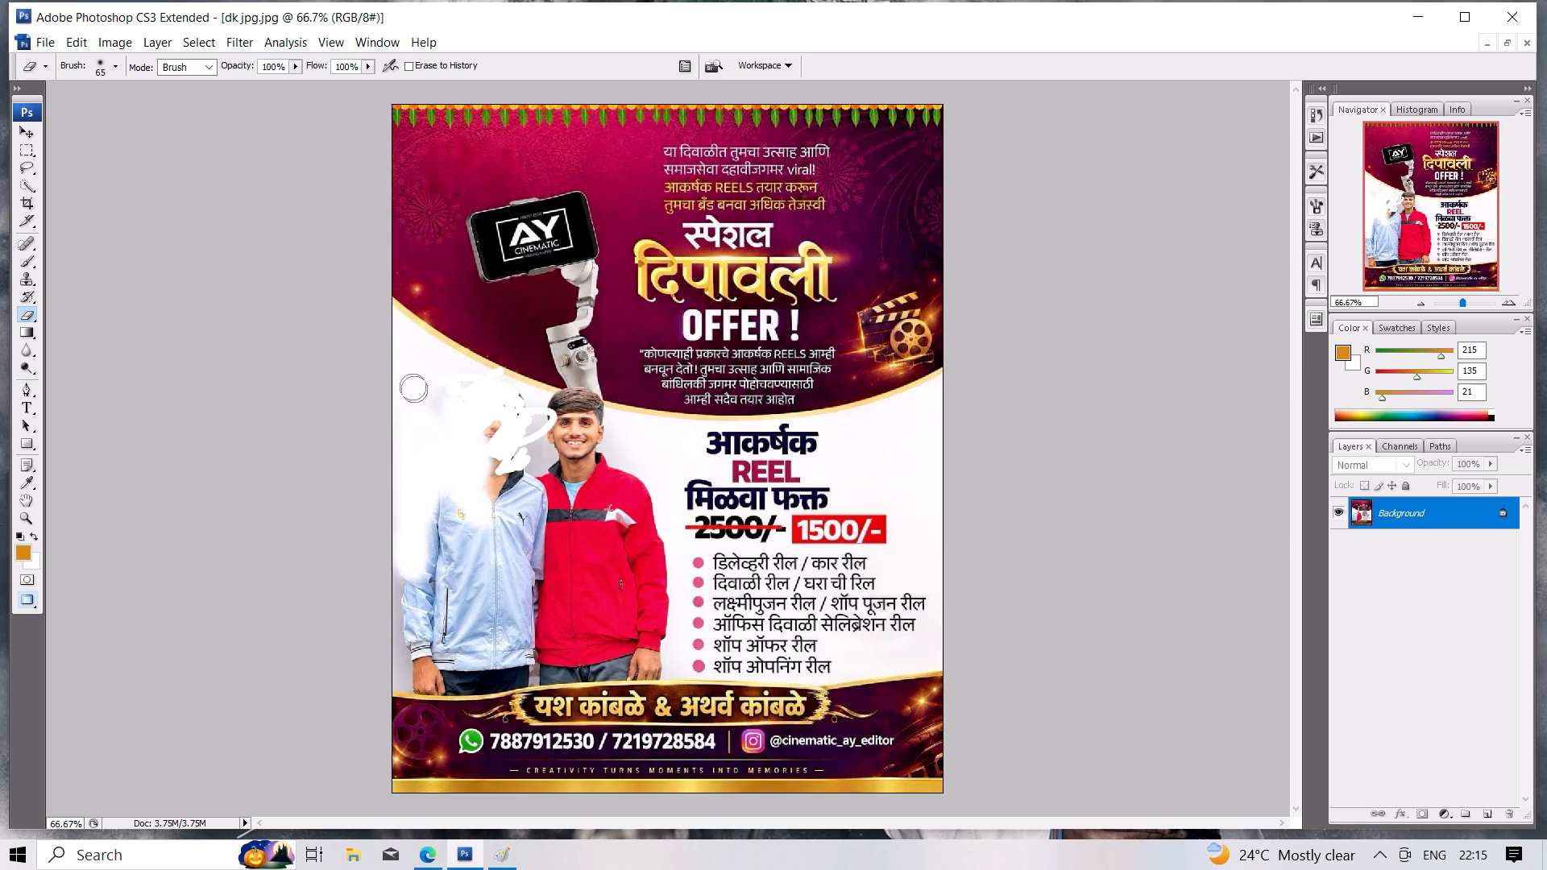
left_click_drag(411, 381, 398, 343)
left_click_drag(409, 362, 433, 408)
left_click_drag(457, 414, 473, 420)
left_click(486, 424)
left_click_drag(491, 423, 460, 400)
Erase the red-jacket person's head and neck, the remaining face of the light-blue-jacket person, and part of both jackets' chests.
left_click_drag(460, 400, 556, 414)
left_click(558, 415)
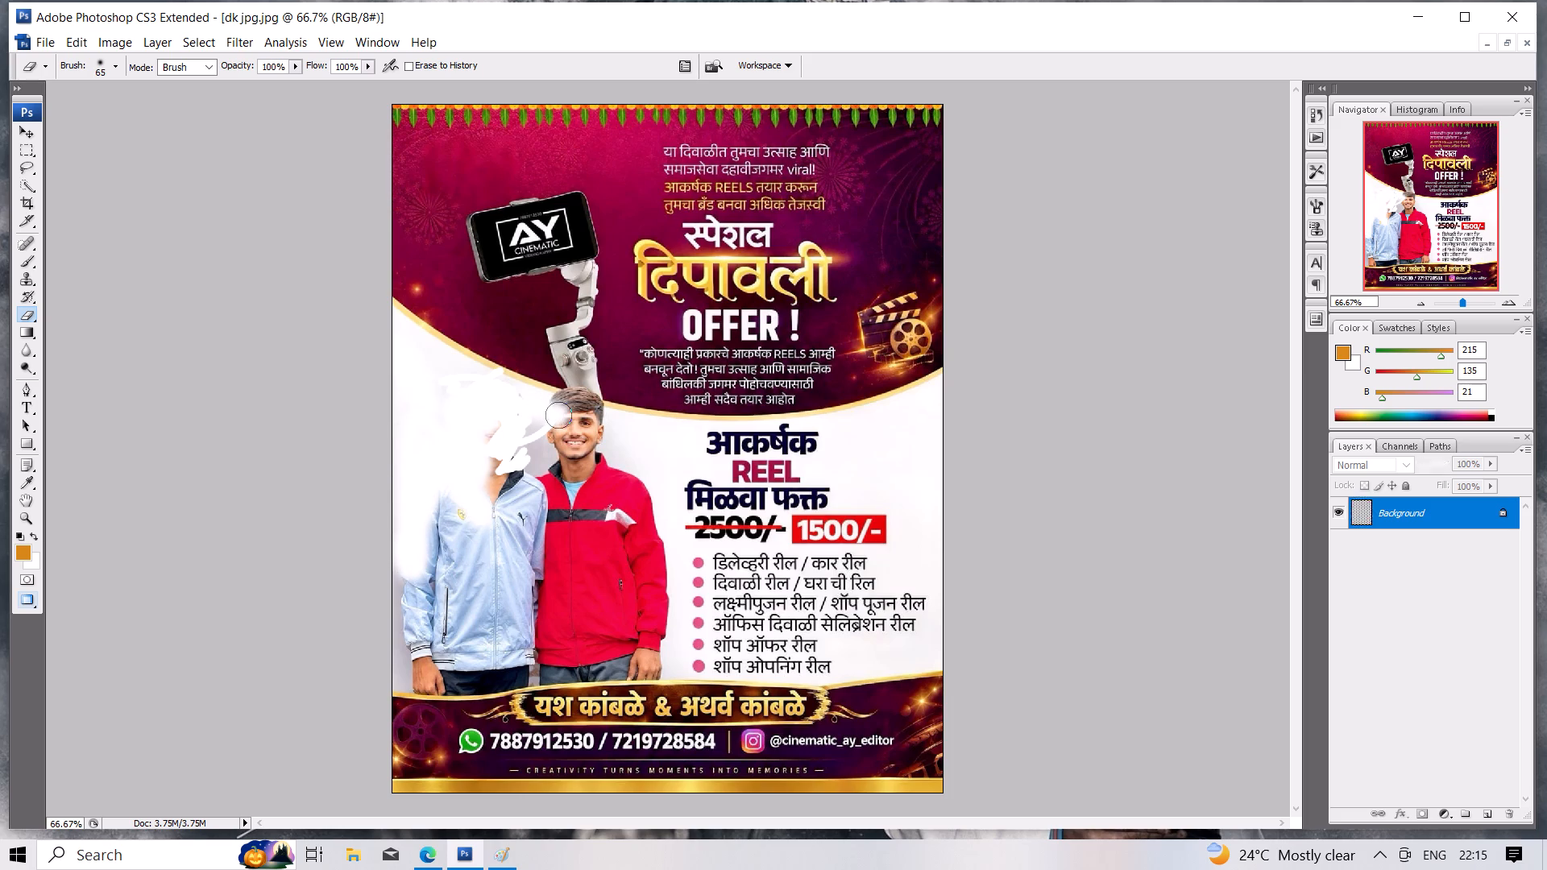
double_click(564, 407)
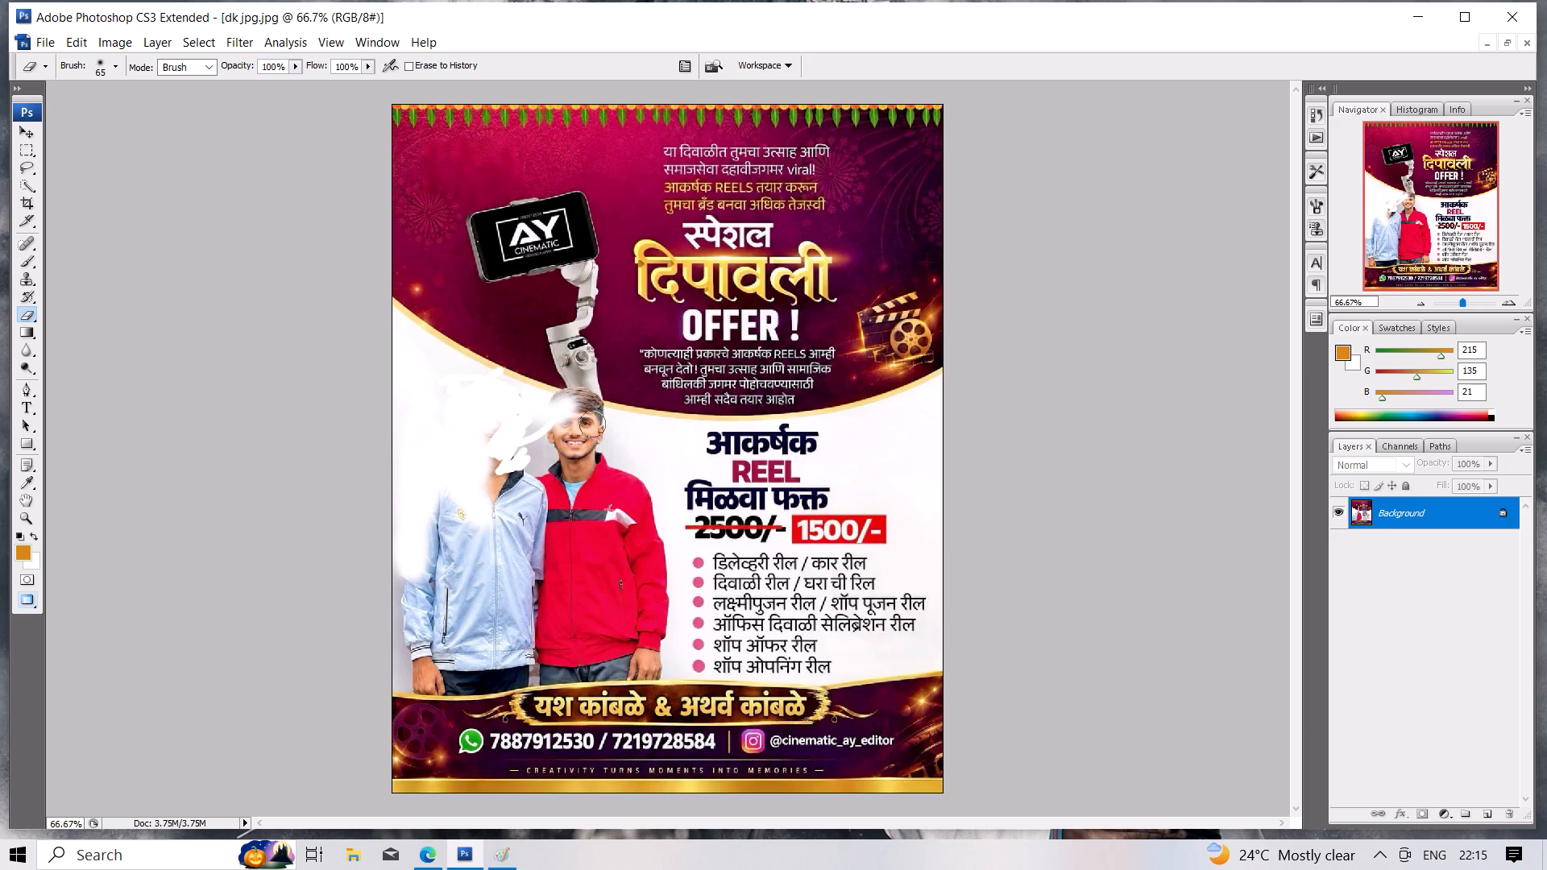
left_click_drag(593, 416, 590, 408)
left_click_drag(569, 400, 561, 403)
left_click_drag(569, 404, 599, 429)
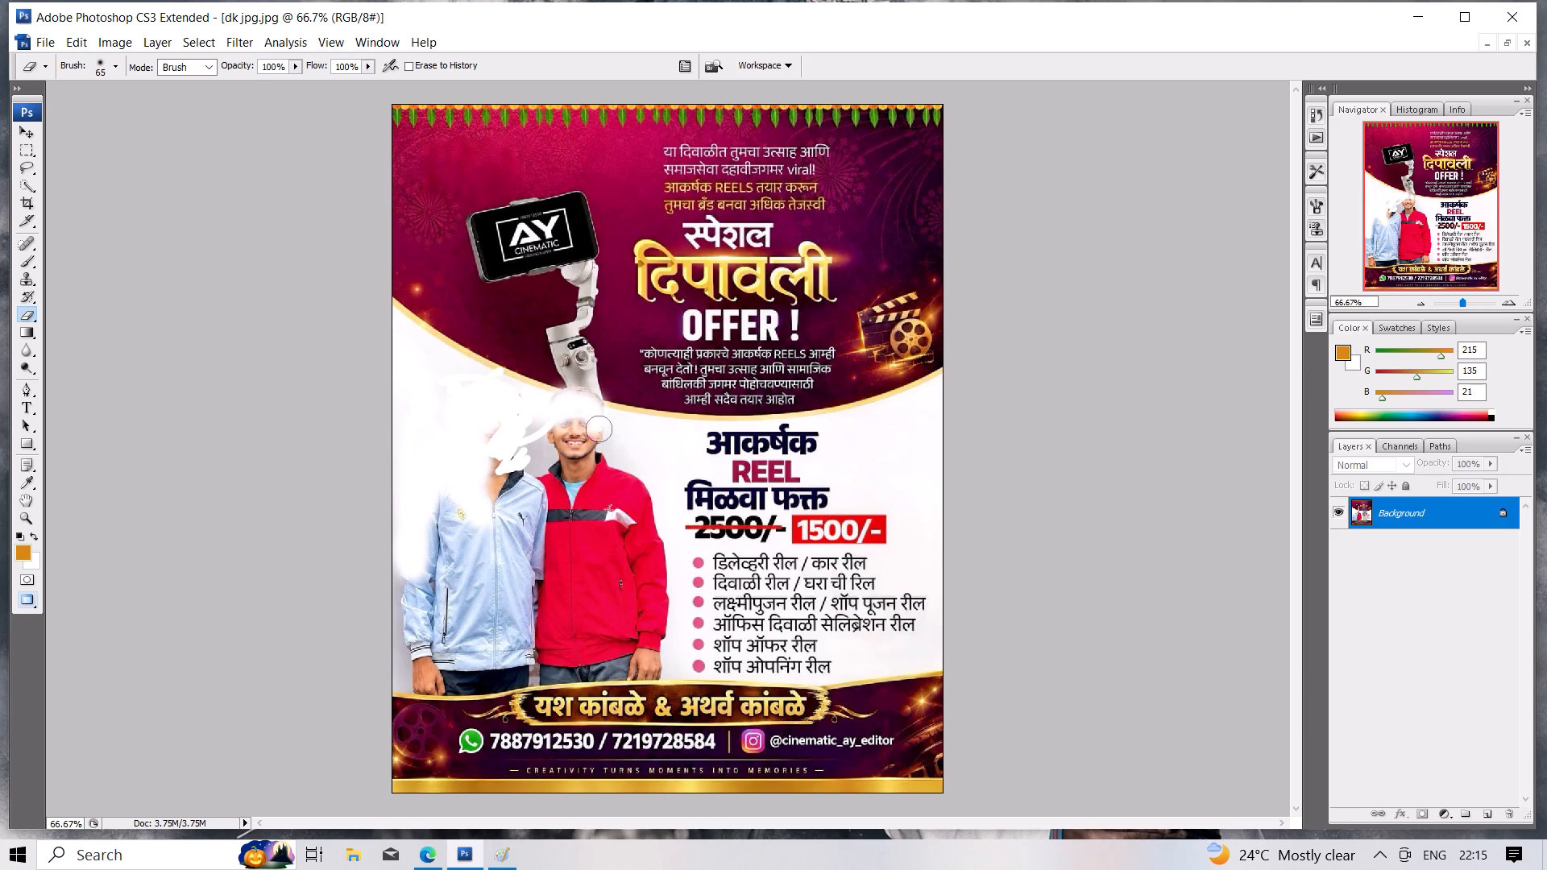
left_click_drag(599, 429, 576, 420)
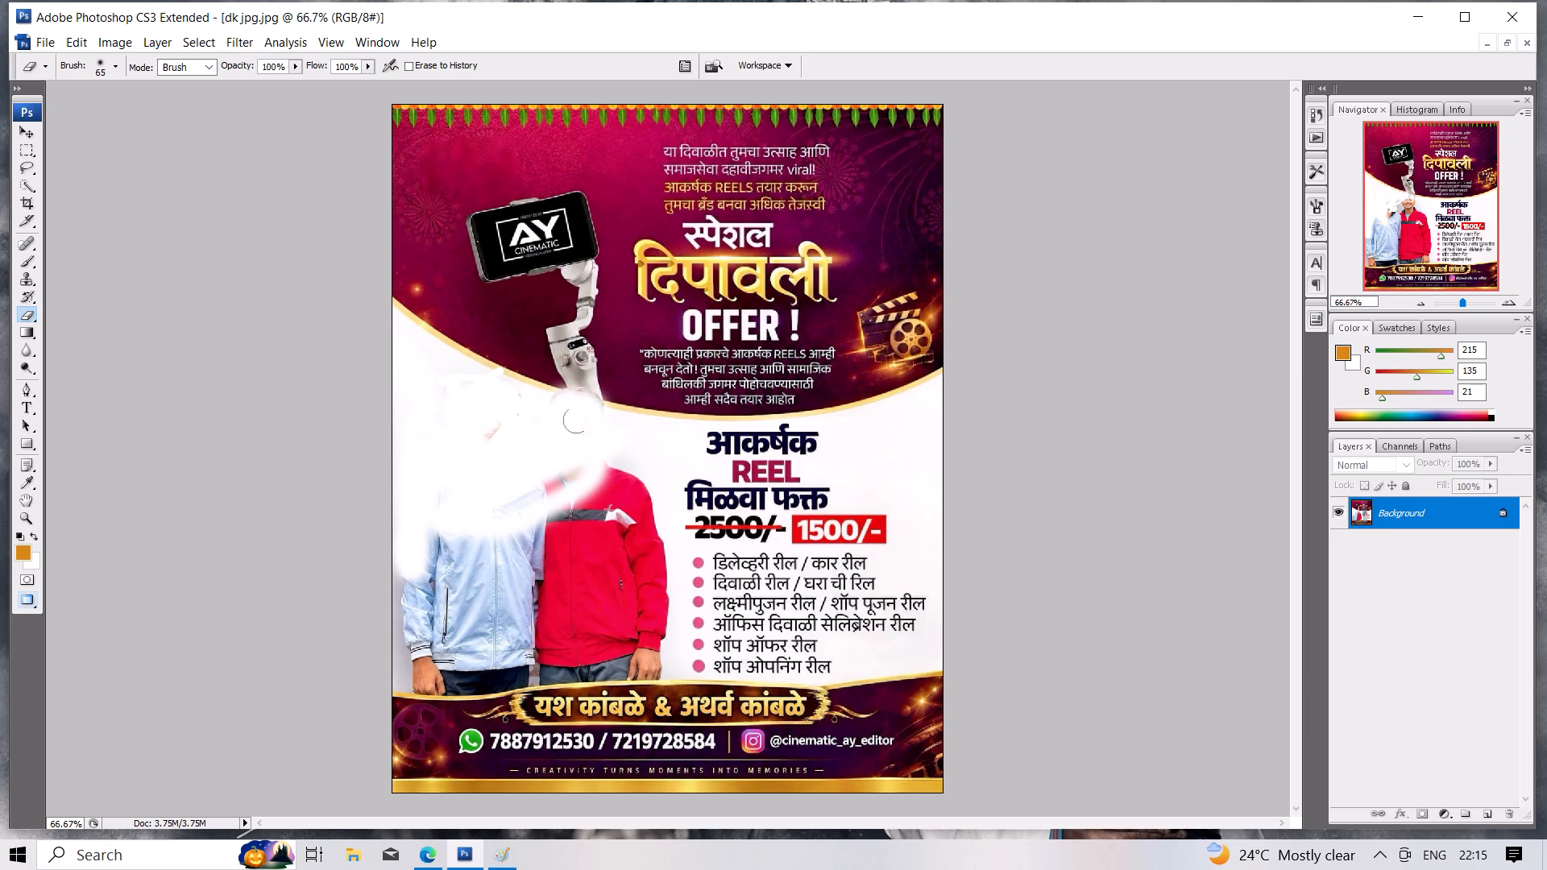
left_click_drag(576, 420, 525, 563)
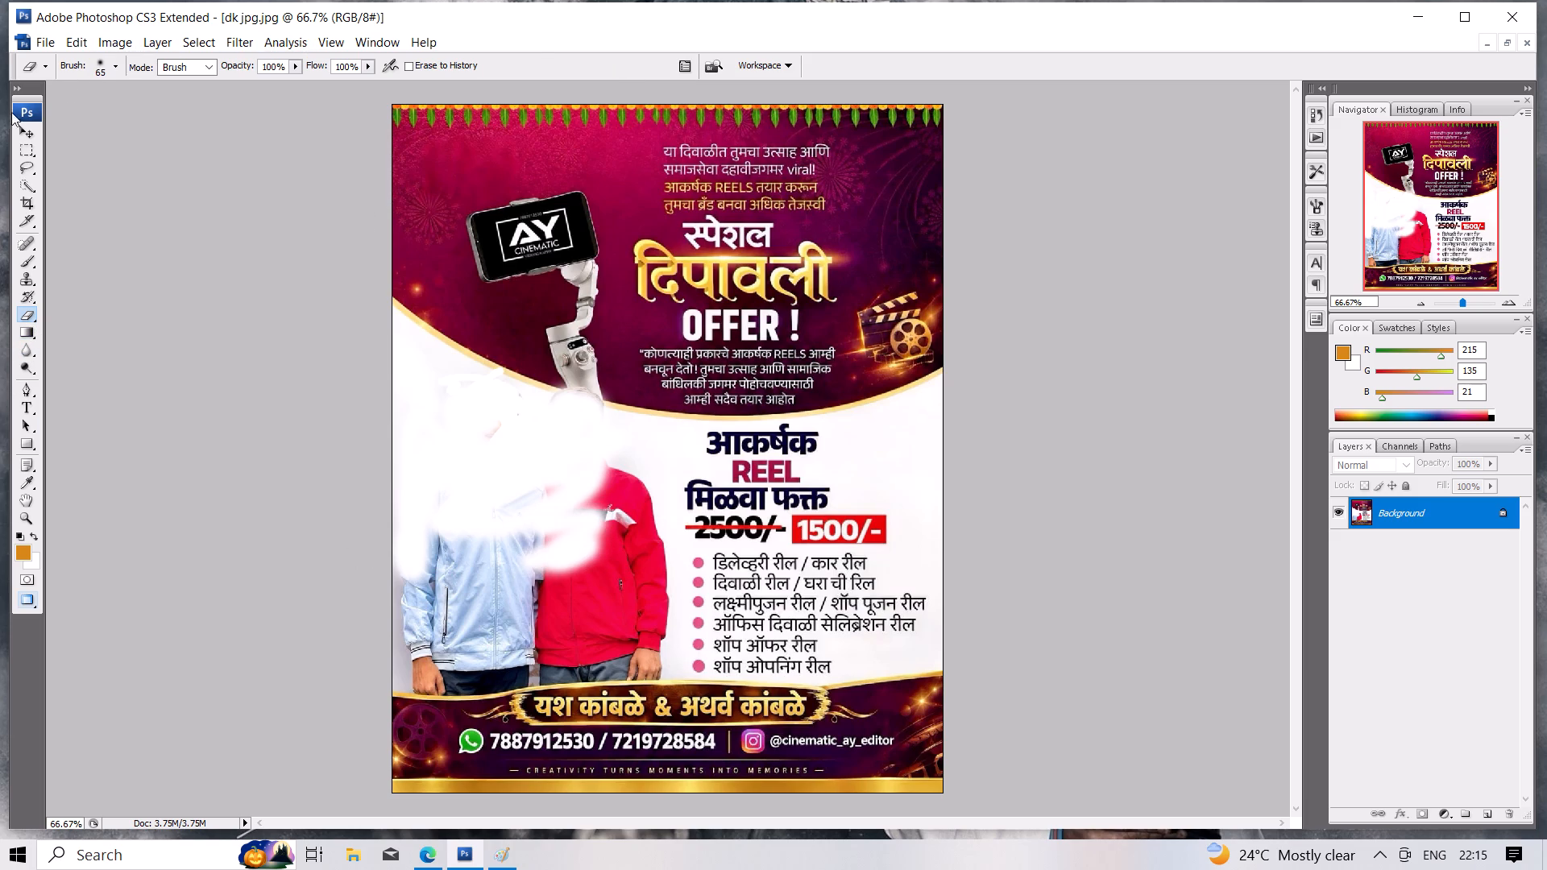
Revert the poster to its last saved version.
left_click(193, 38)
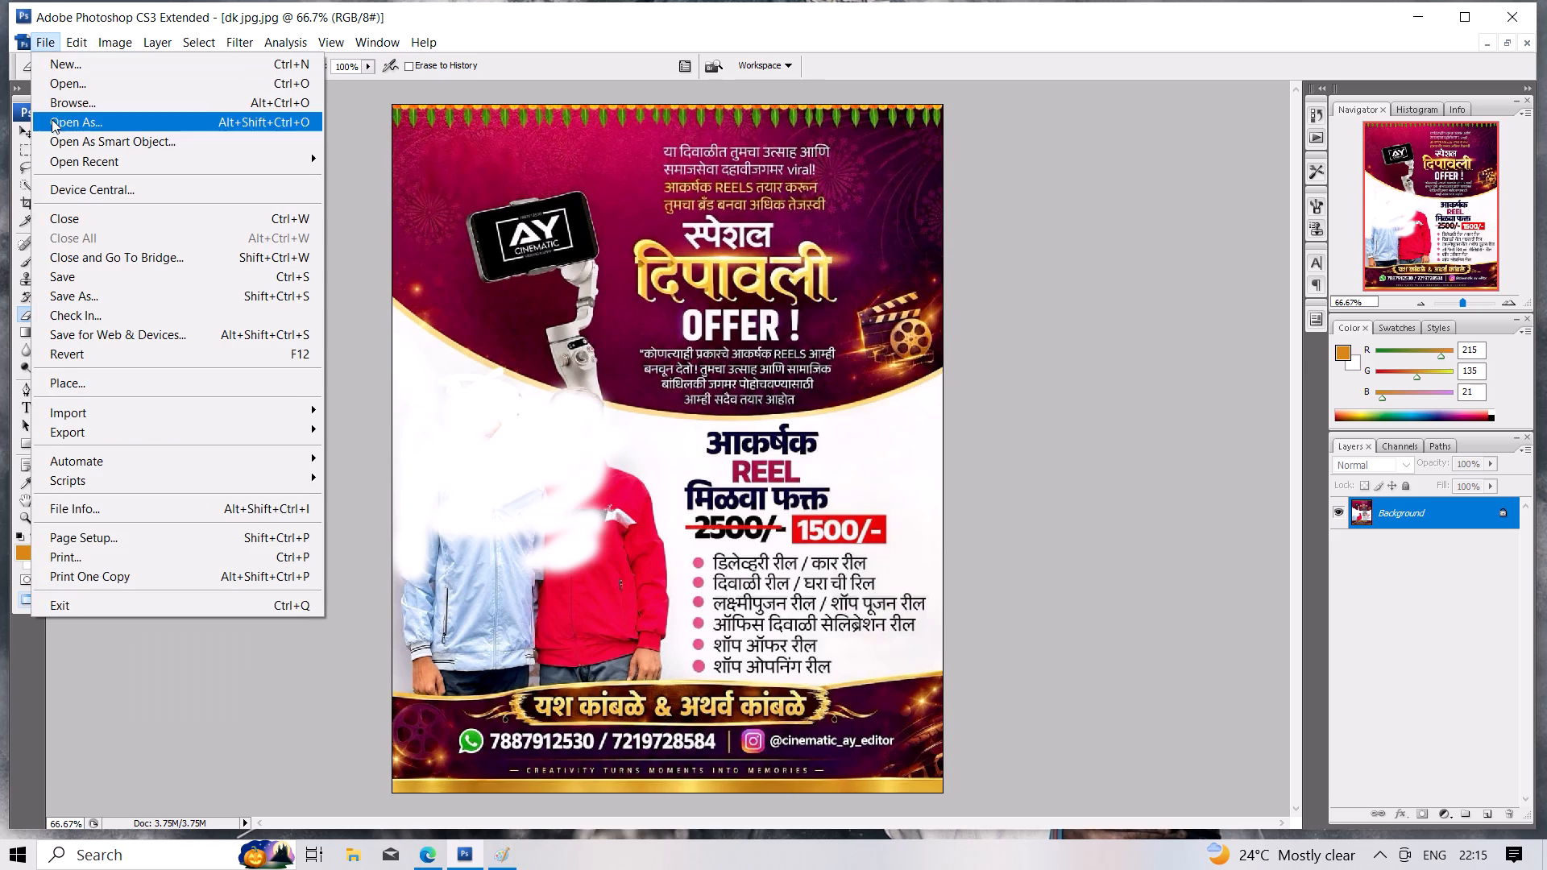
left_click(127, 358)
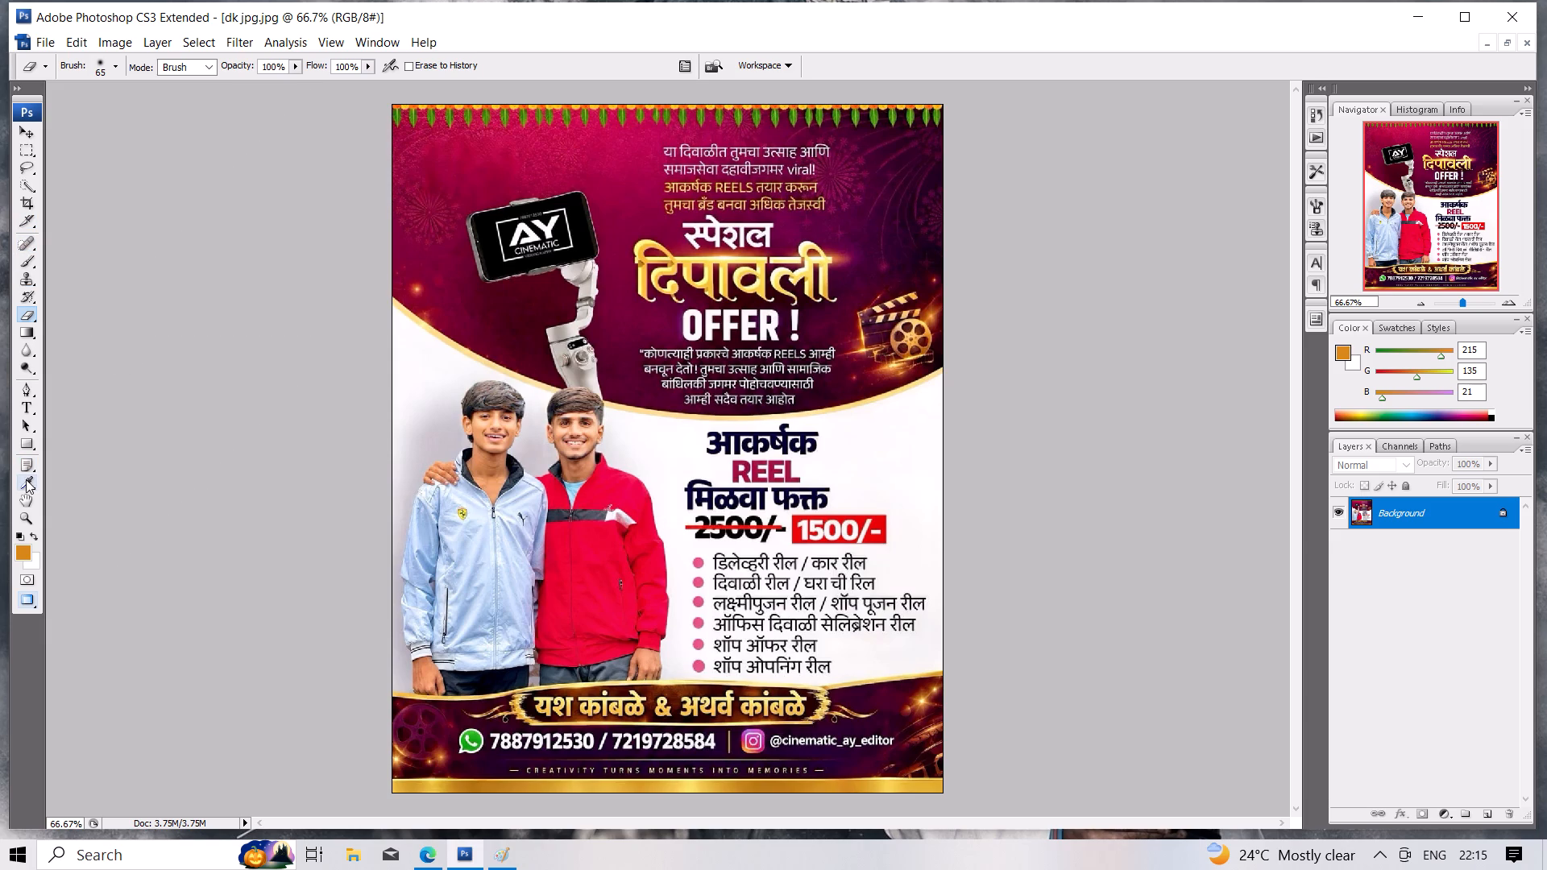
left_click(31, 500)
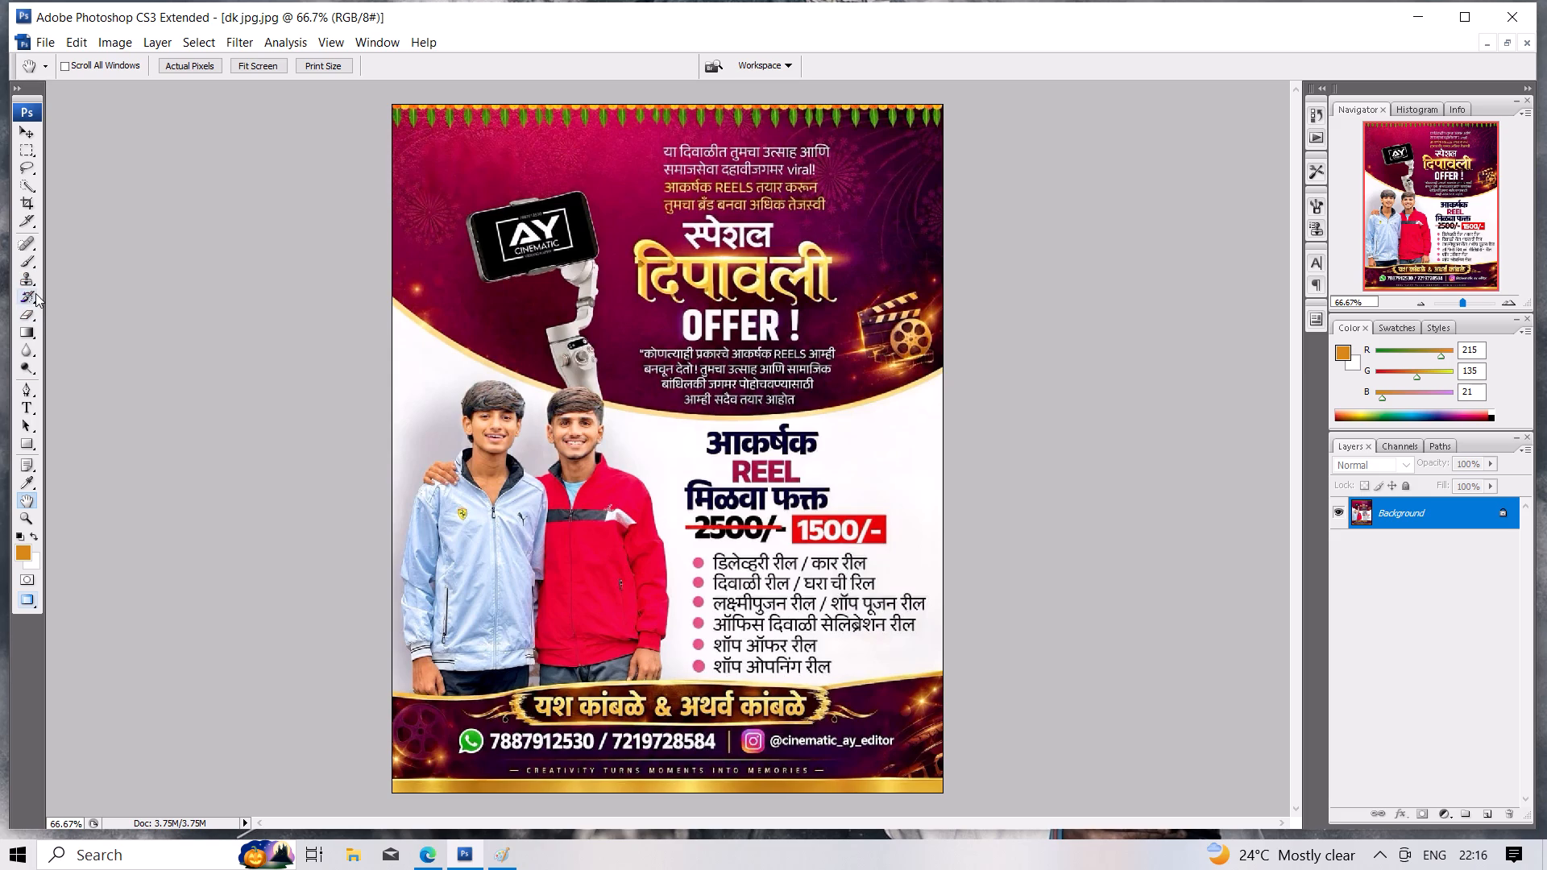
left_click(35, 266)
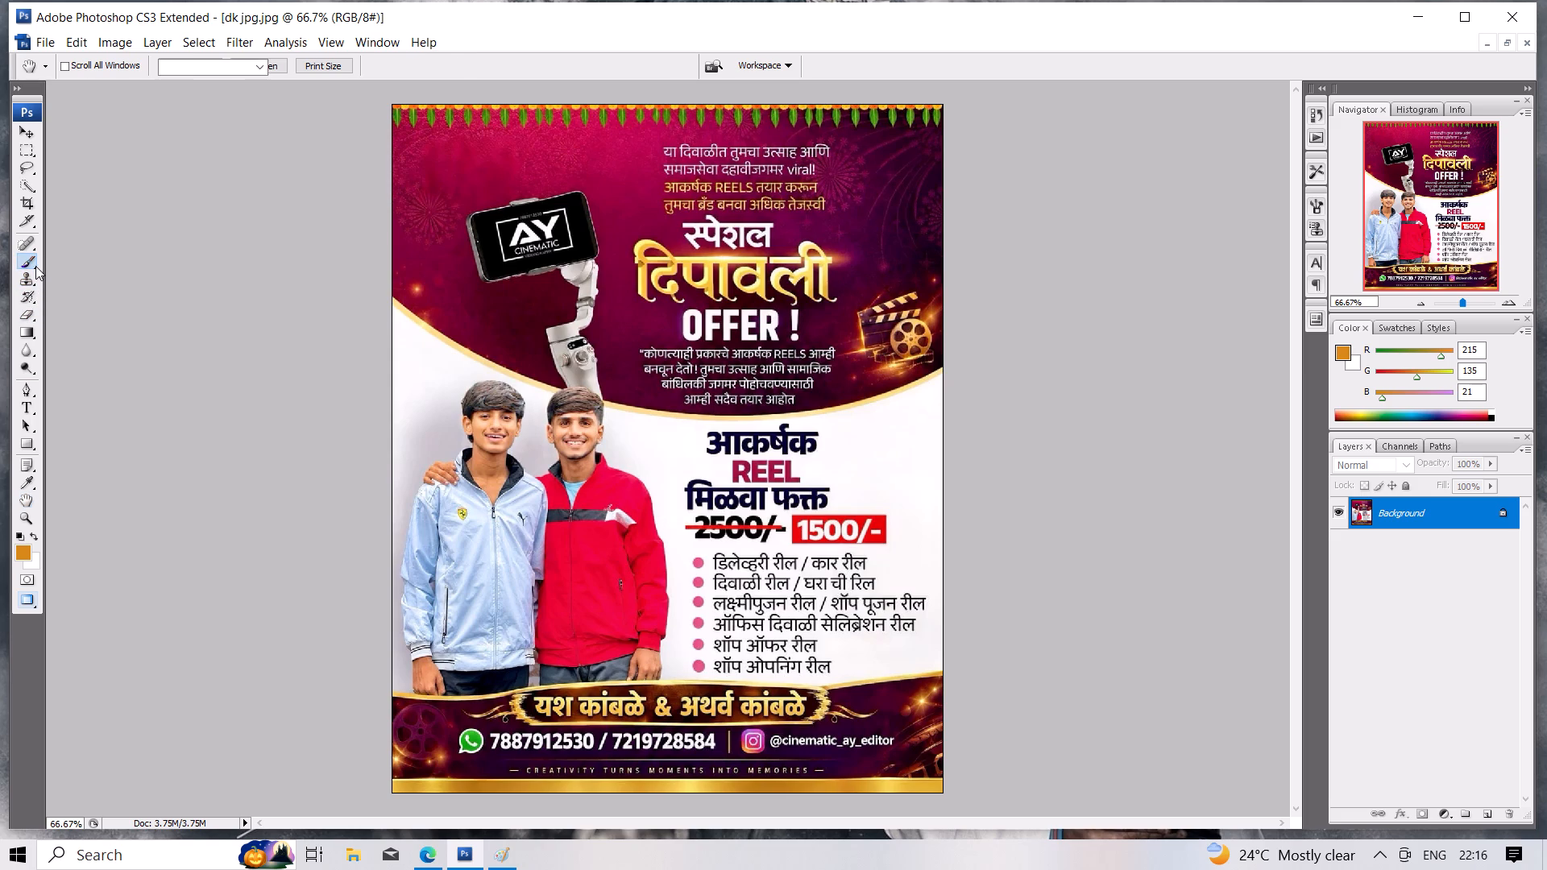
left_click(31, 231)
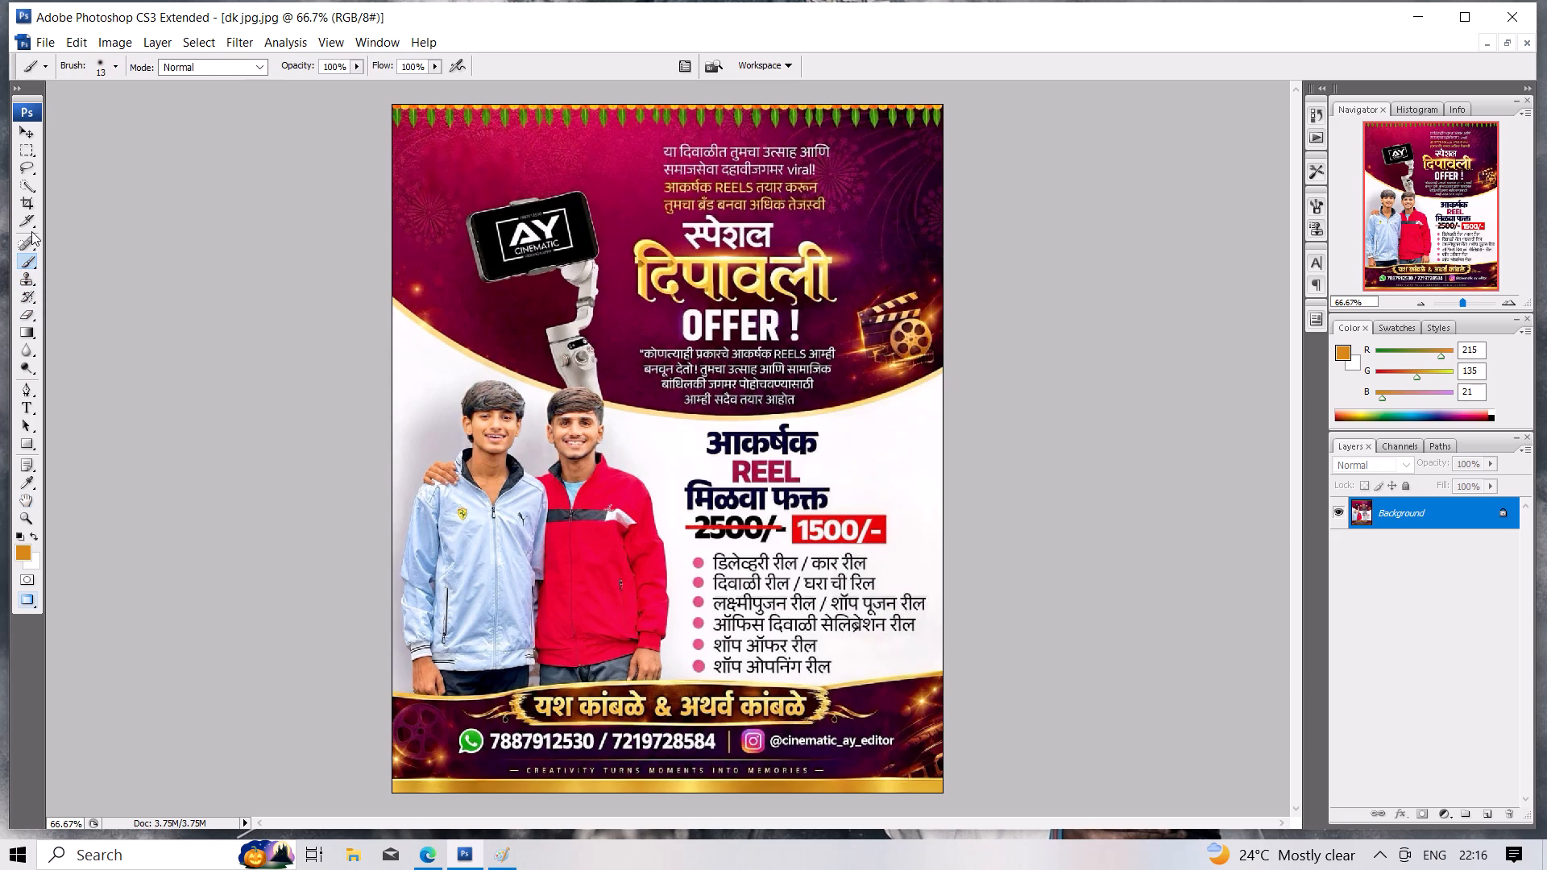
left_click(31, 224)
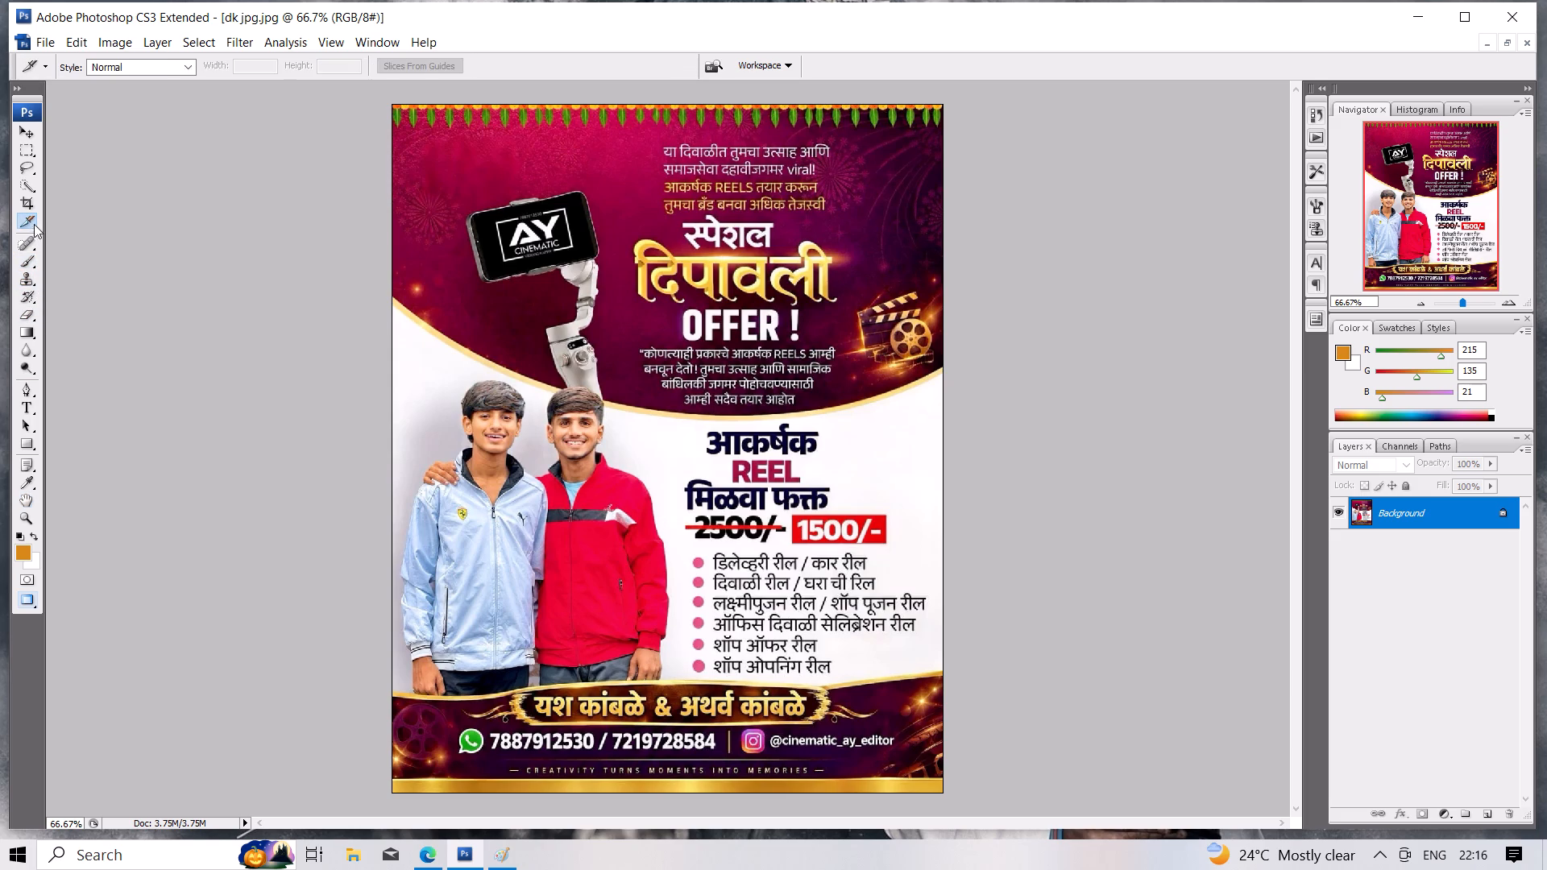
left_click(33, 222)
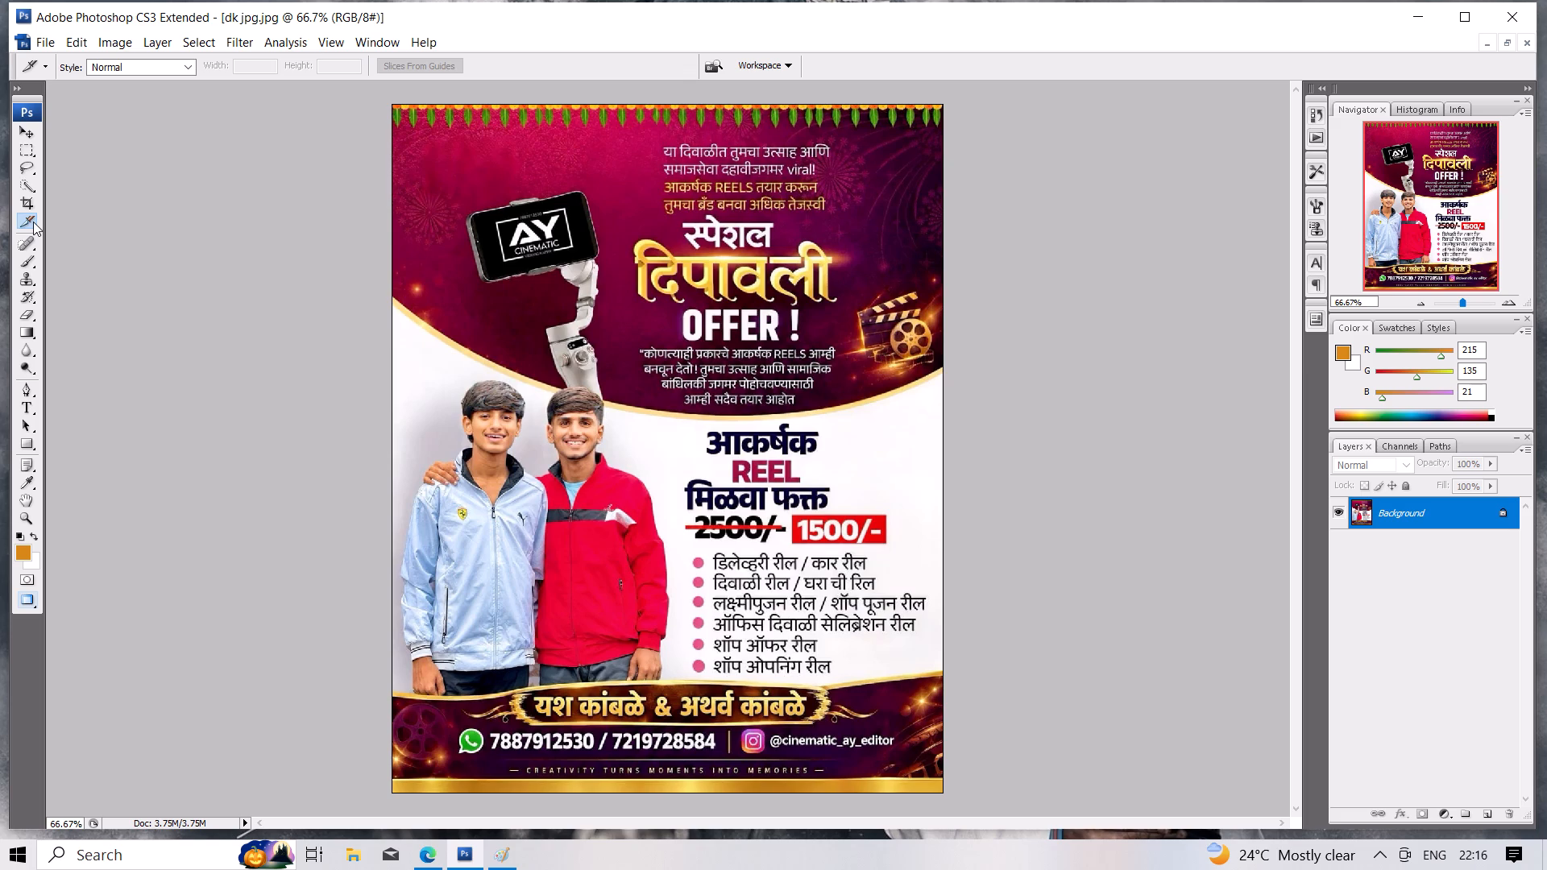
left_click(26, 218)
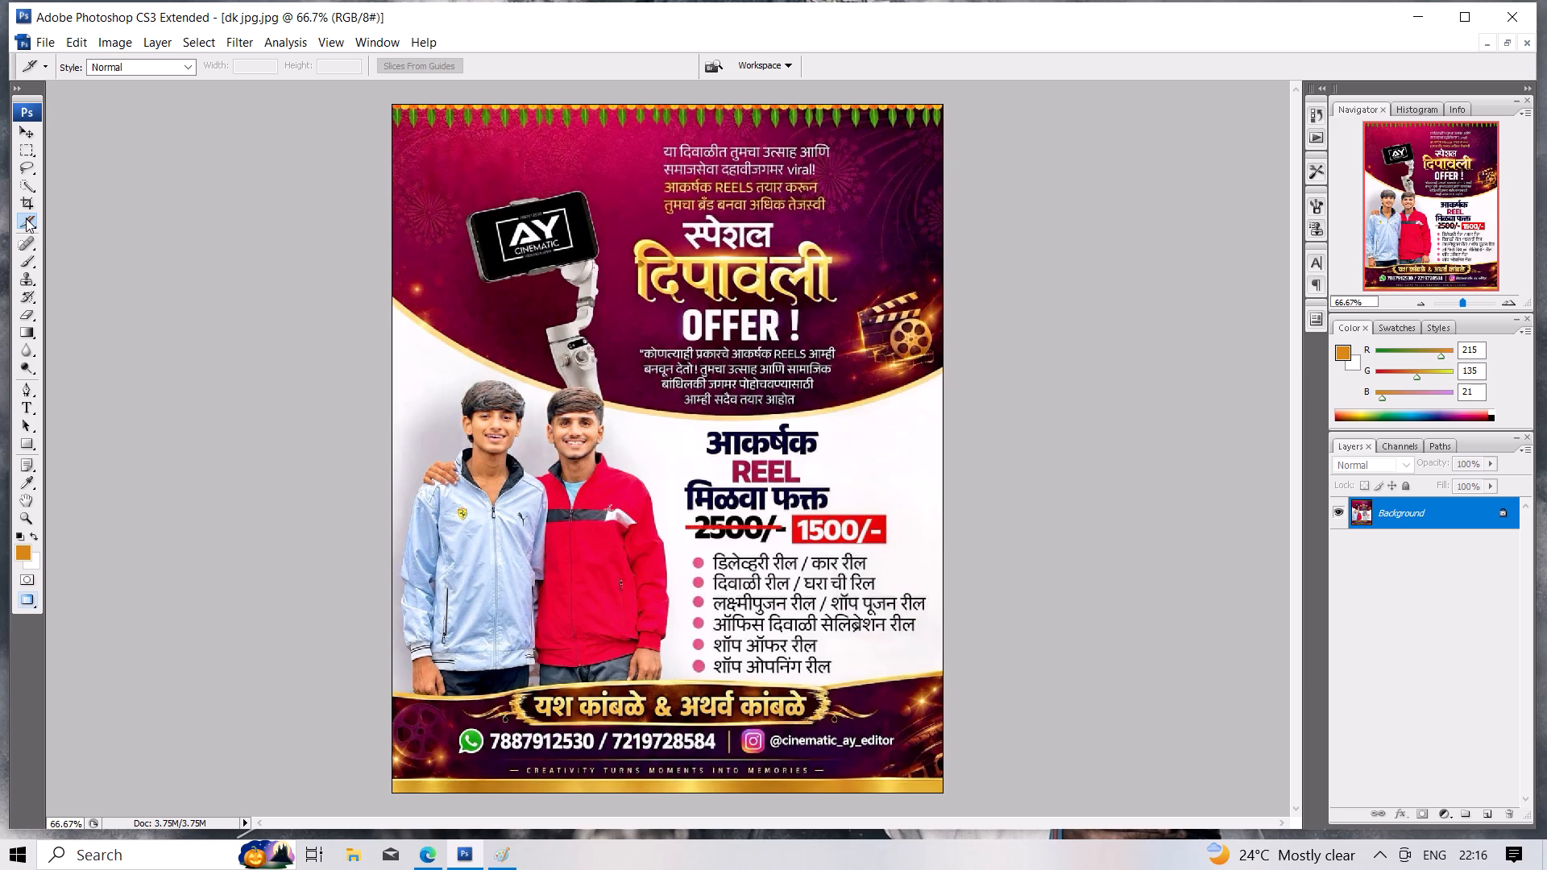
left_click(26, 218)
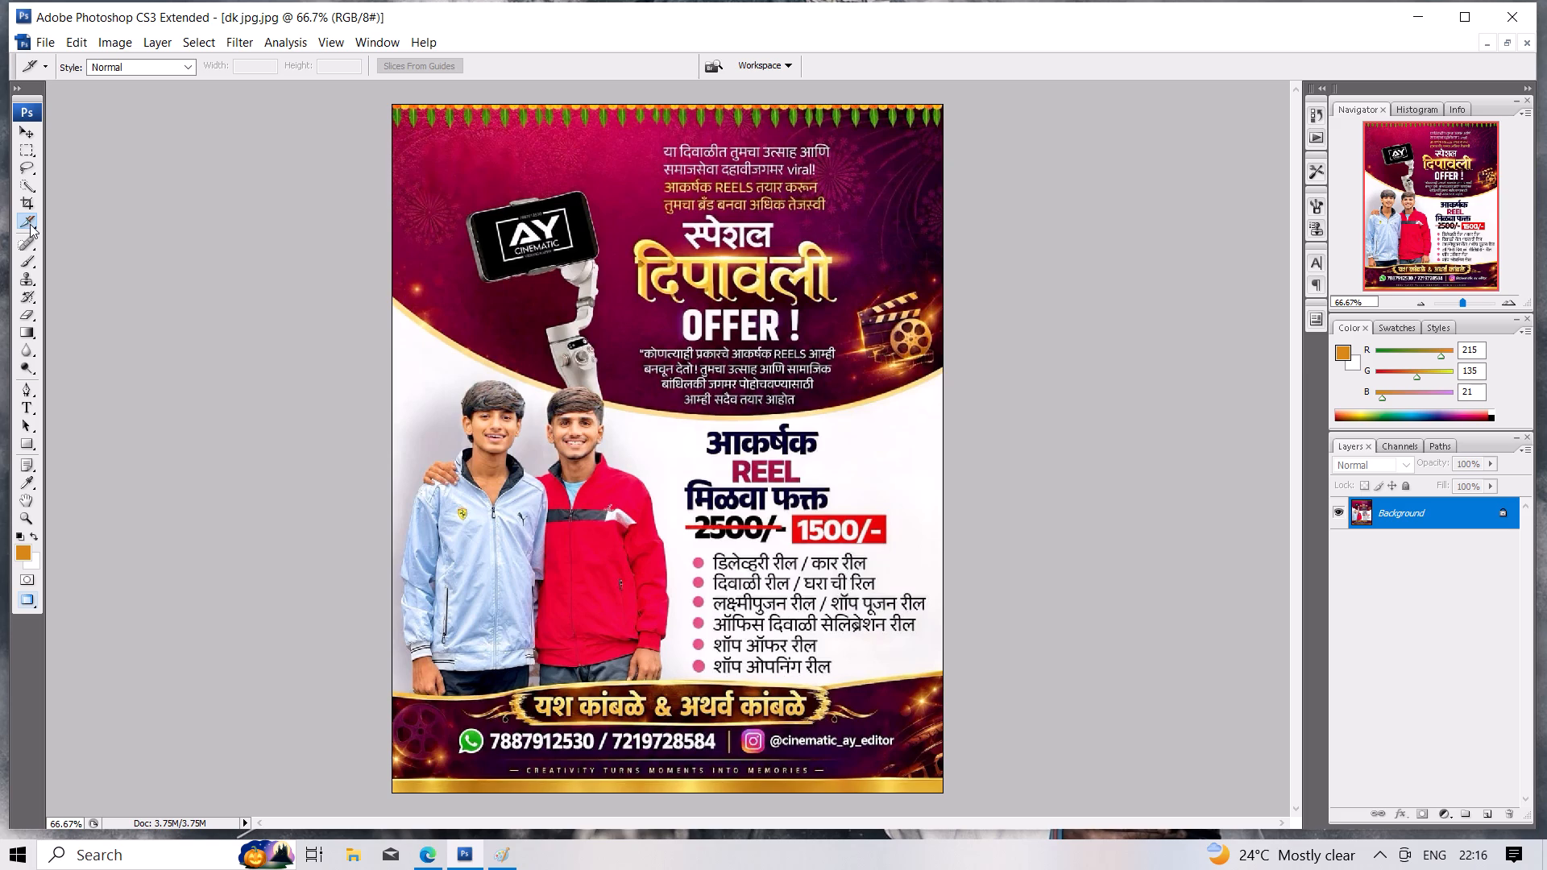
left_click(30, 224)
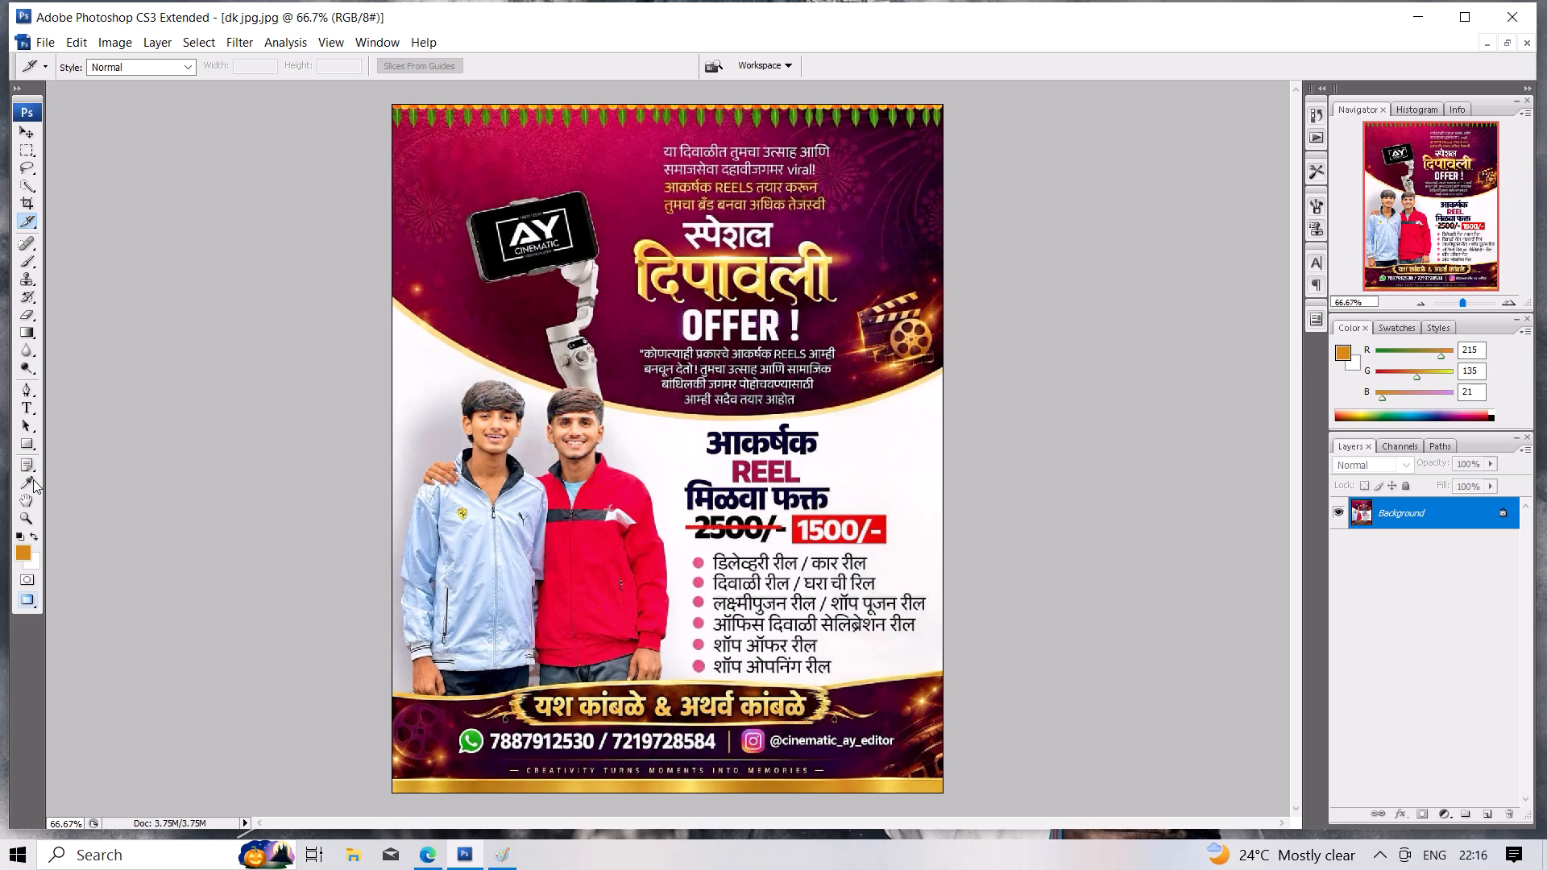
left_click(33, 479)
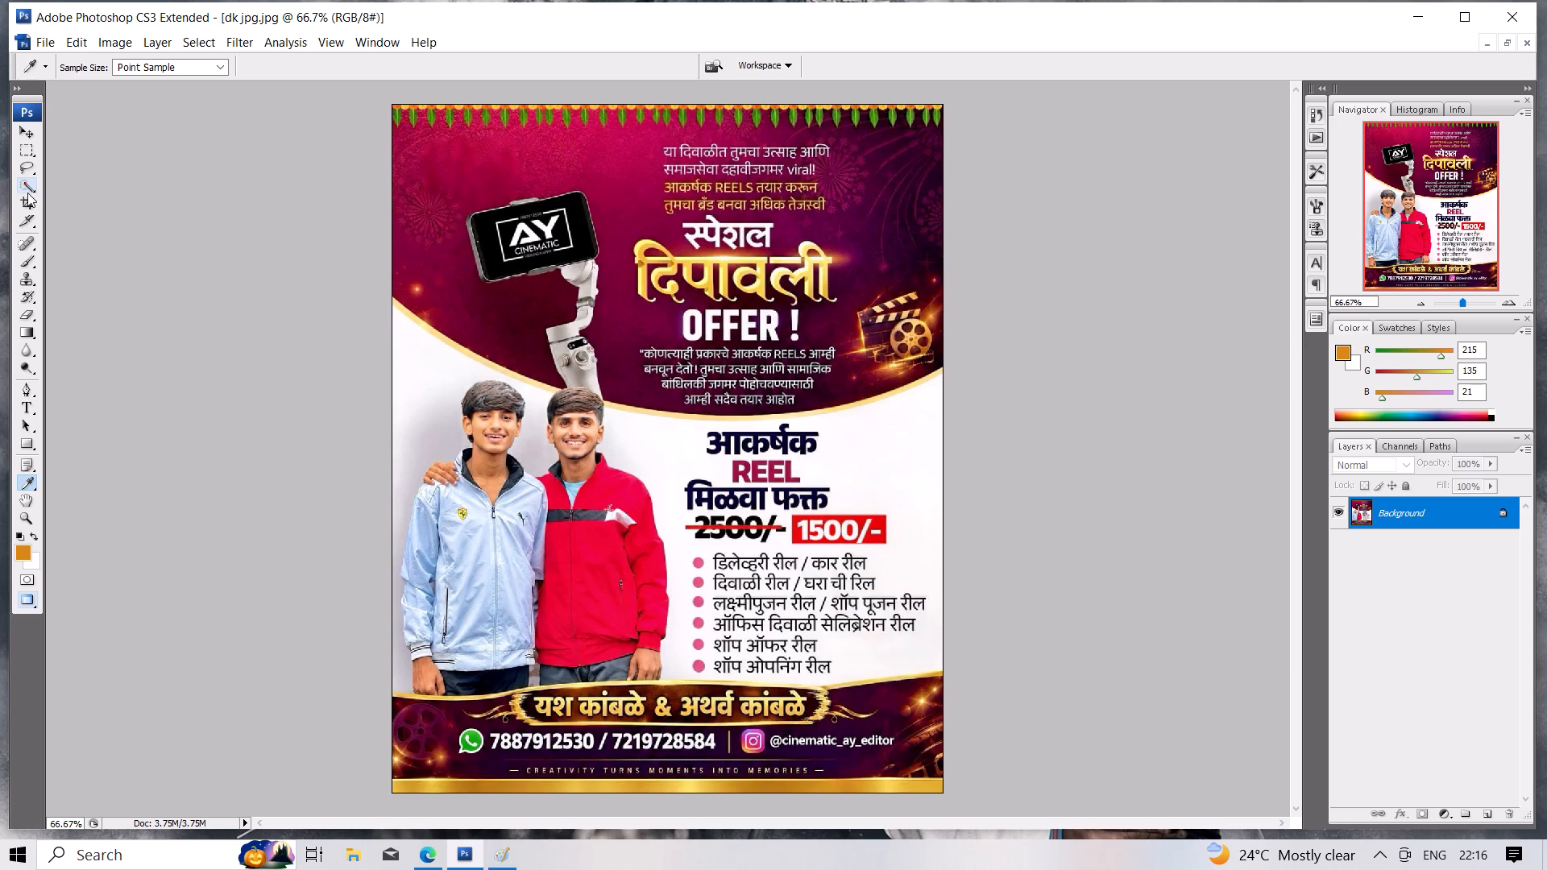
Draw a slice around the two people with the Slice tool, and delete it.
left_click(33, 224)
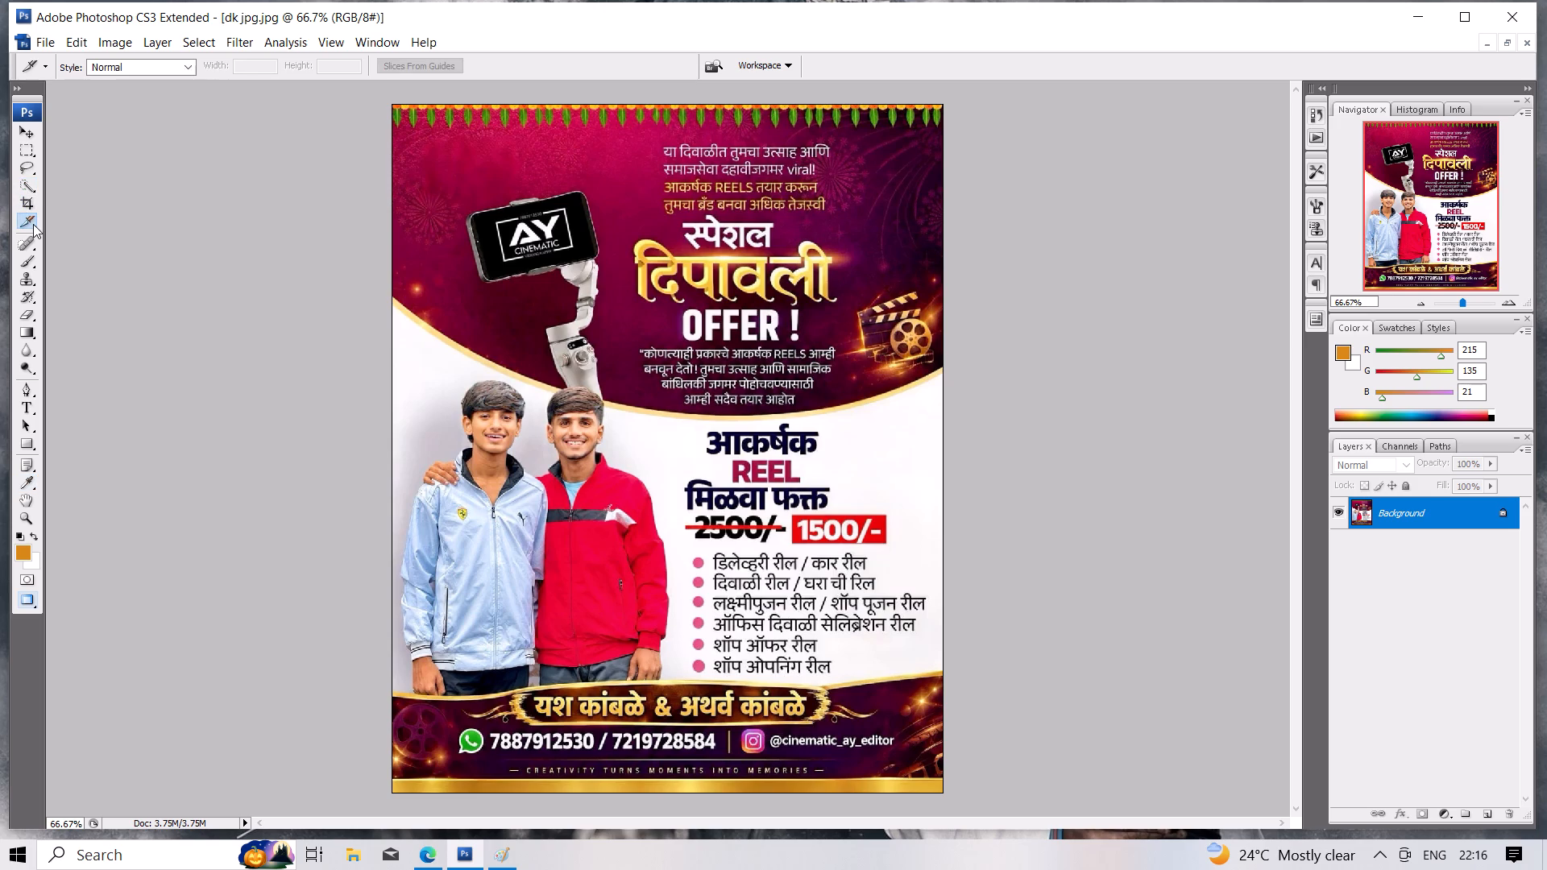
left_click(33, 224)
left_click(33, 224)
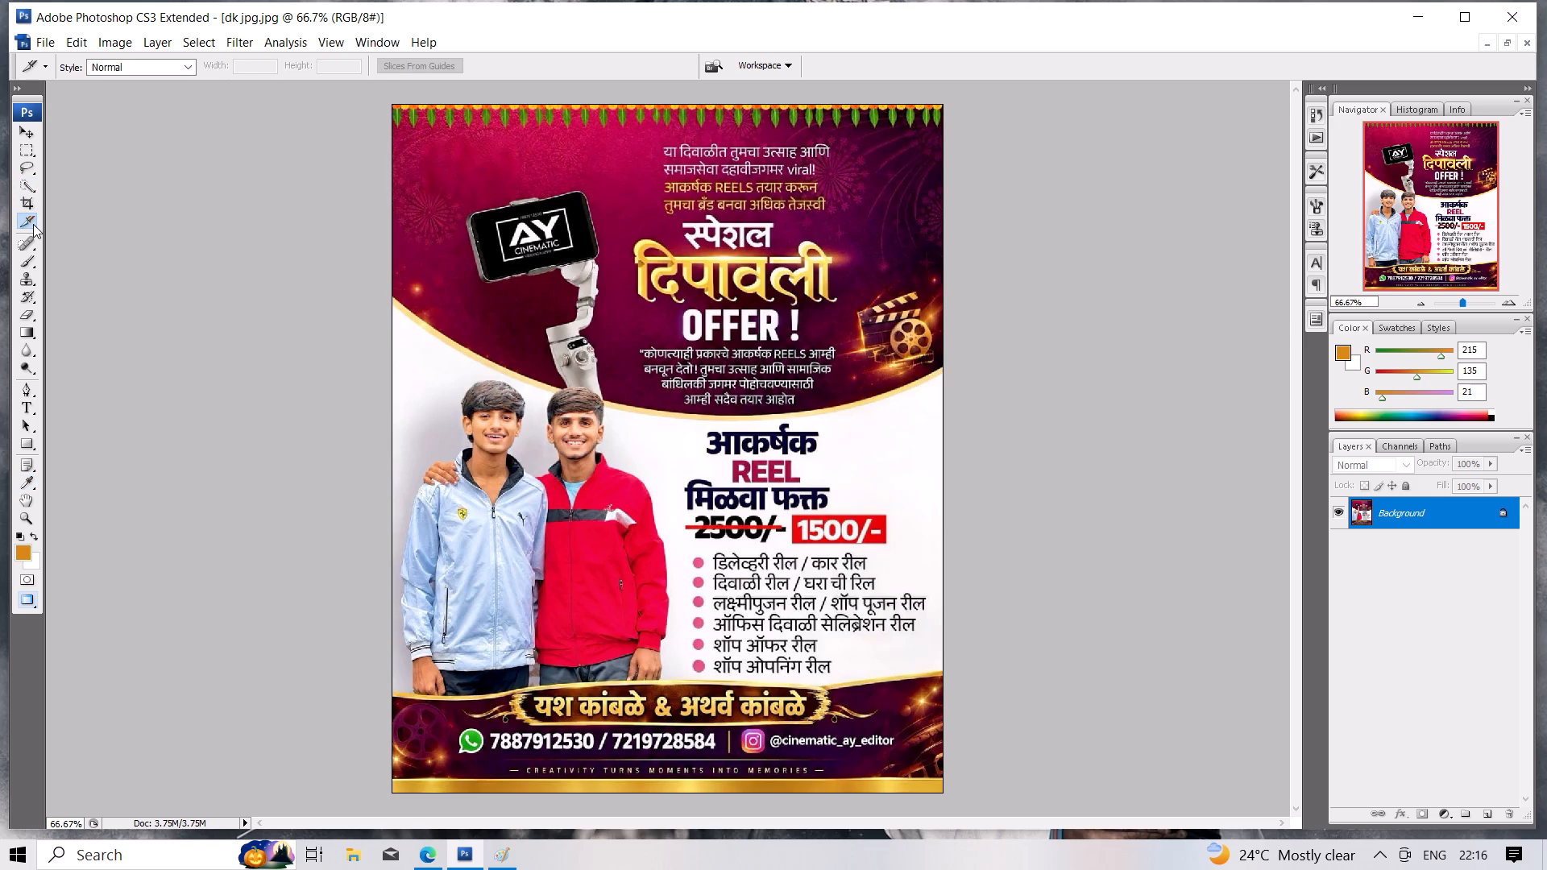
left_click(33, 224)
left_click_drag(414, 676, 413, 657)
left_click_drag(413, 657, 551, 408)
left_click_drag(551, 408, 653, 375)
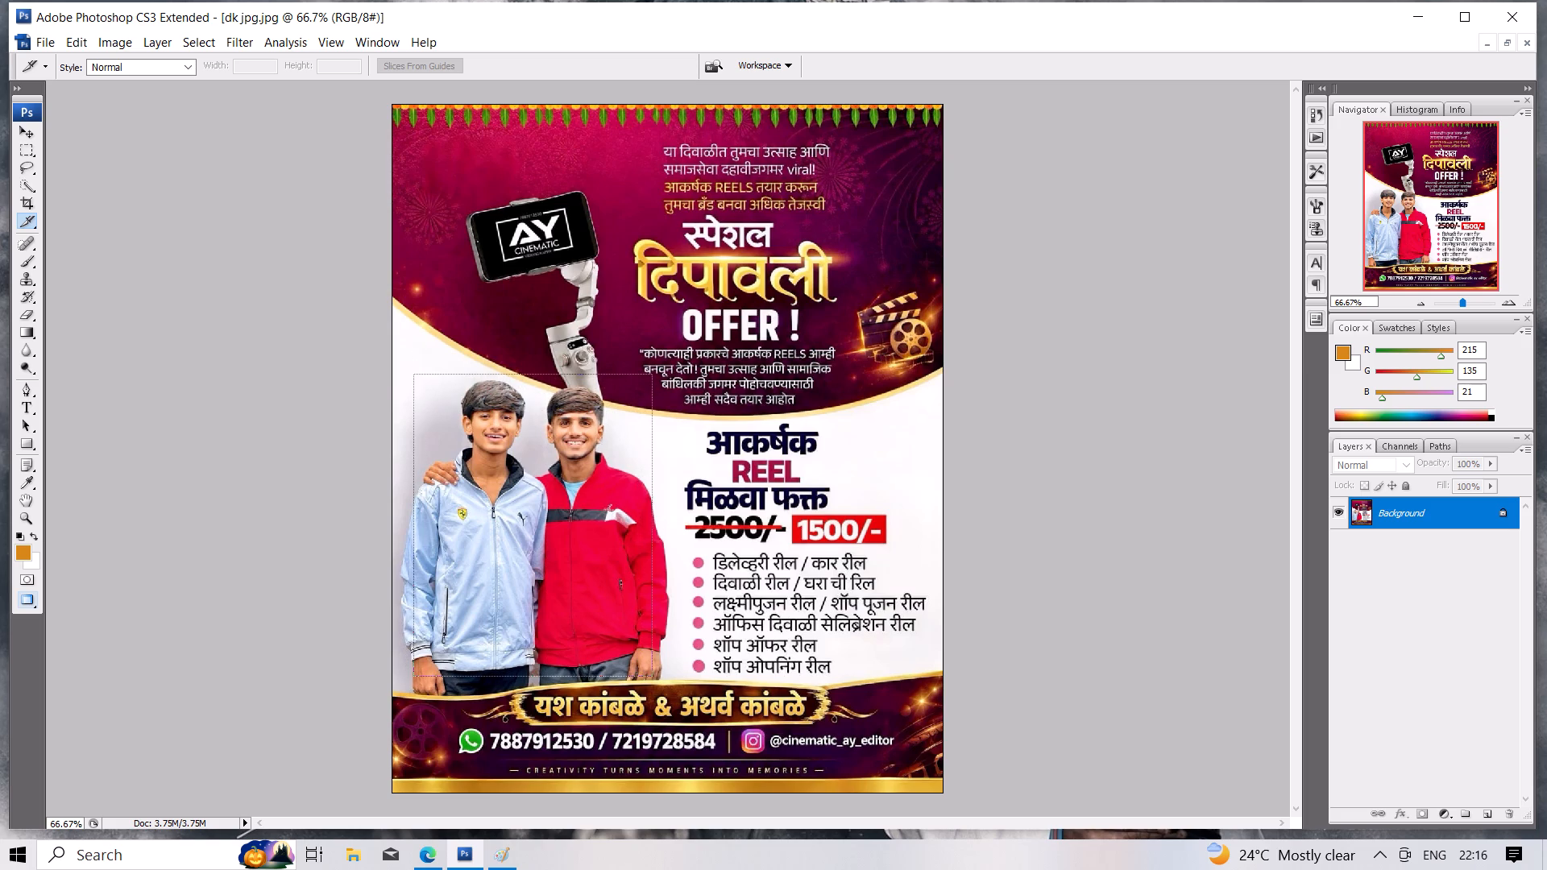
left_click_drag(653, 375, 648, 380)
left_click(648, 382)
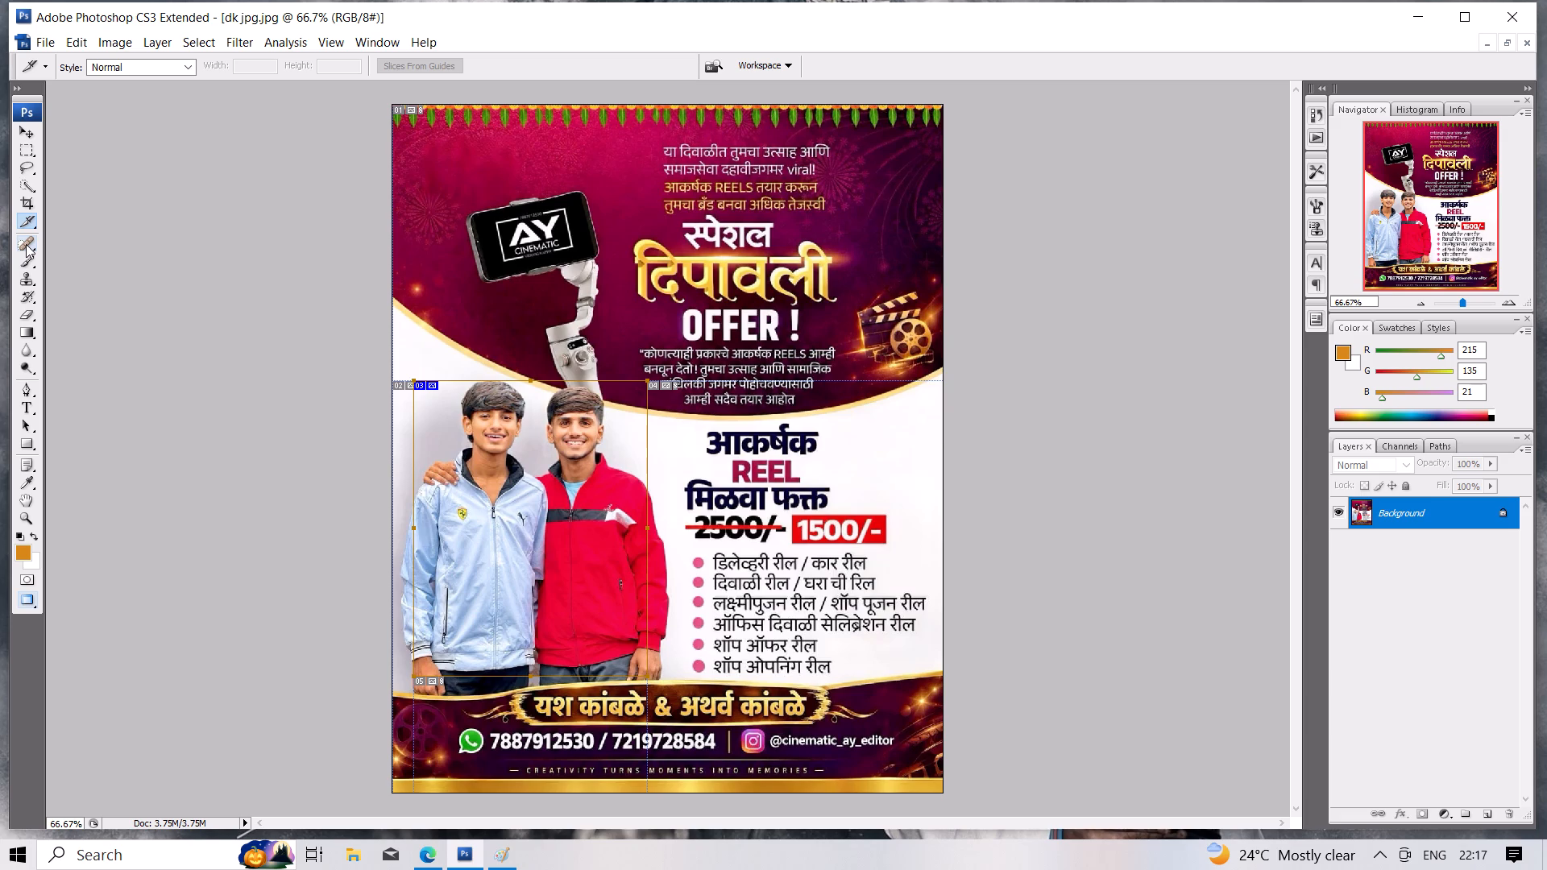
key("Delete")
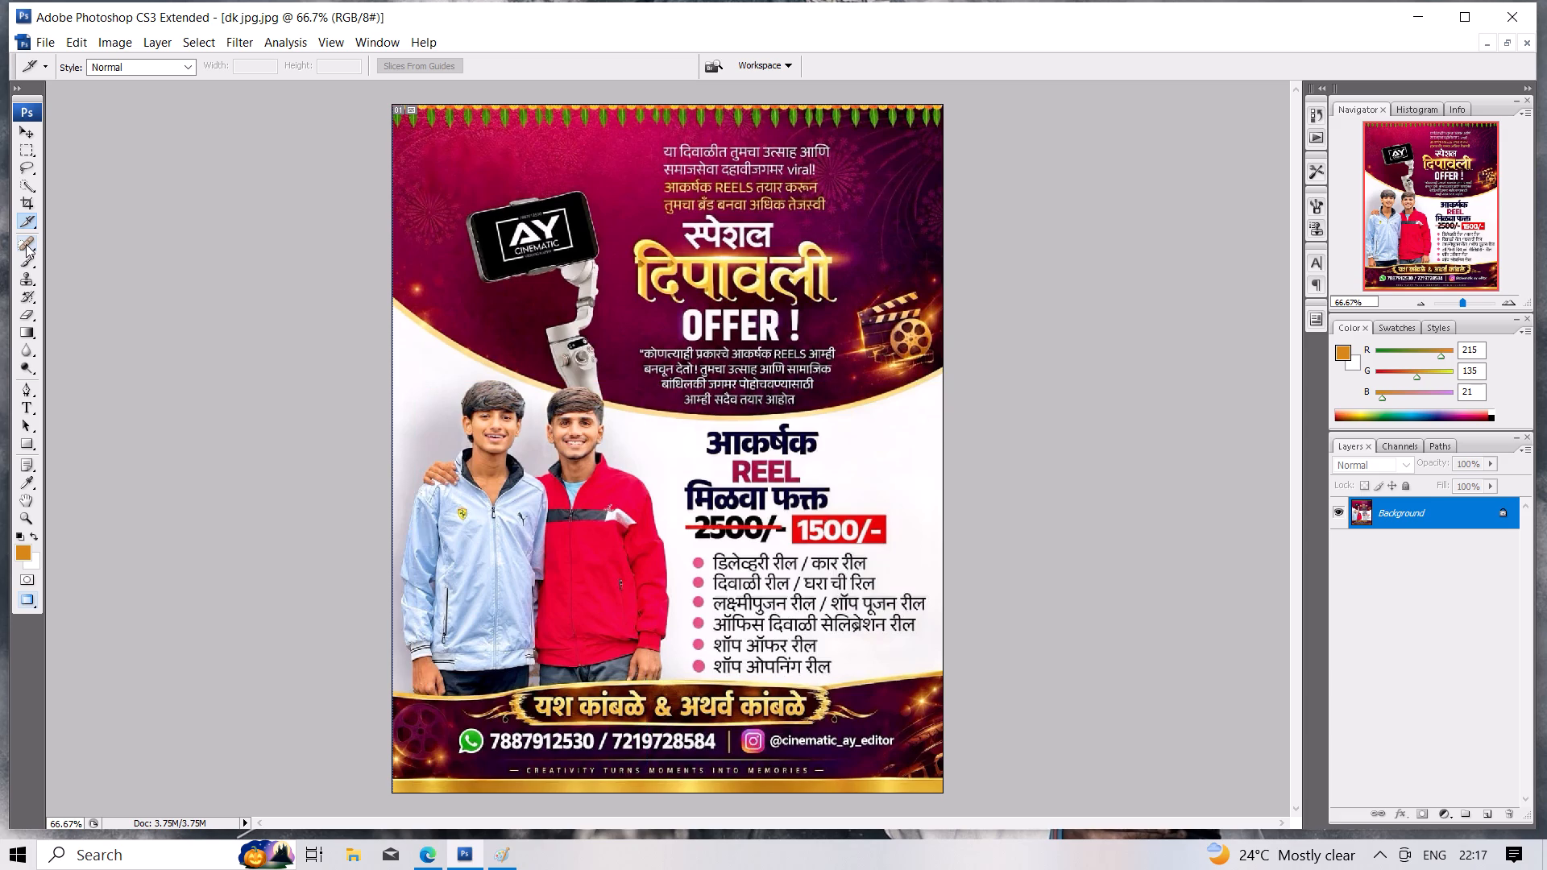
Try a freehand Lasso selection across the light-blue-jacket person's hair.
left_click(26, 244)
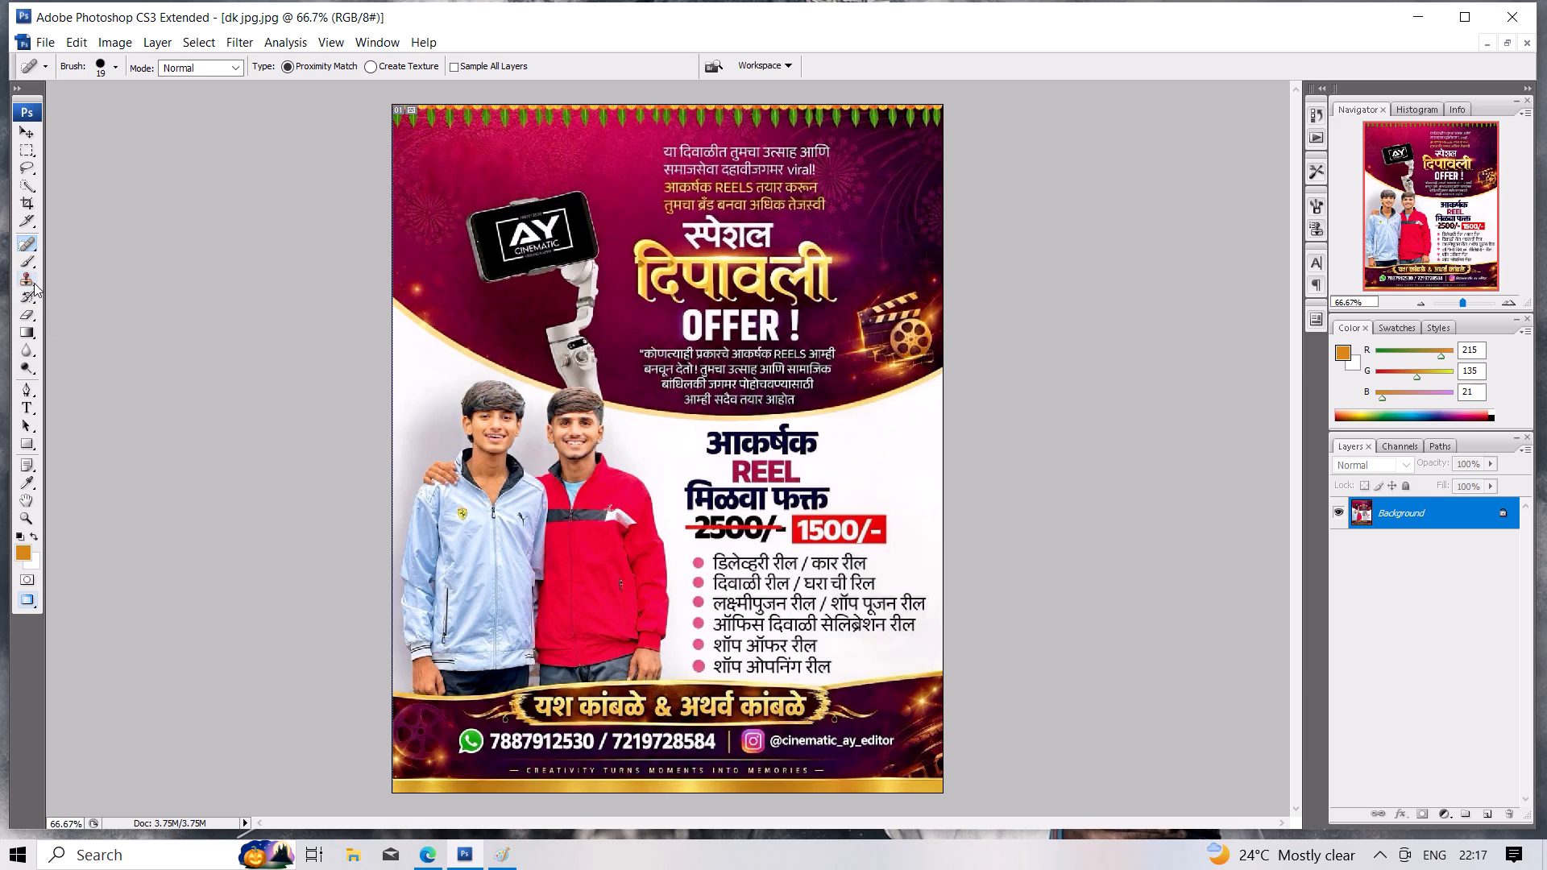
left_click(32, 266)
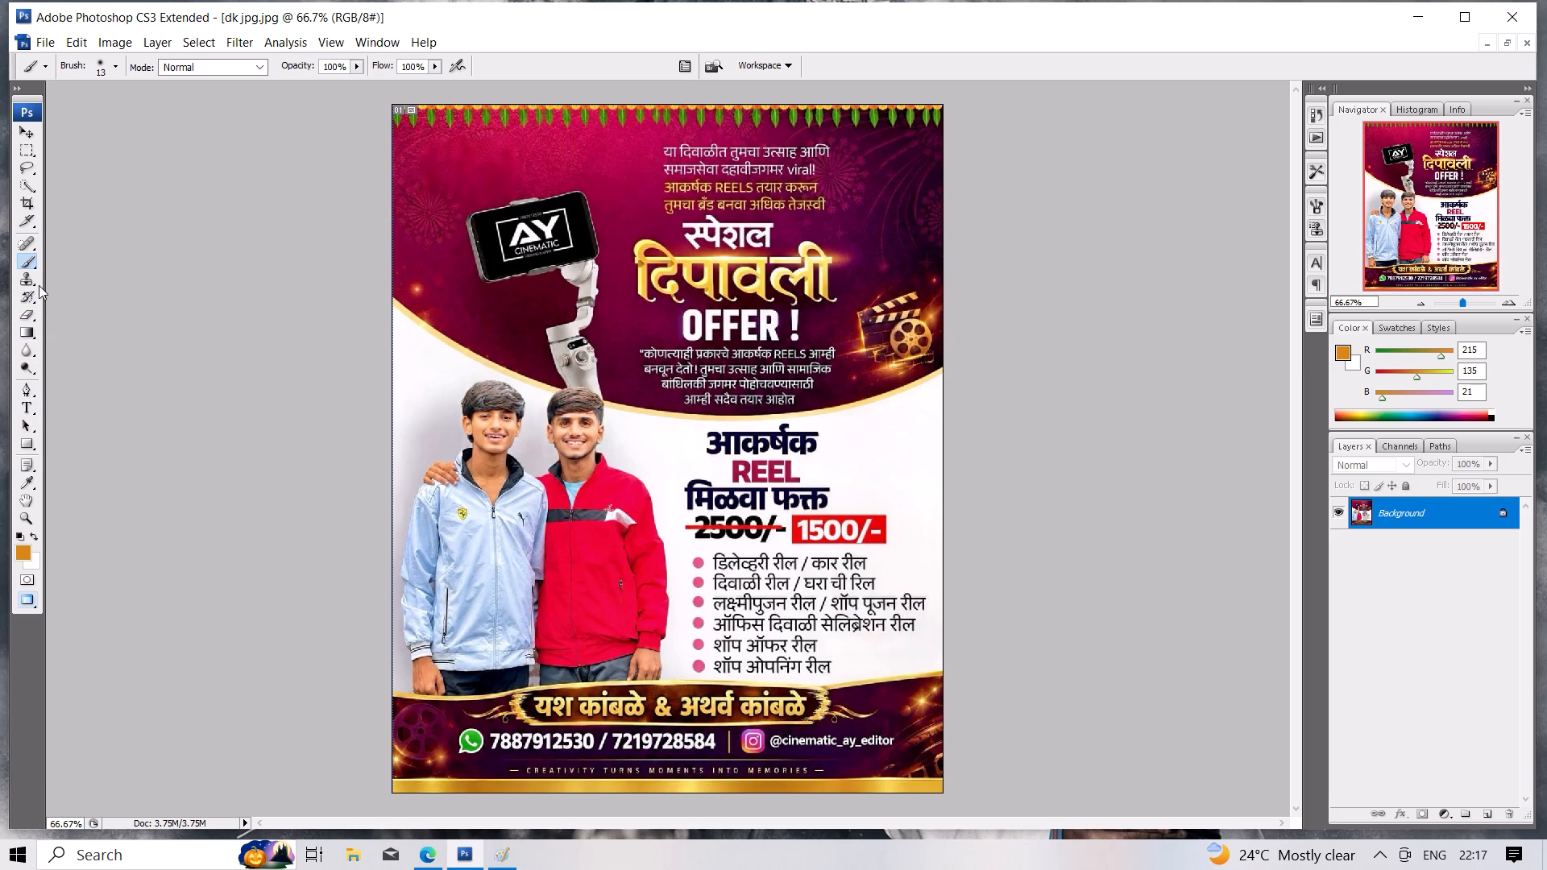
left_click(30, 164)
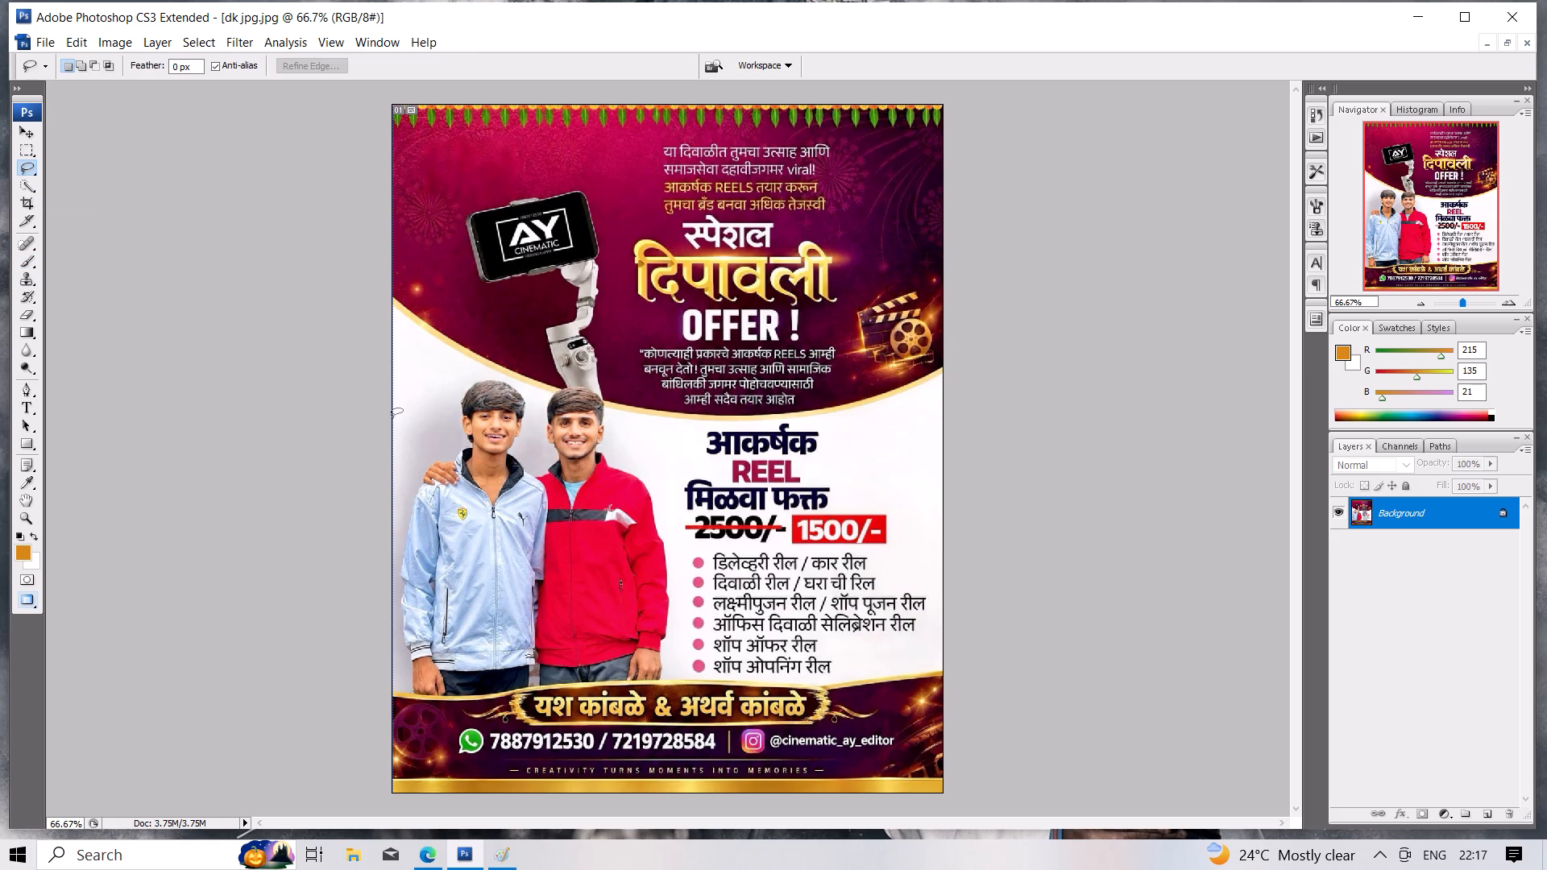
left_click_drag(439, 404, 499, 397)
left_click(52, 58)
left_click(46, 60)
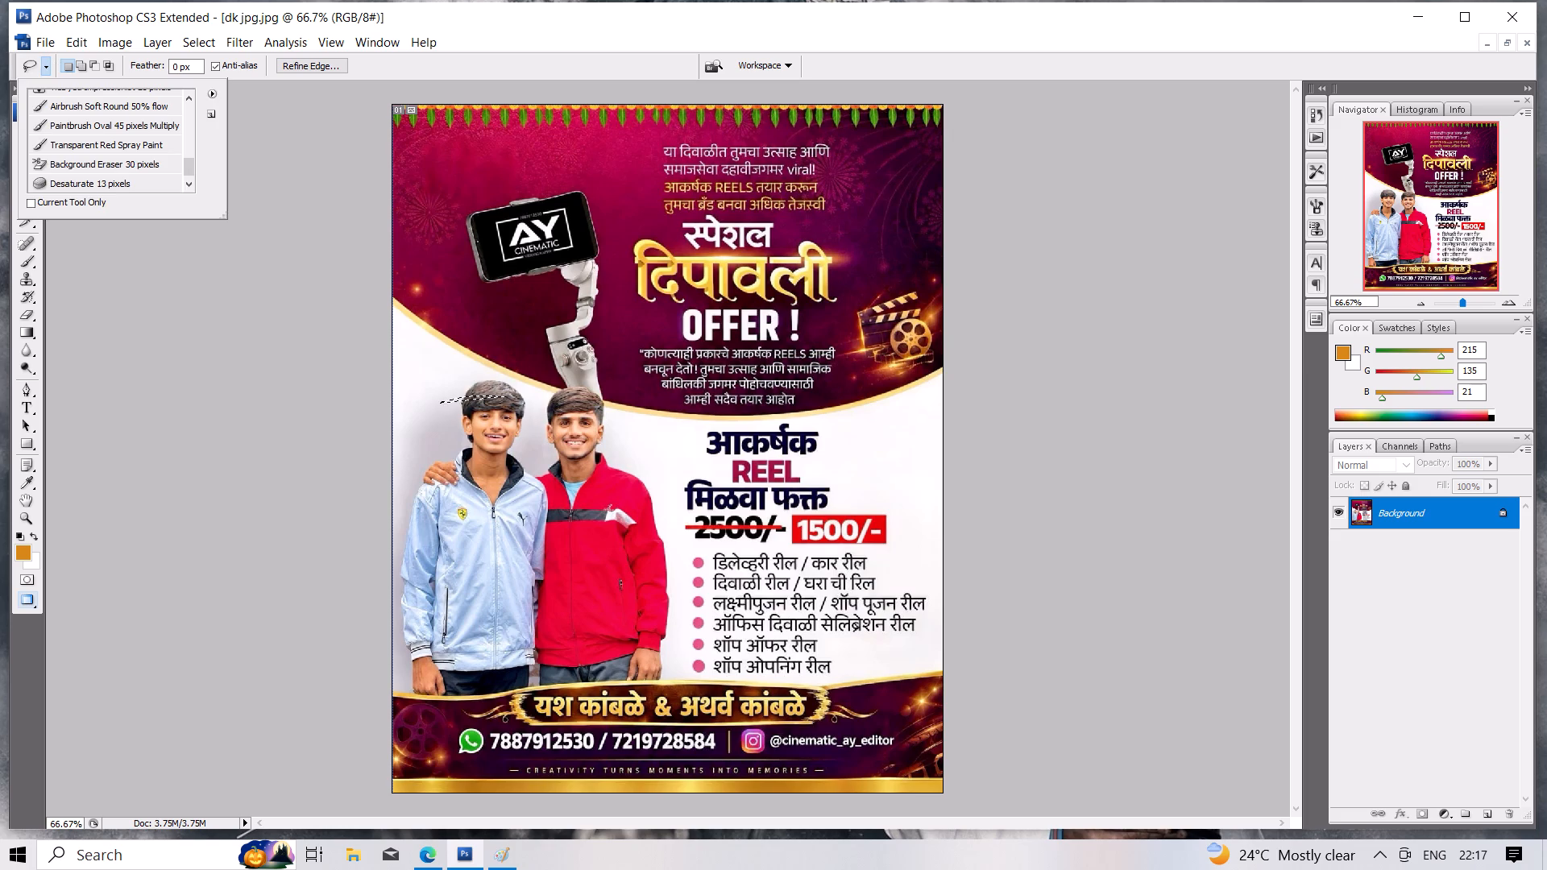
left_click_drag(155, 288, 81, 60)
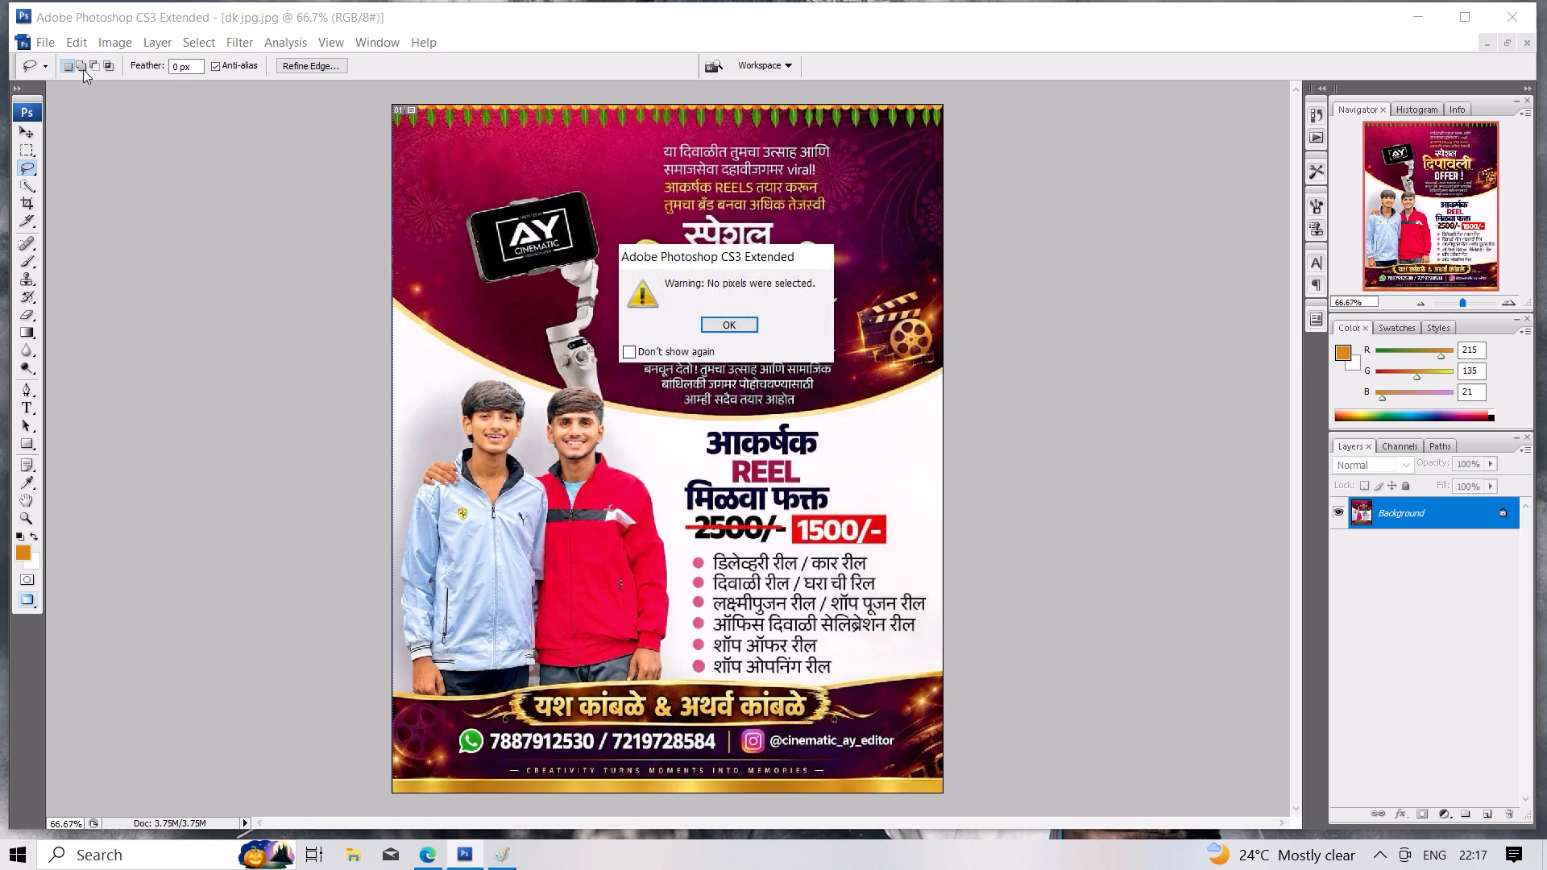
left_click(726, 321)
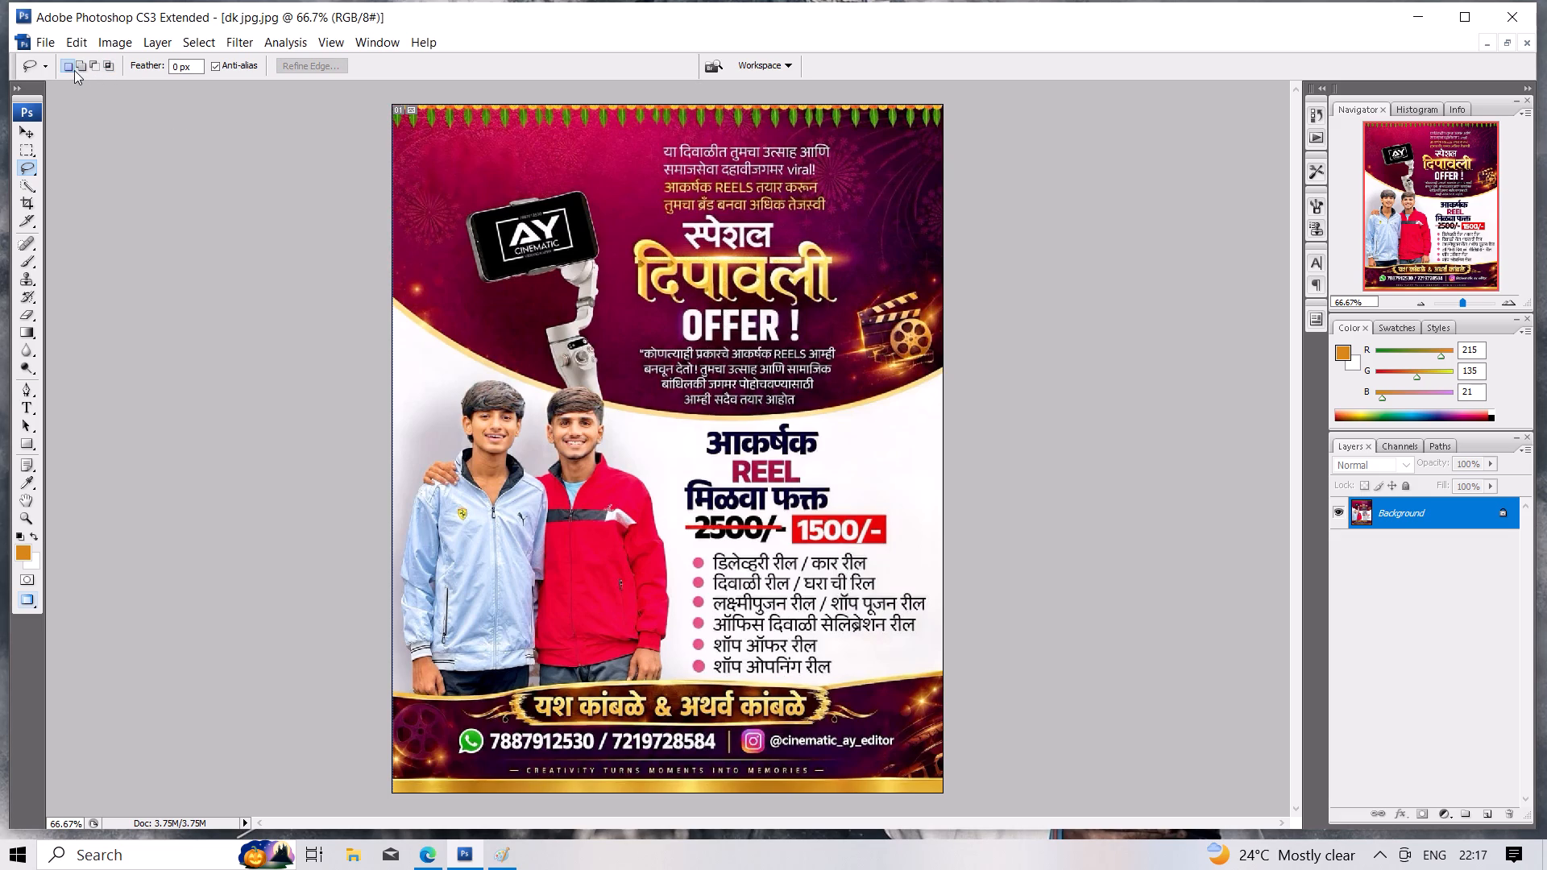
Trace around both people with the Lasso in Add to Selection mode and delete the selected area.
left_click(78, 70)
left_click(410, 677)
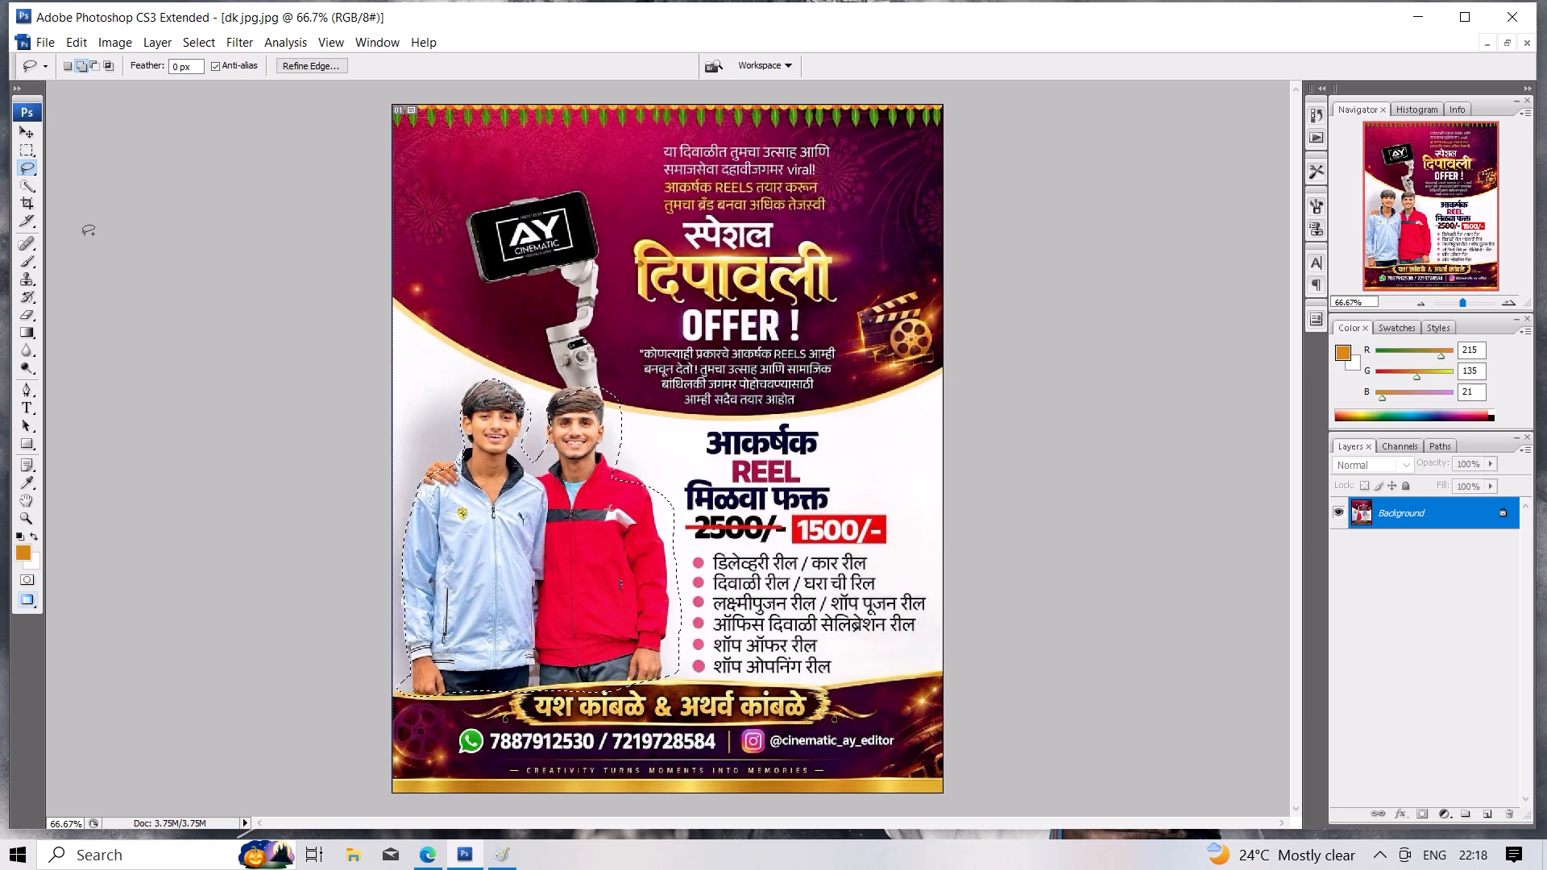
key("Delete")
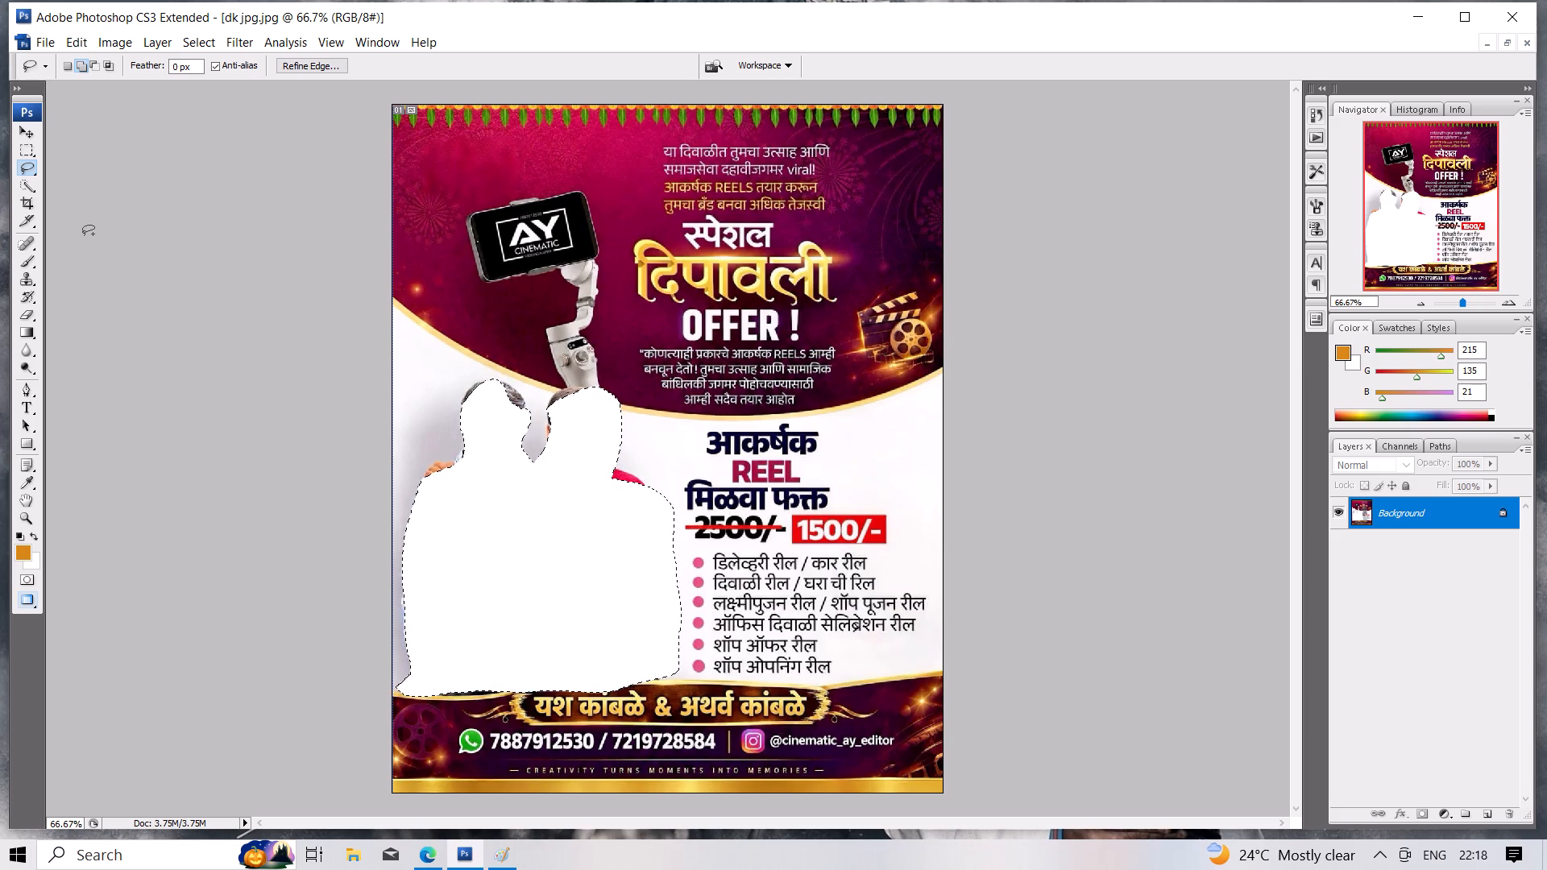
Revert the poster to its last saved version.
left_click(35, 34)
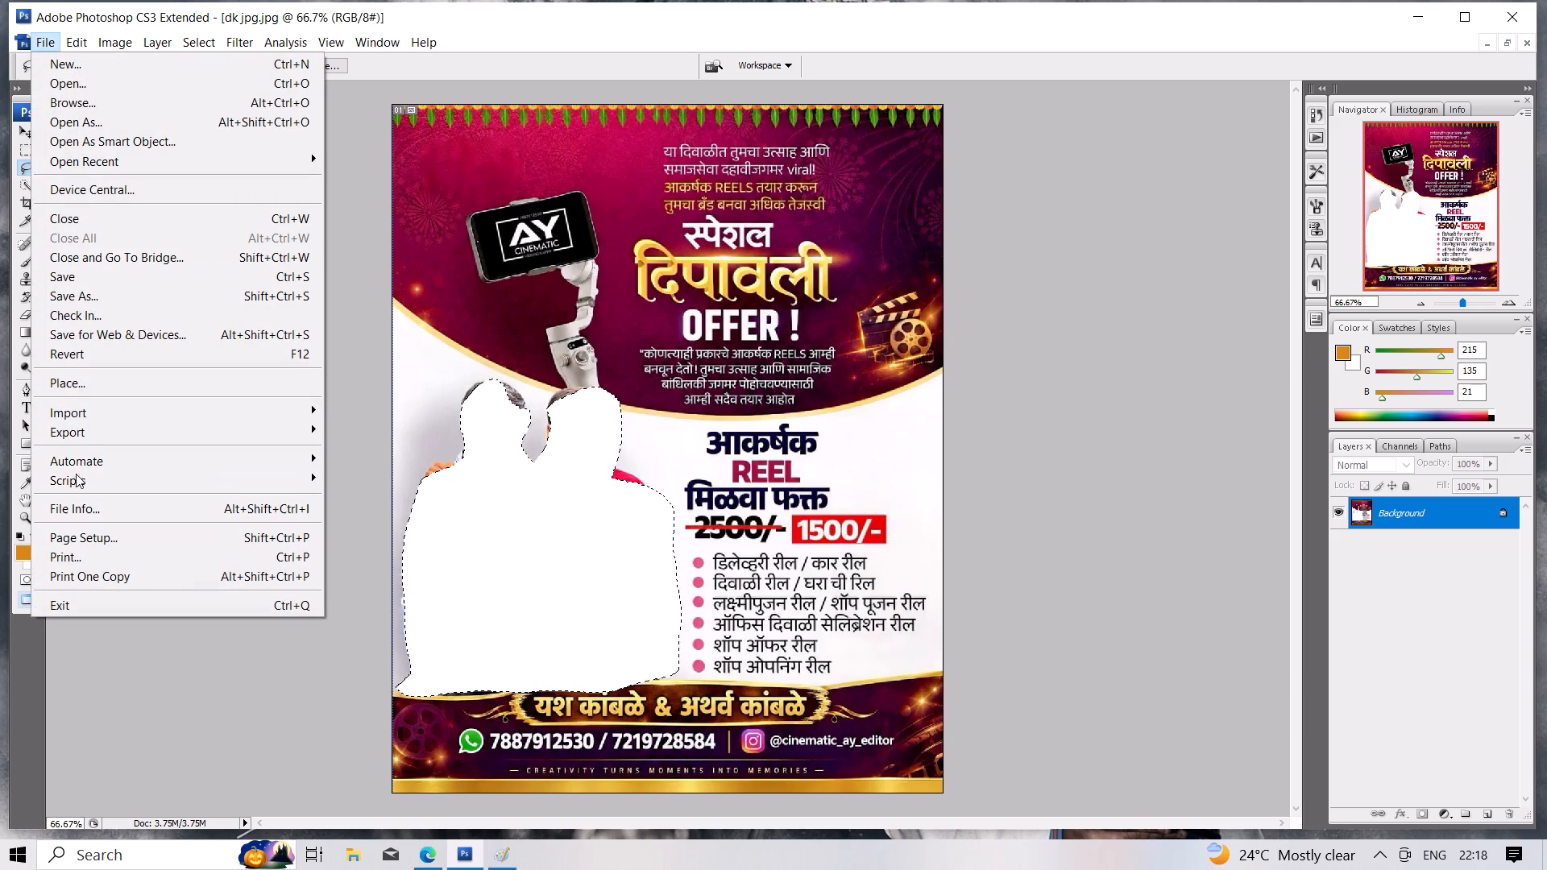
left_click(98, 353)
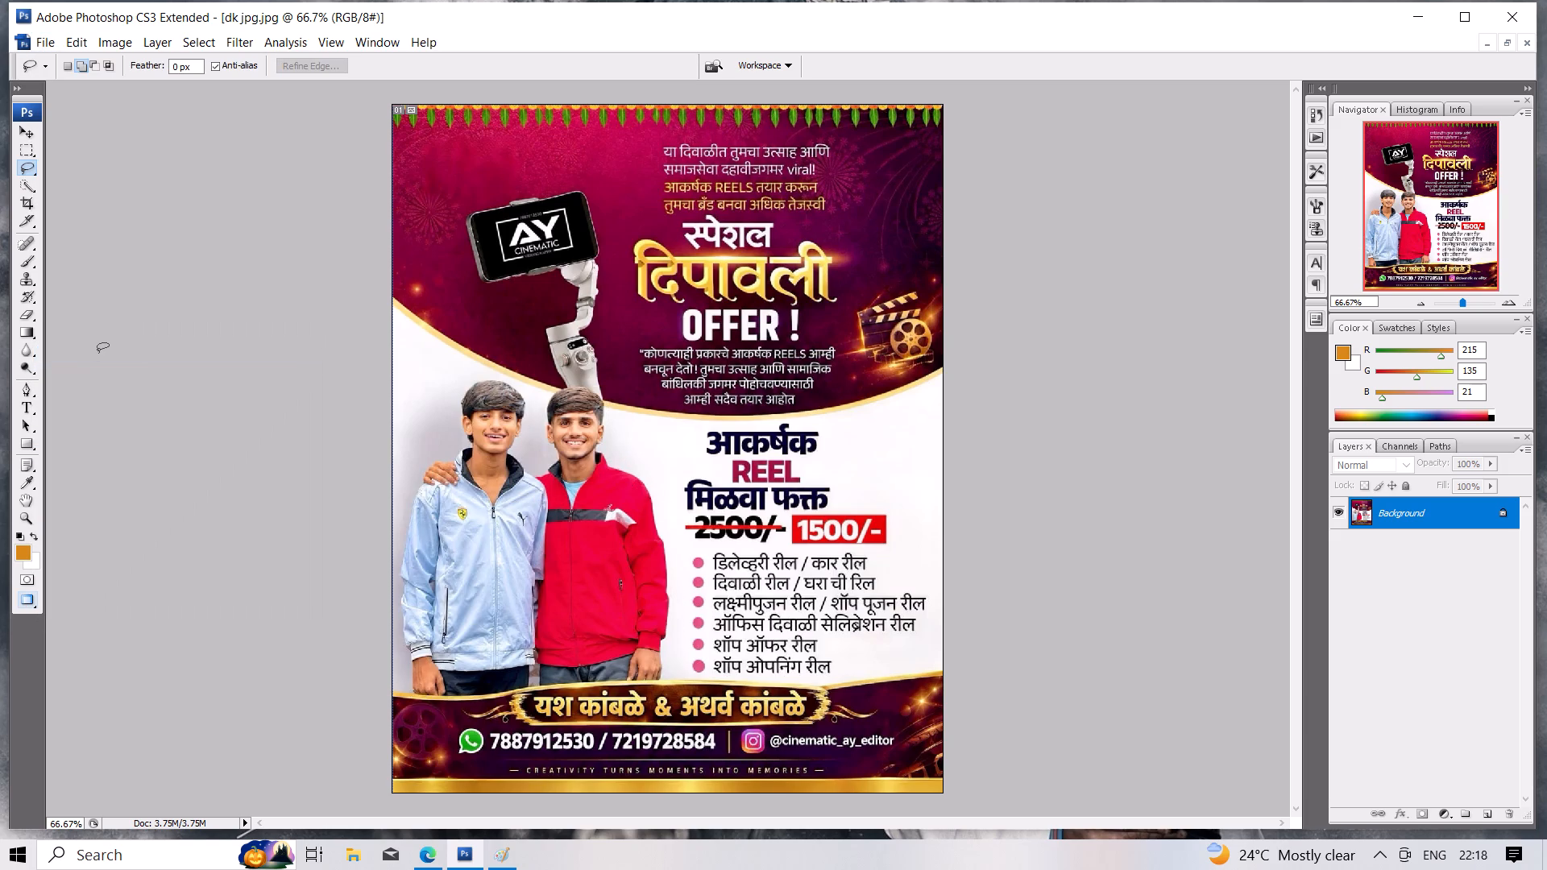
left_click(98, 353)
Duplicate the Background layer.
key("ctrl+j")
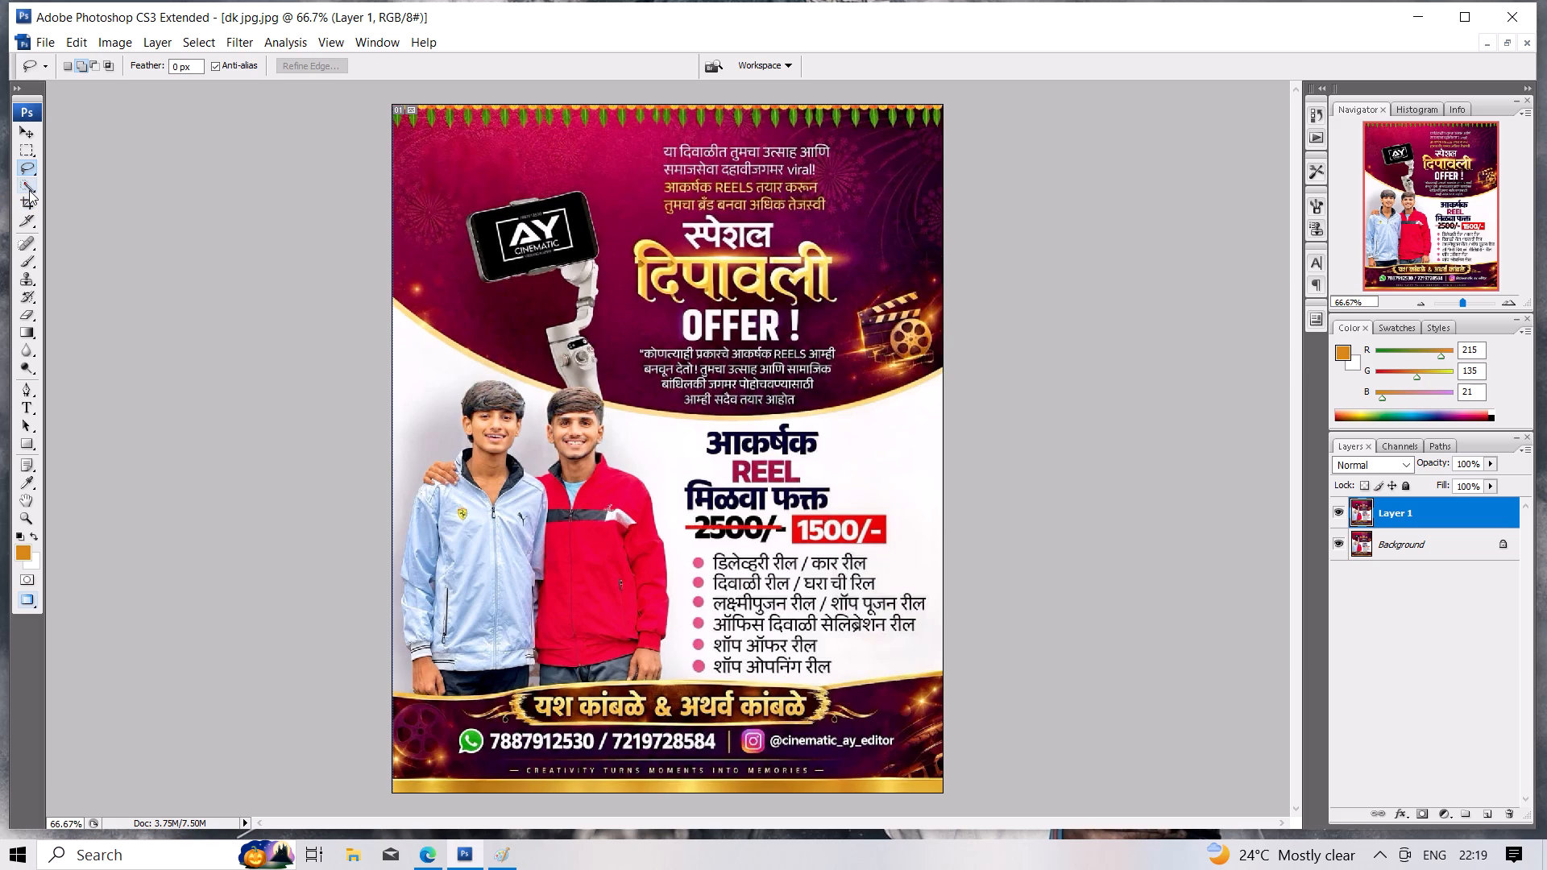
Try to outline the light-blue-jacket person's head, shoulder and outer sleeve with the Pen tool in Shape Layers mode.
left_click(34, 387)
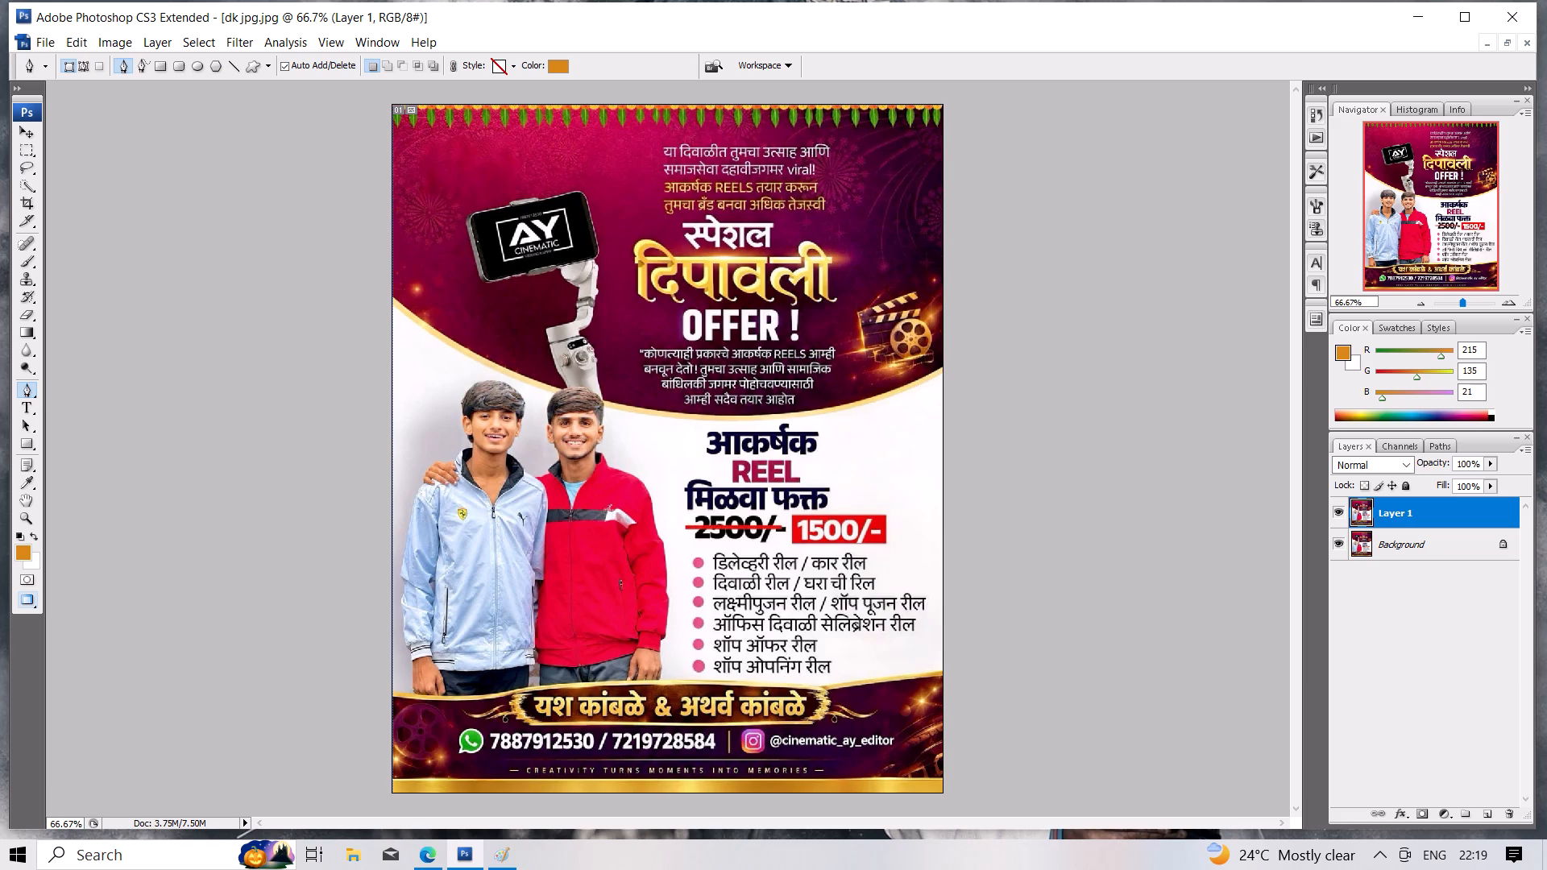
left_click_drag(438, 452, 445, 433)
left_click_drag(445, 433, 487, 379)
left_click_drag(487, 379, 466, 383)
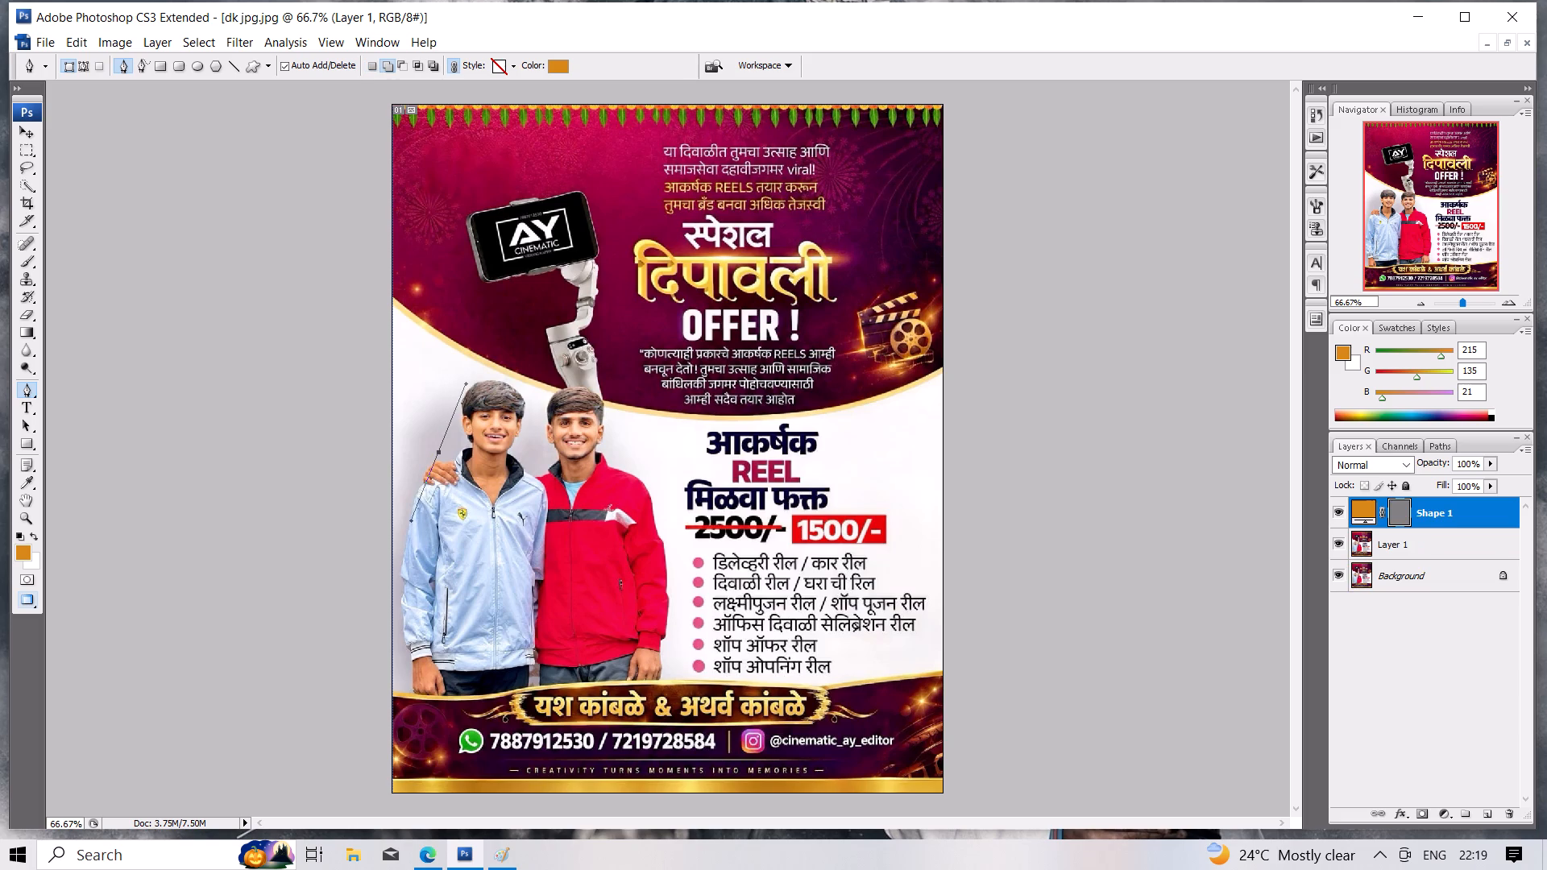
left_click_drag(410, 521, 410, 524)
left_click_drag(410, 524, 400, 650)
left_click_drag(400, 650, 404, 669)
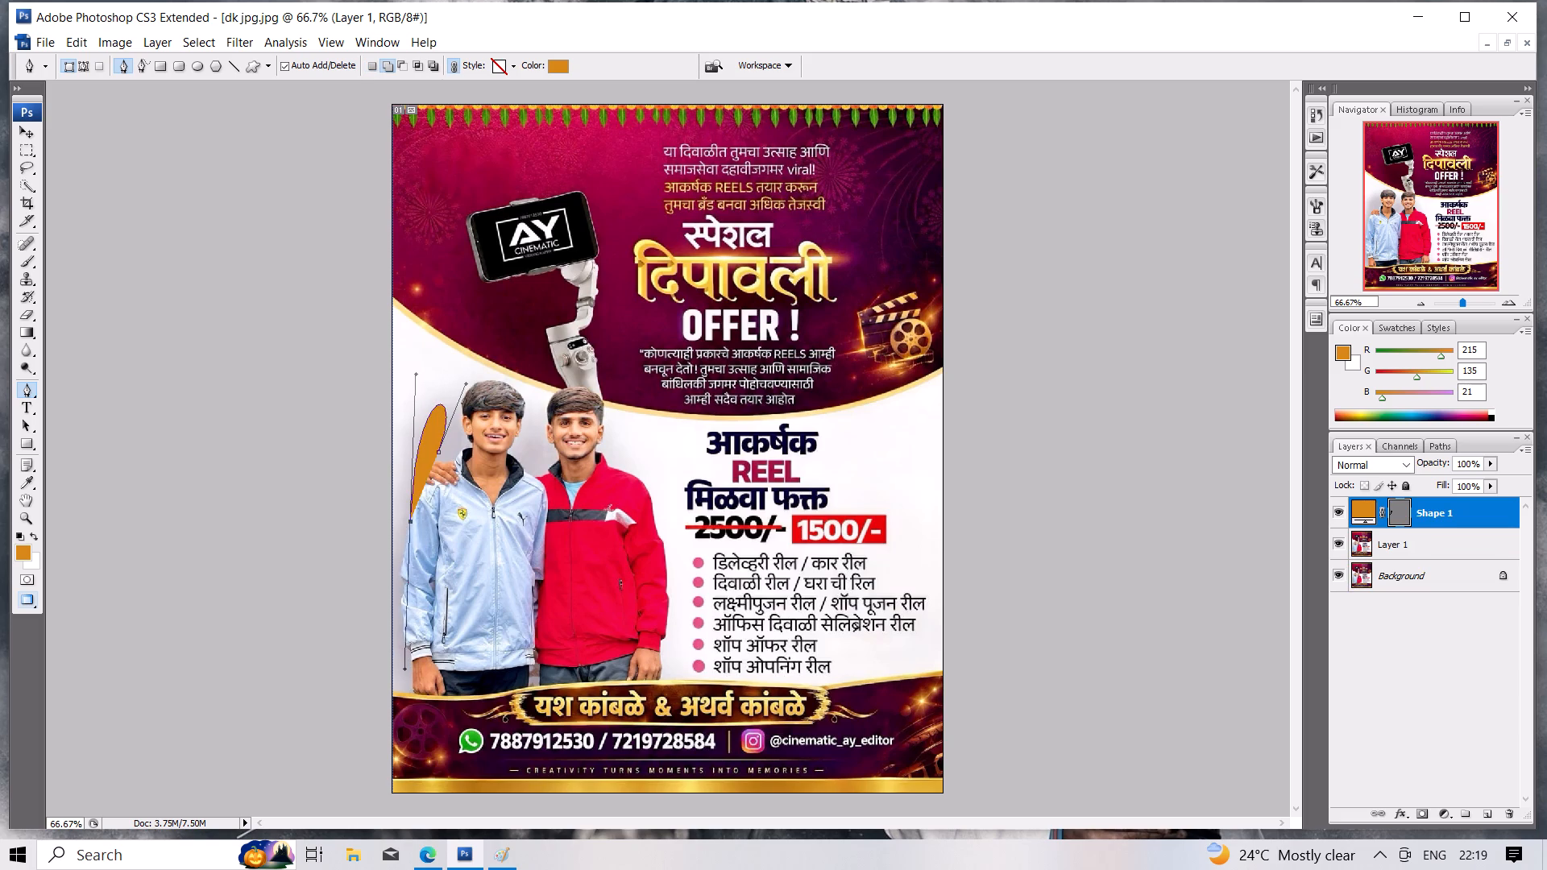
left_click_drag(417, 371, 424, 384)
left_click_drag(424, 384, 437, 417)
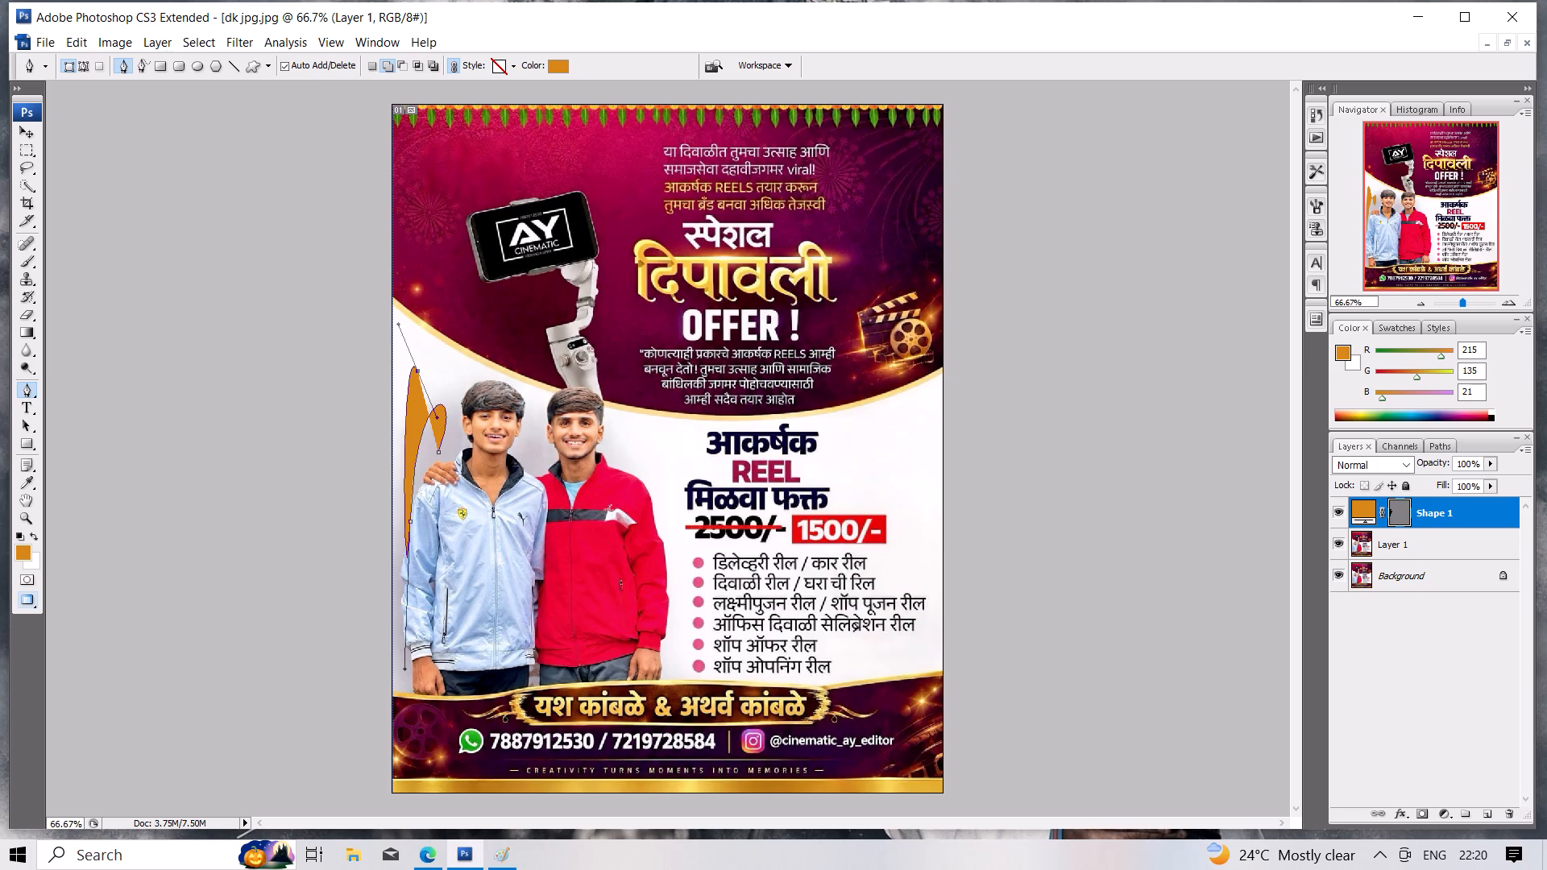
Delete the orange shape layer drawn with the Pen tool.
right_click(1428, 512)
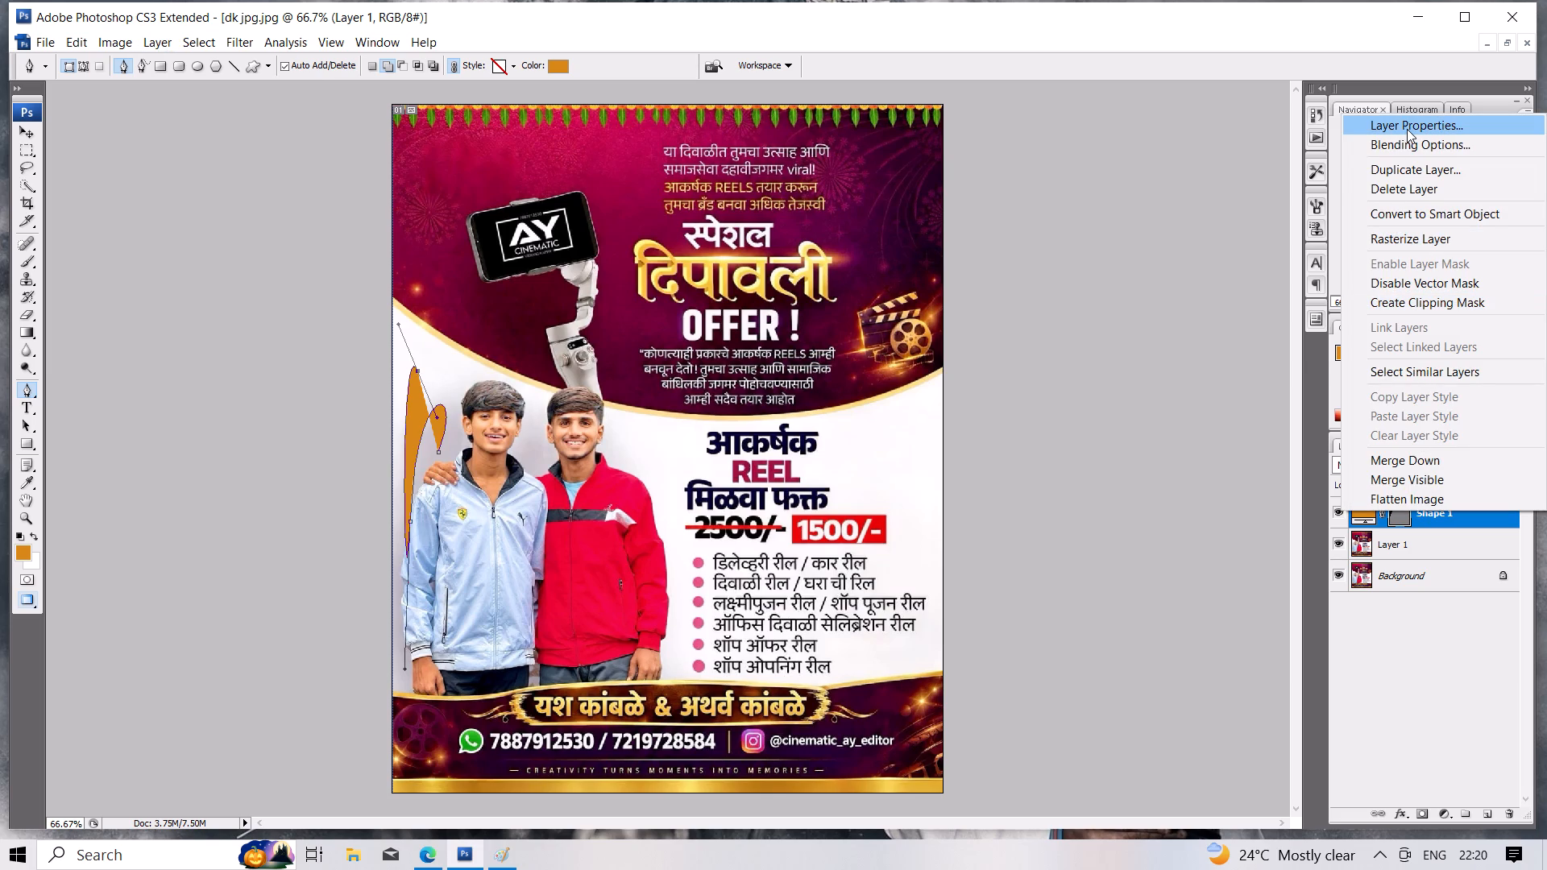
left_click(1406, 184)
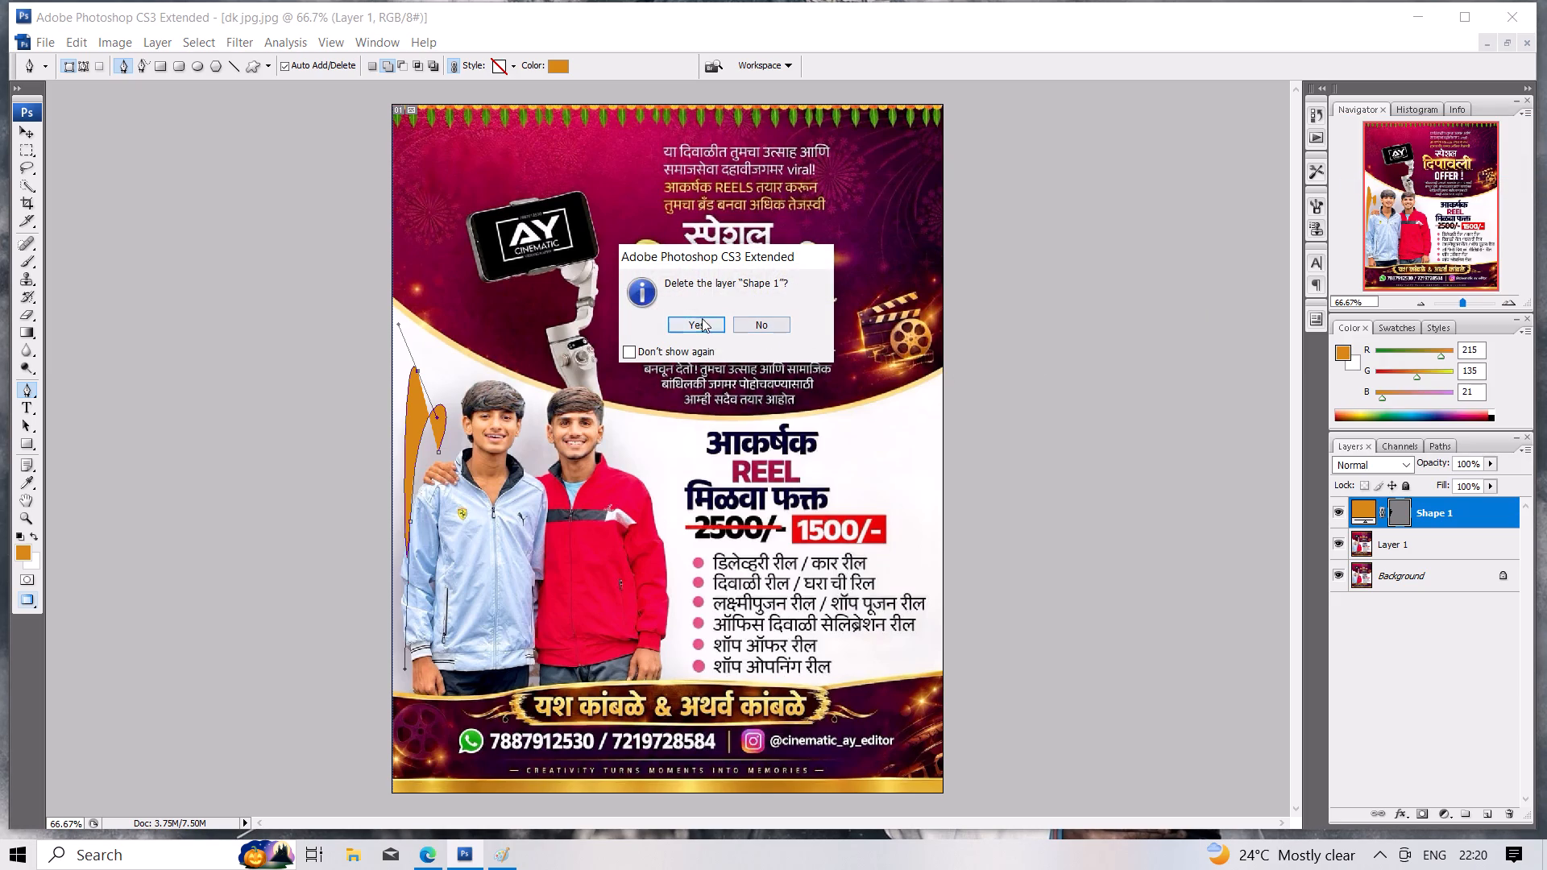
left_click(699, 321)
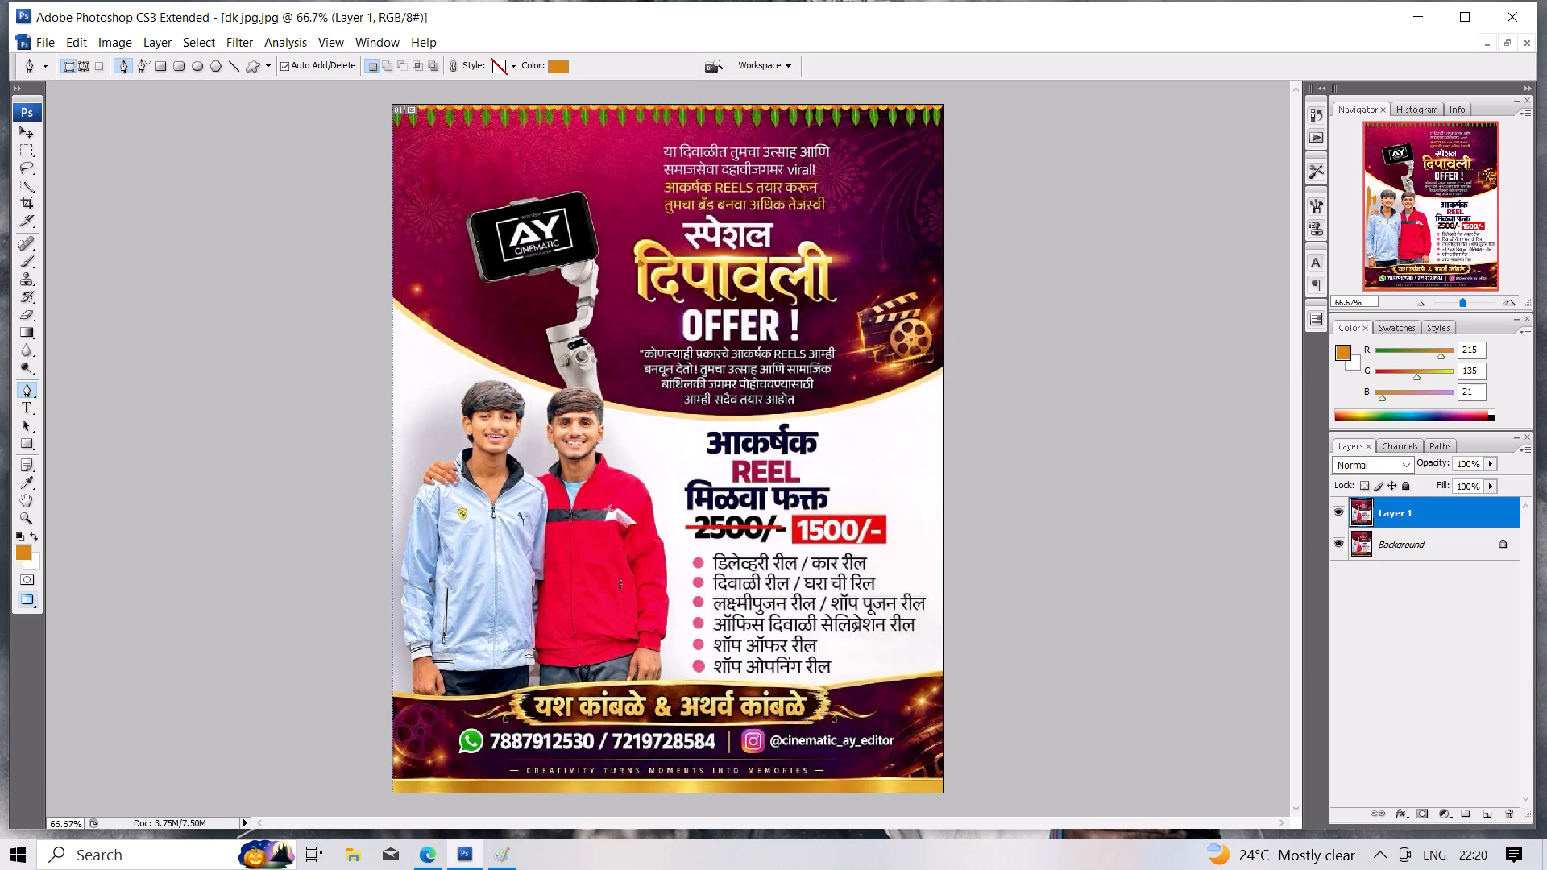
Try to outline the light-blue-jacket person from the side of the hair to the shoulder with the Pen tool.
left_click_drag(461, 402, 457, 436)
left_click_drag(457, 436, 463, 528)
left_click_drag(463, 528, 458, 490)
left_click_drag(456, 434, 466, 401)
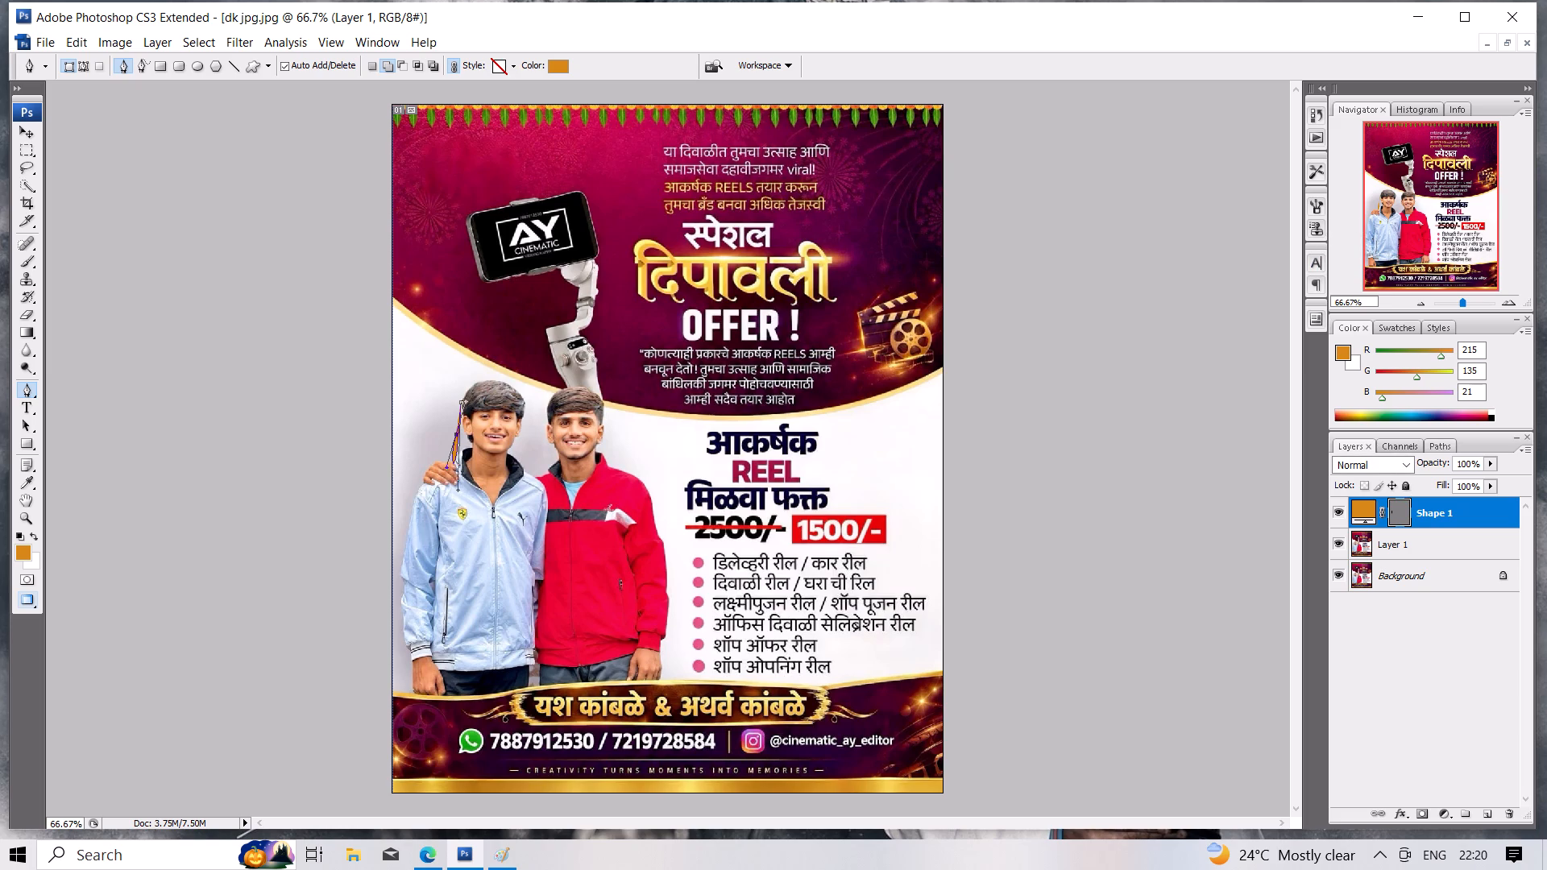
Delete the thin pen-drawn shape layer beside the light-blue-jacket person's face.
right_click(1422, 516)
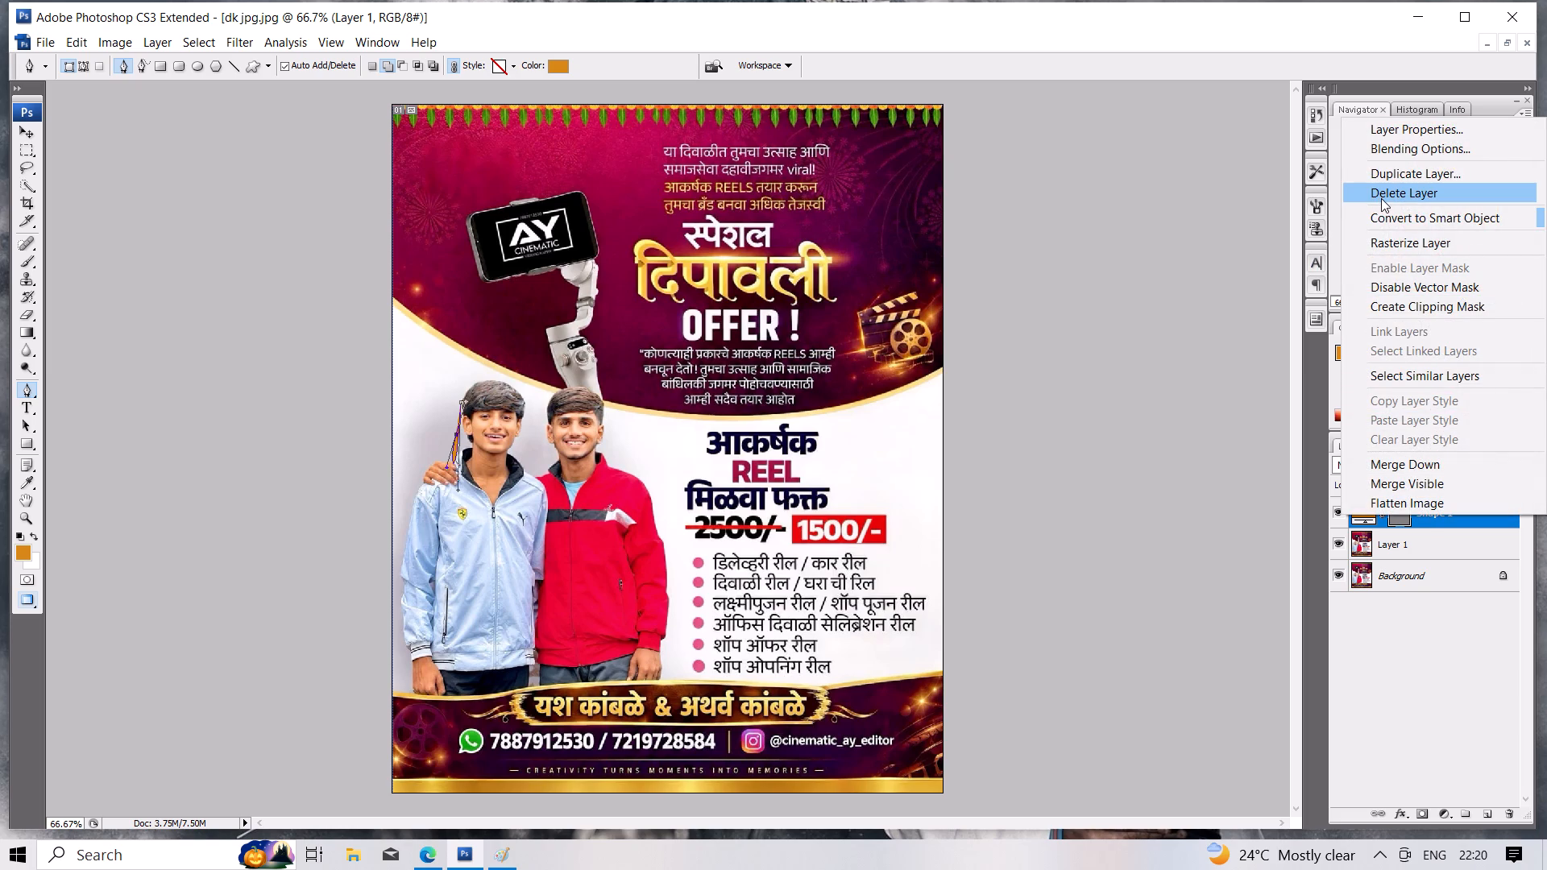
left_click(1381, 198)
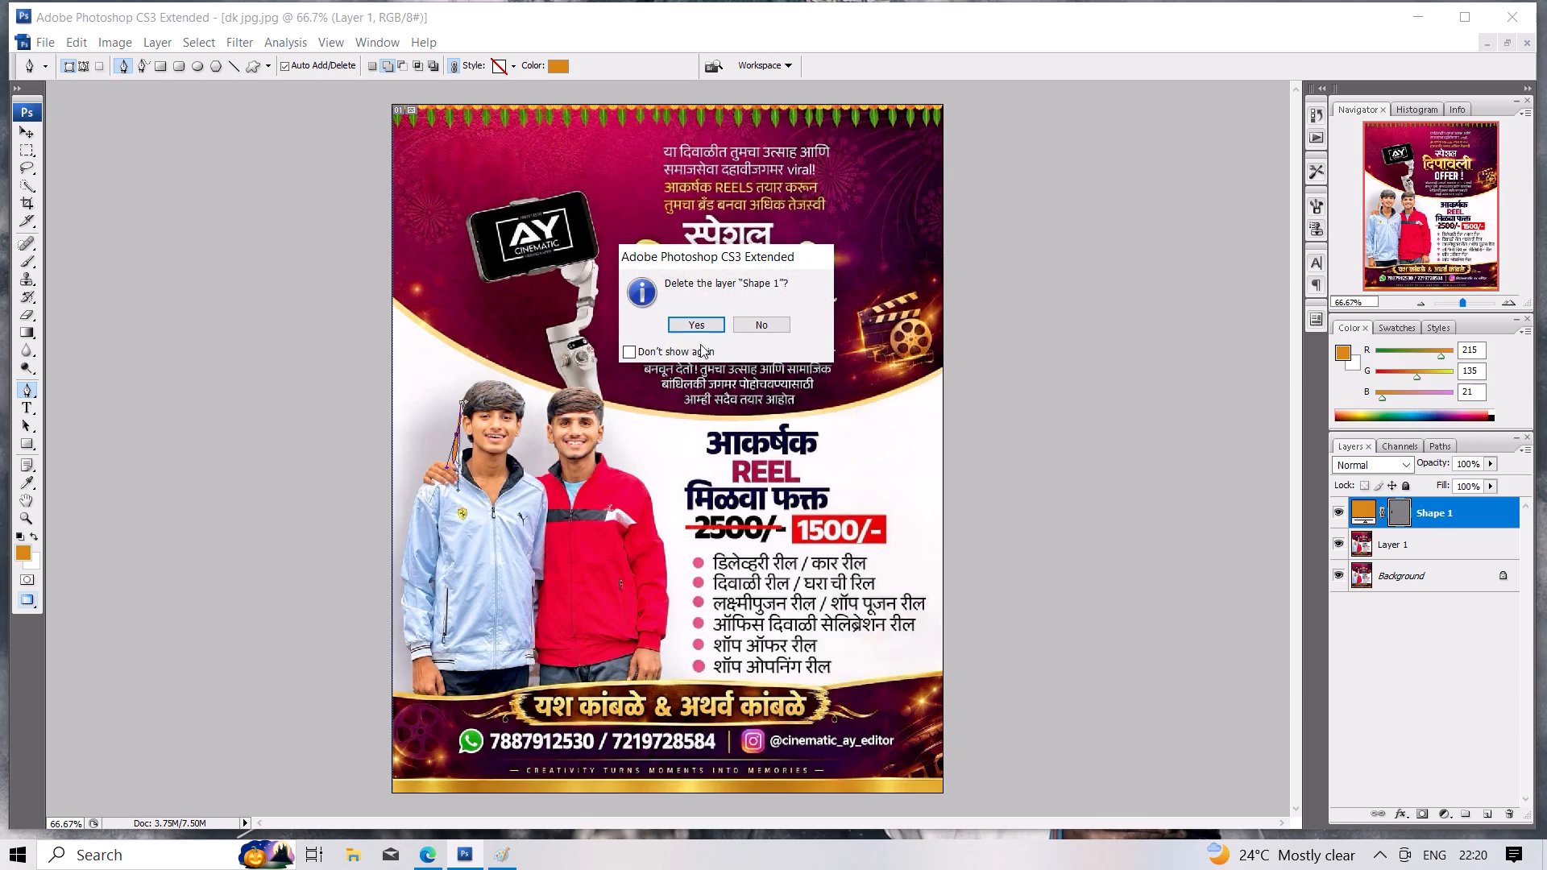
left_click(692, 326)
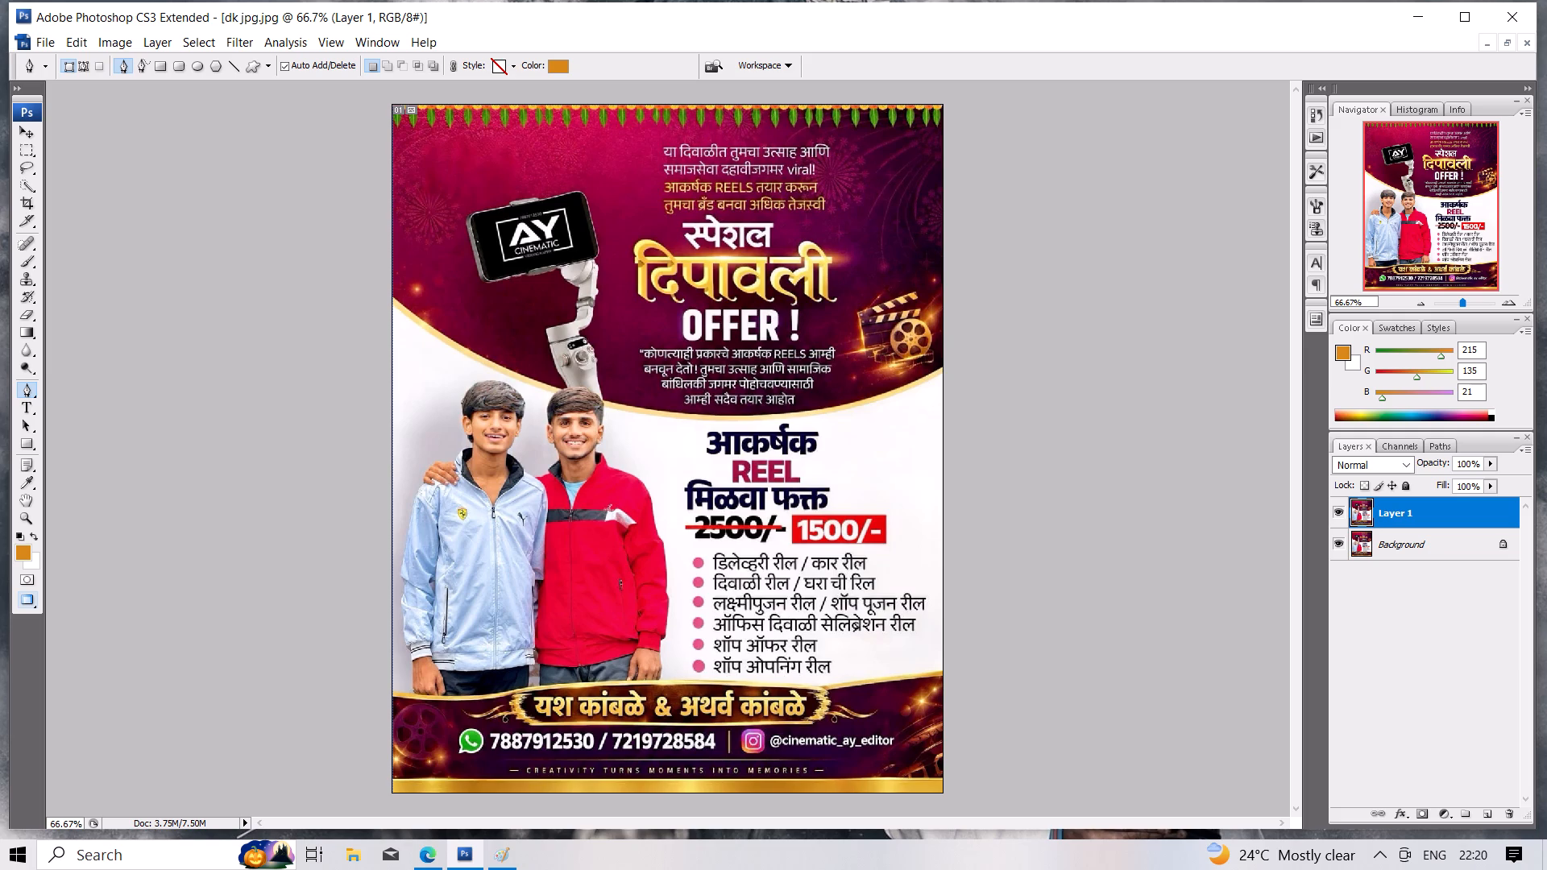
Start a new orange Pen tool shape over the light-blue-jacket person's face, neck and upper chest.
left_click_drag(496, 410, 500, 496)
left_click_drag(500, 496, 496, 647)
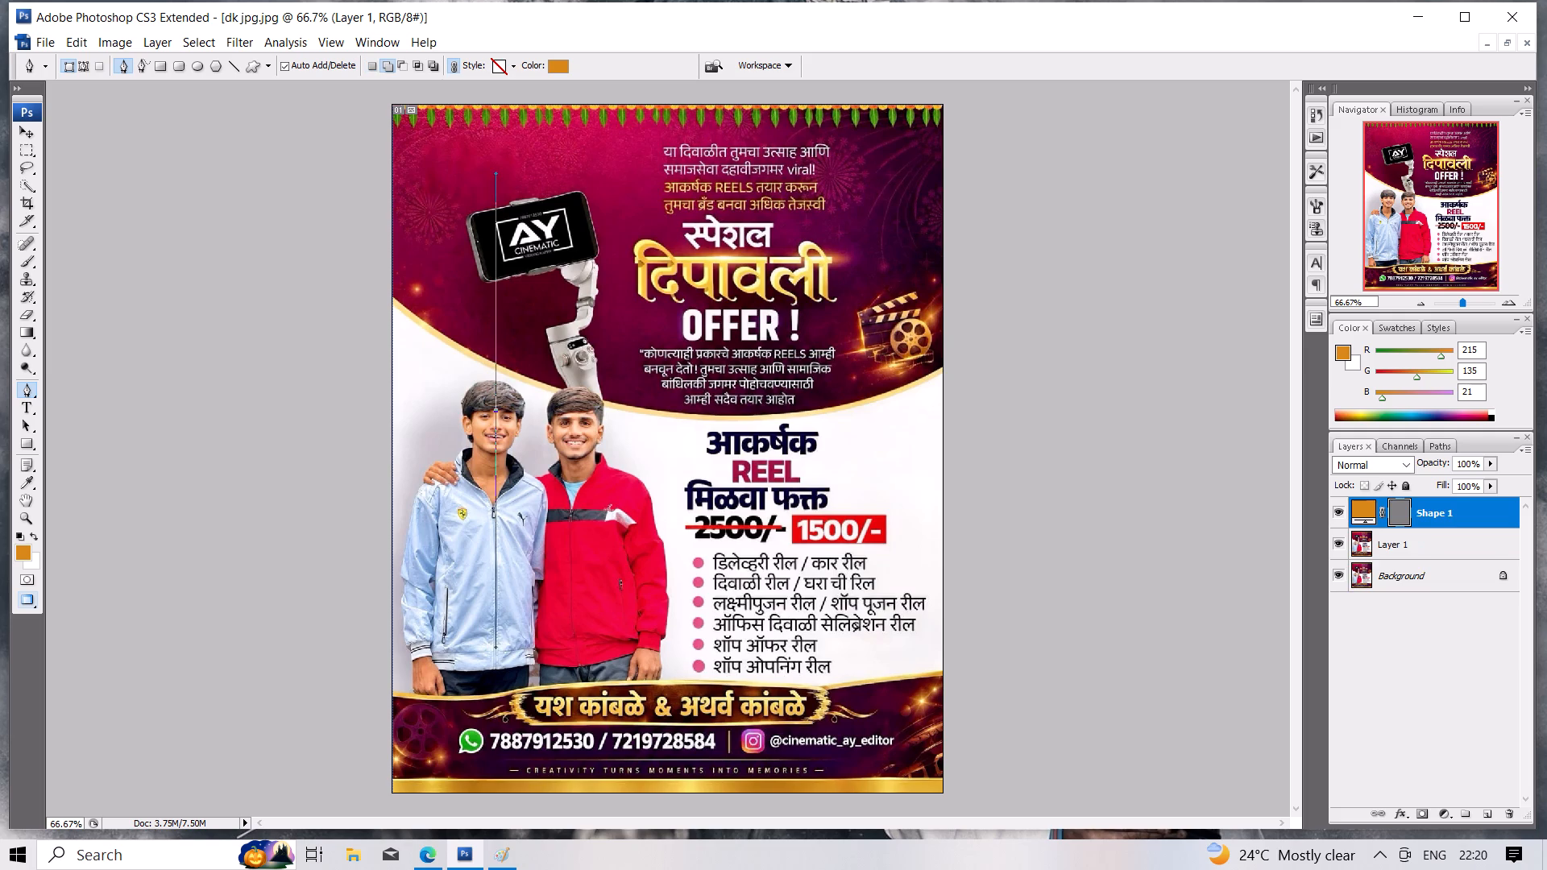
left_click_drag(499, 406, 499, 407)
left_click_drag(499, 407, 500, 440)
left_click_drag(494, 515, 446, 516)
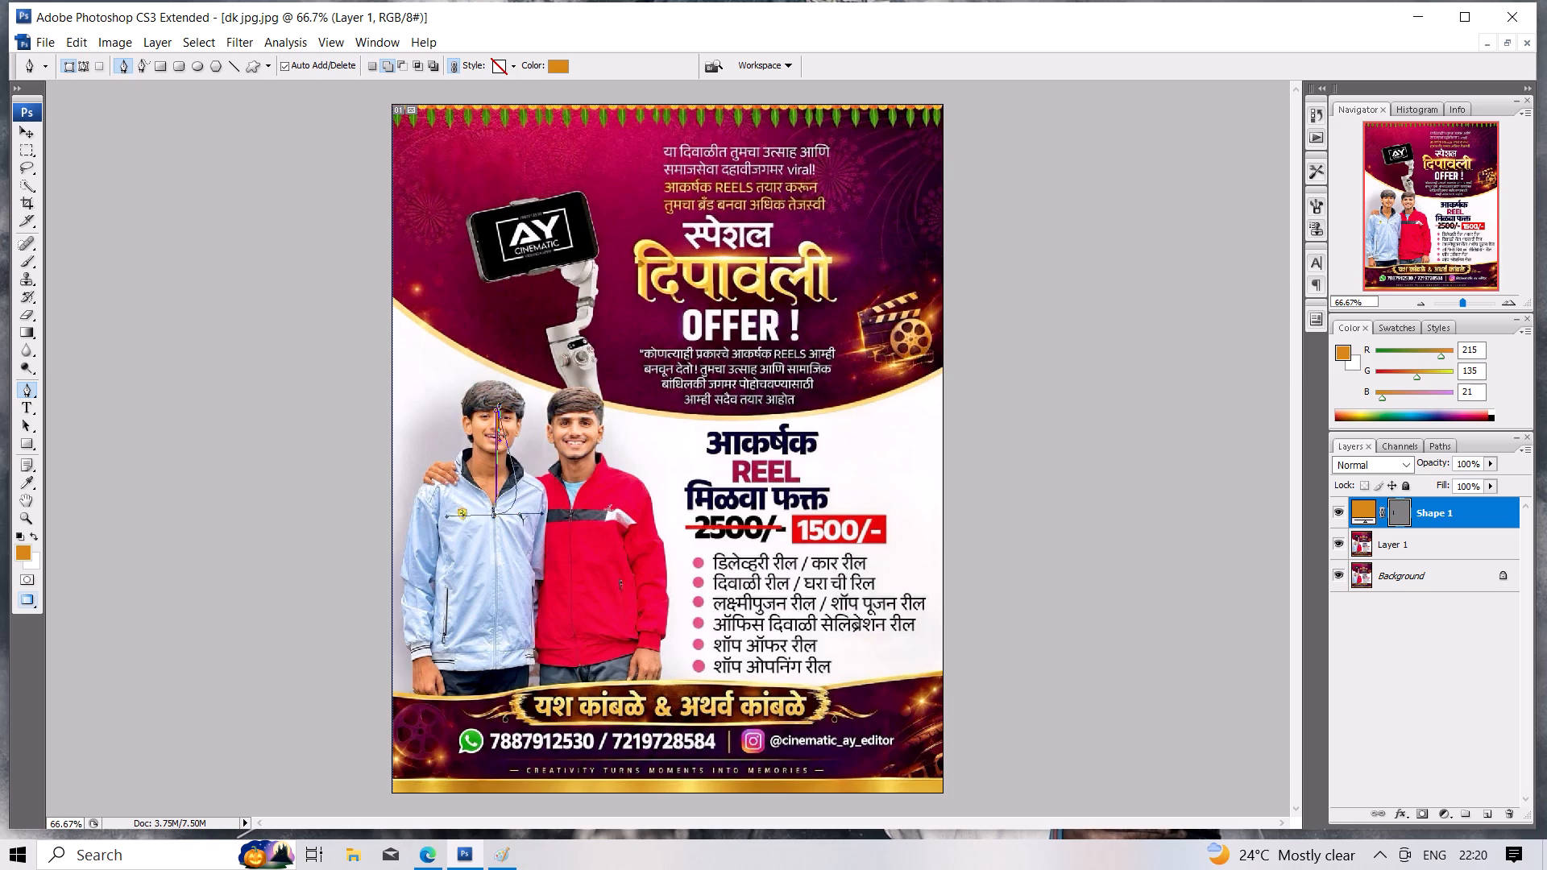
left_click_drag(446, 516, 424, 498)
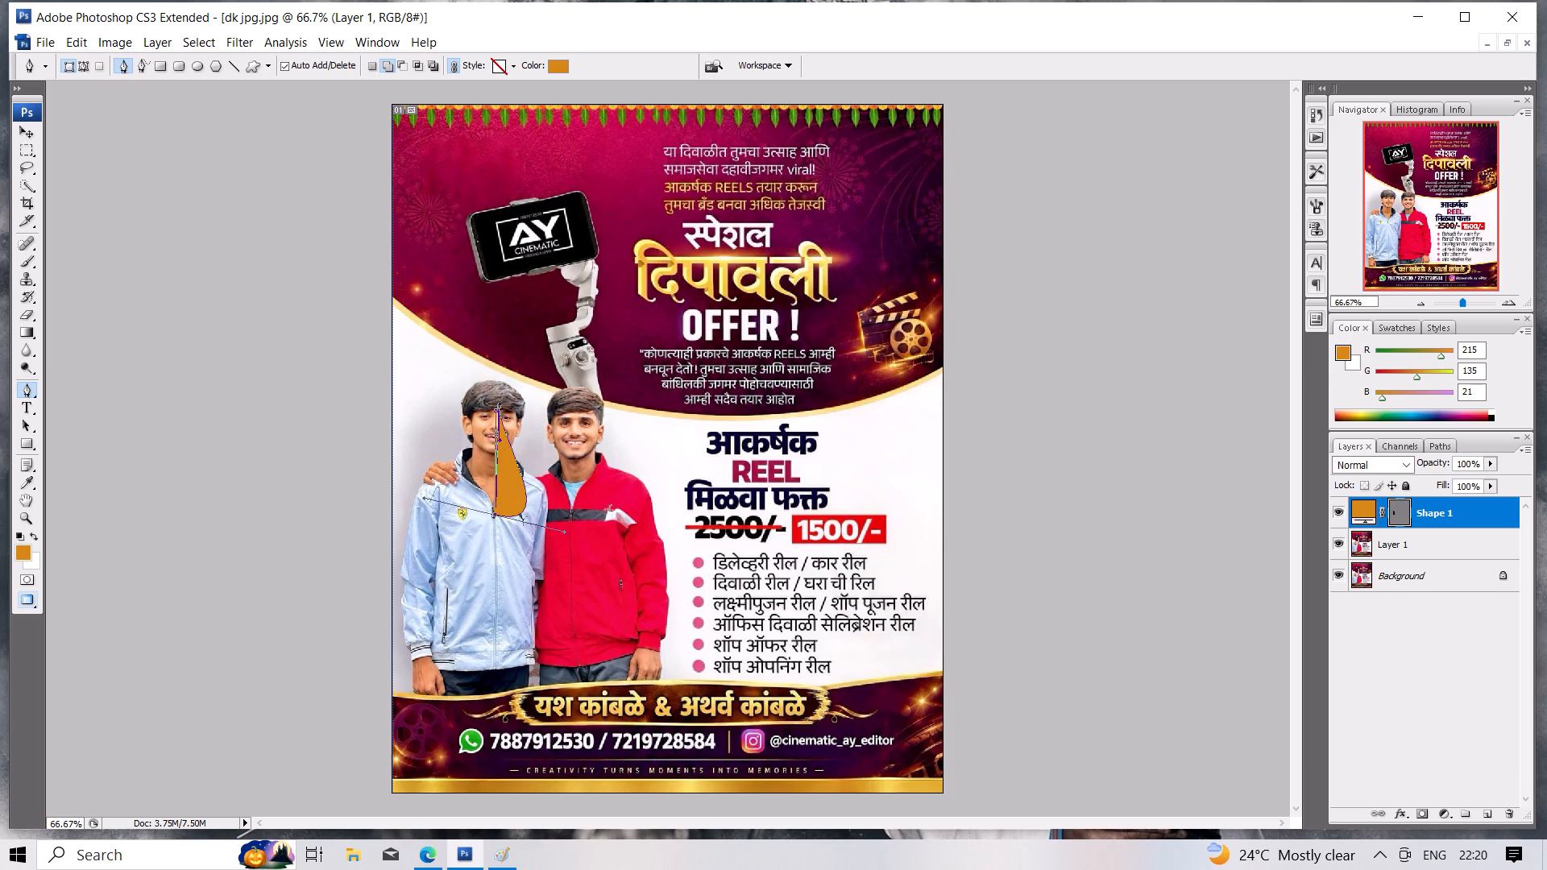
left_click_drag(468, 396, 467, 396)
left_click_drag(467, 396, 458, 405)
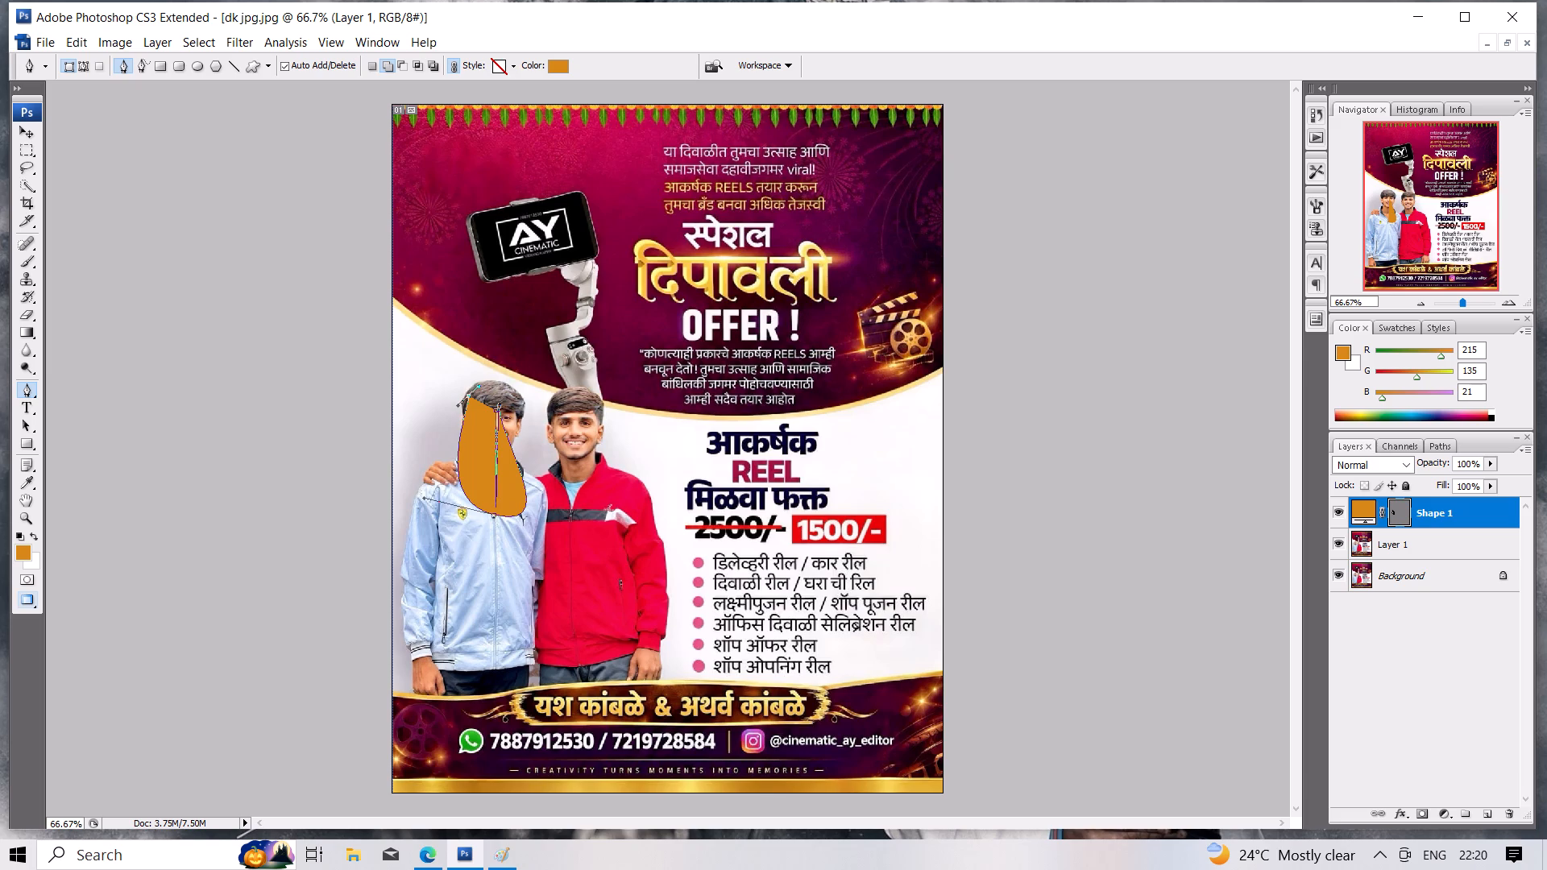
Extend the orange pen shape from the side of the hair down across the shoulder and jacket front.
left_click(436, 517)
left_click_drag(436, 518, 441, 529)
left_click(442, 532)
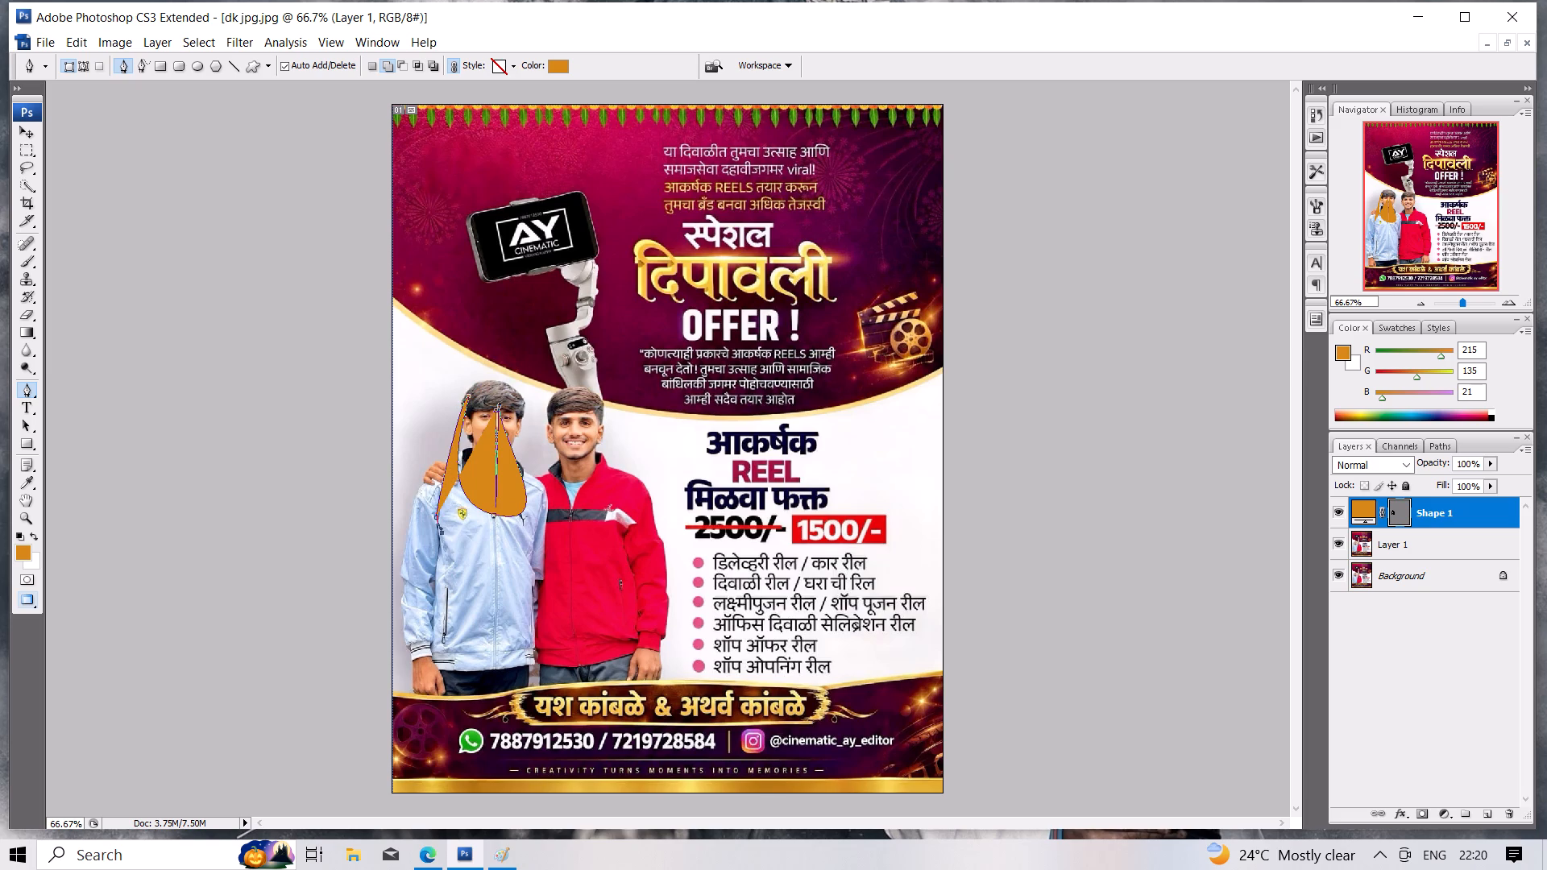
left_click_drag(442, 532, 458, 557)
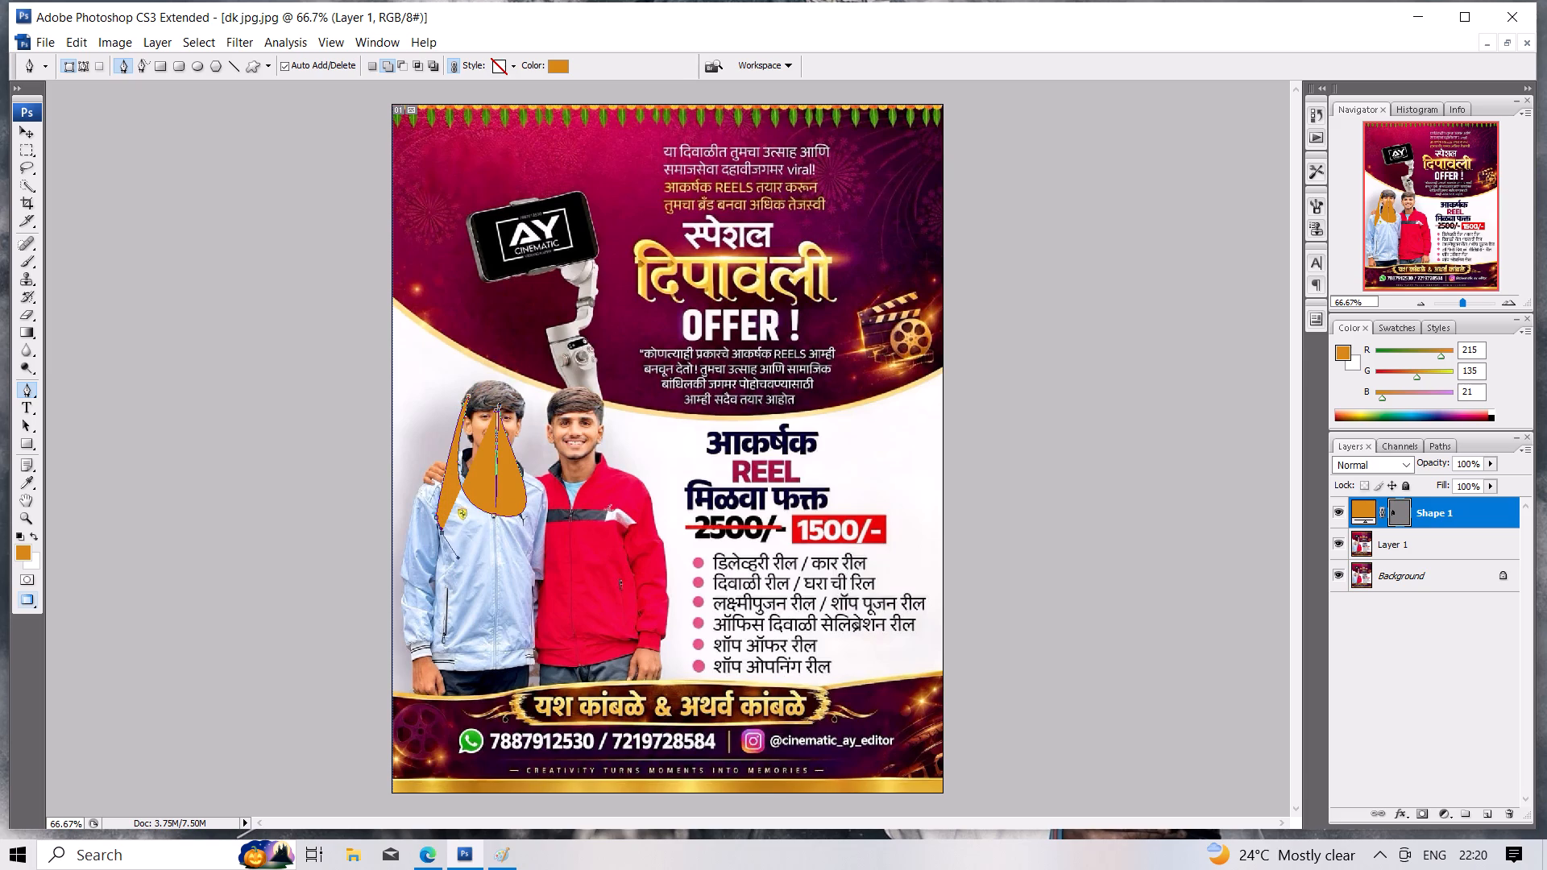
left_click_drag(458, 557, 460, 558)
left_click_drag(463, 561, 537, 601)
left_click_drag(537, 601, 445, 638)
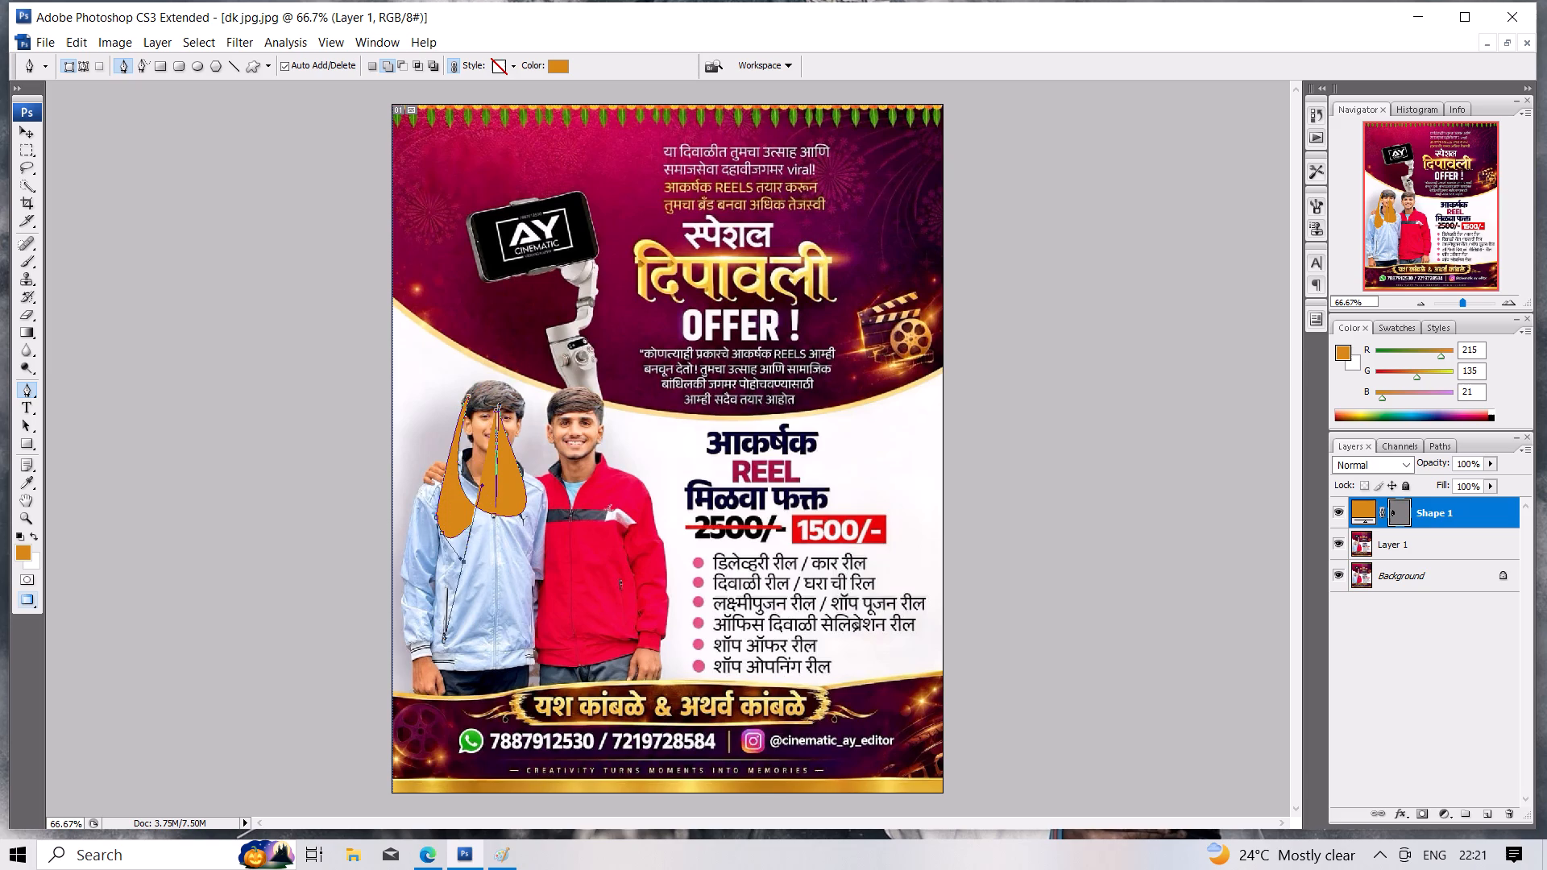
Continue the pen shape around the light-blue-jacket person's lower hand and up the outer sleeve and shoulder to the hair.
left_click_drag(421, 684, 445, 677)
left_click_drag(445, 677, 413, 632)
left_click_drag(411, 615, 409, 578)
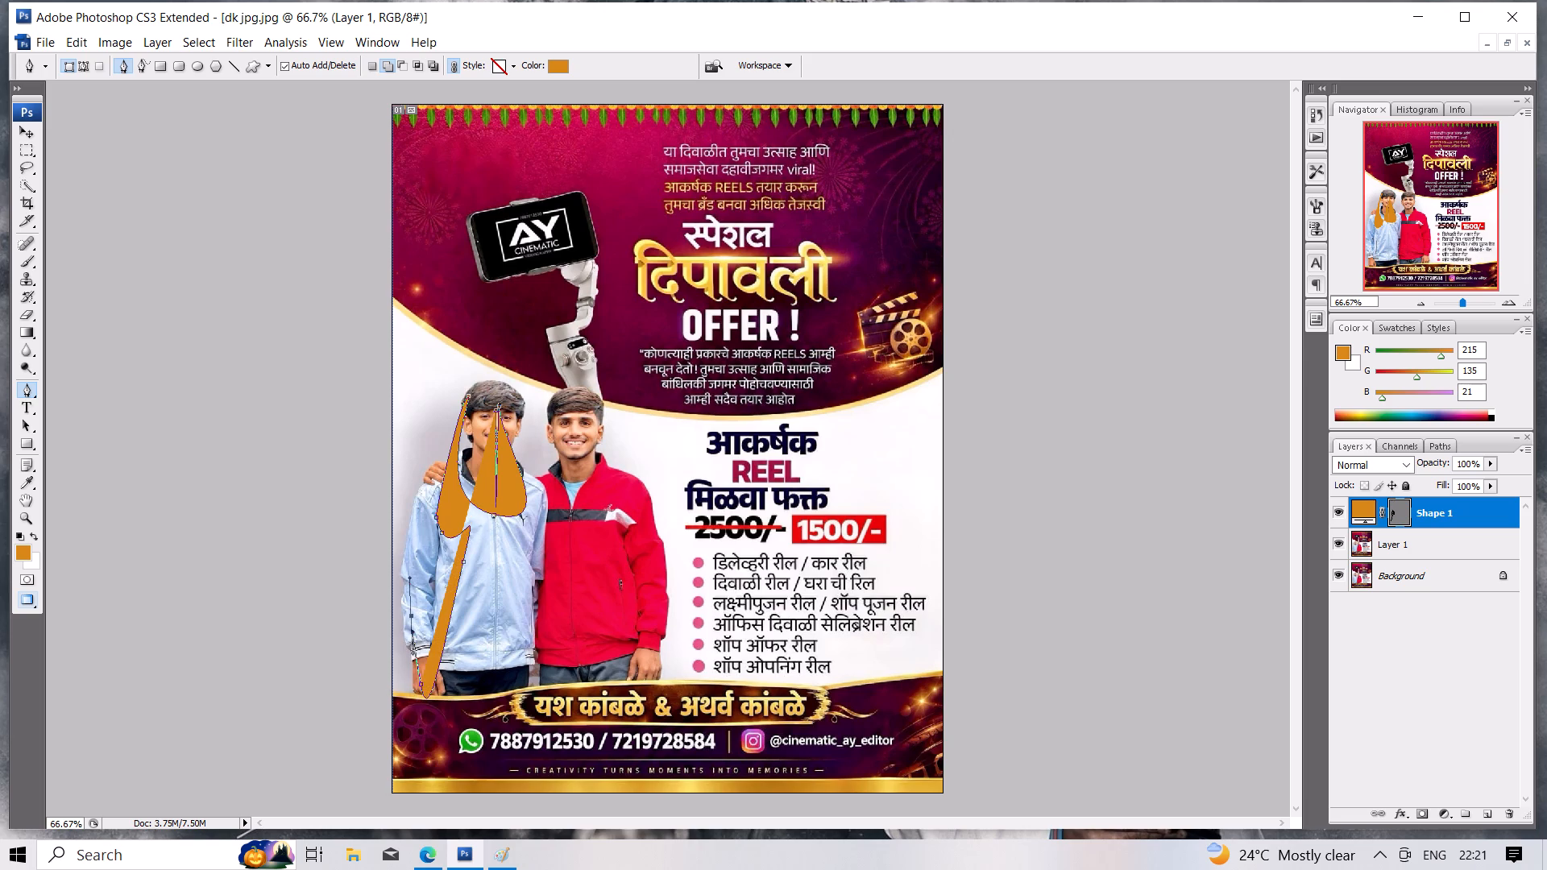
left_click_drag(409, 578, 409, 570)
left_click_drag(409, 565, 413, 511)
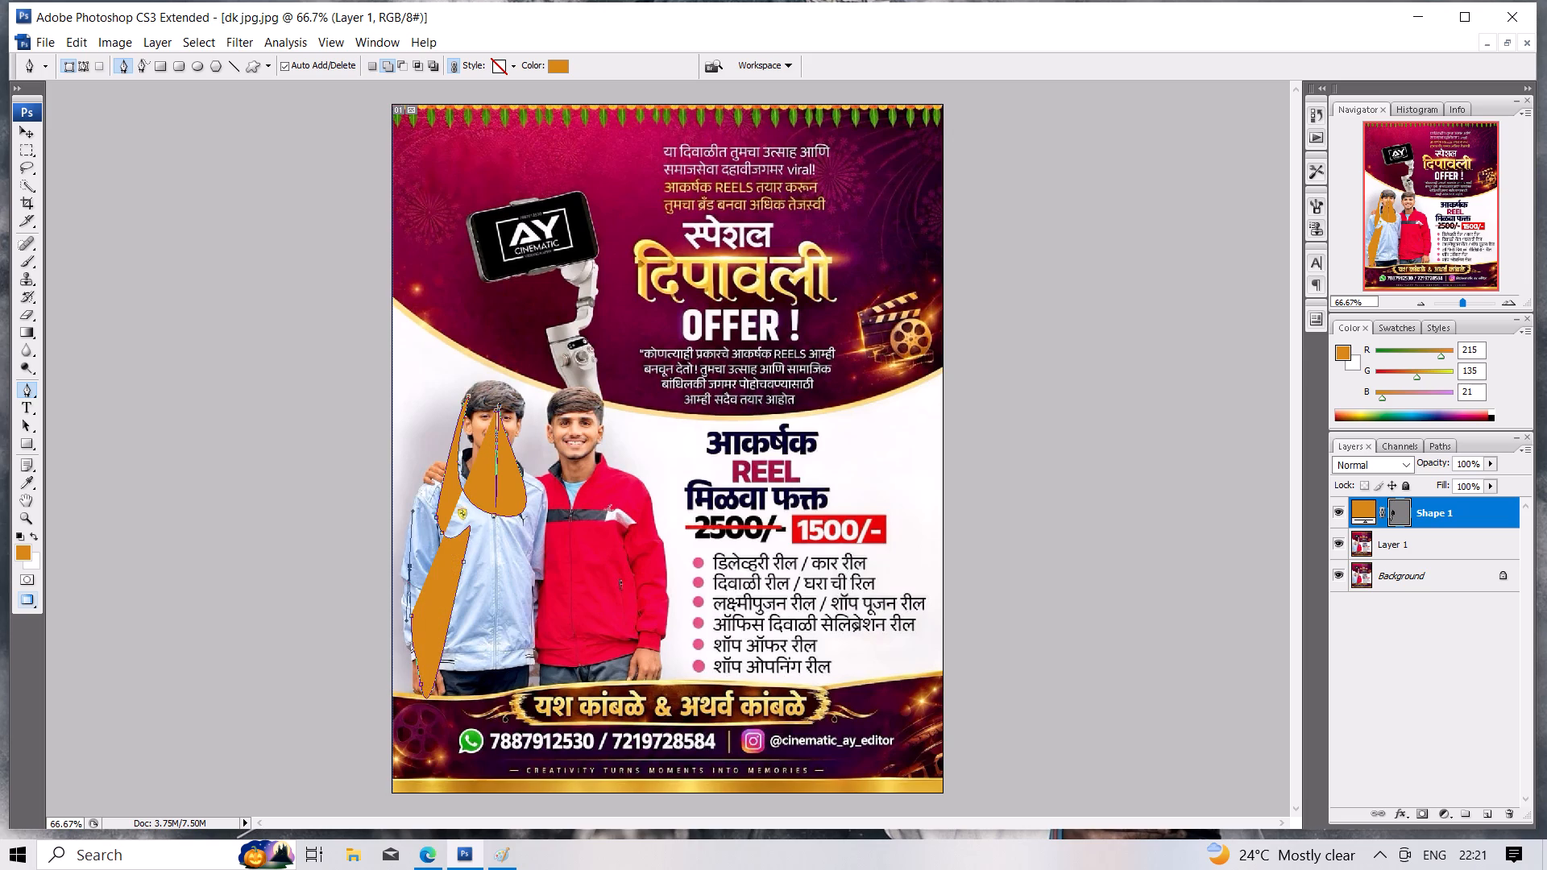
left_click_drag(413, 511, 428, 475)
left_click_drag(425, 471, 453, 425)
left_click_drag(453, 425, 462, 400)
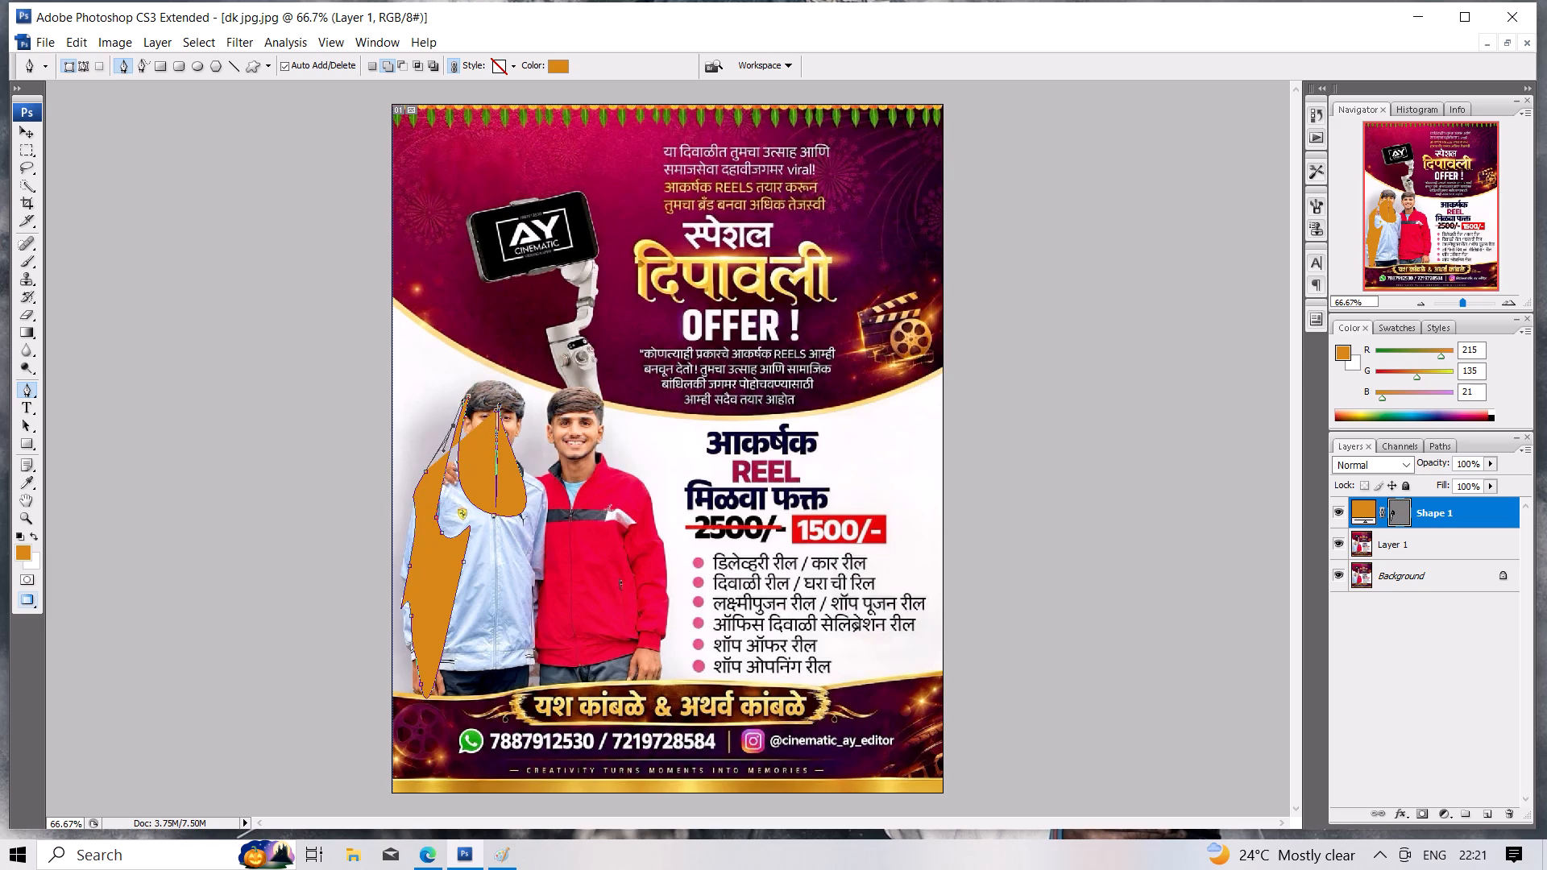
Carry the pen outline over the top of the light-blue-jacket person's hair and down the inner side of the head.
left_click_drag(462, 400, 481, 381)
left_click_drag(481, 381, 477, 376)
left_click_drag(476, 376, 505, 381)
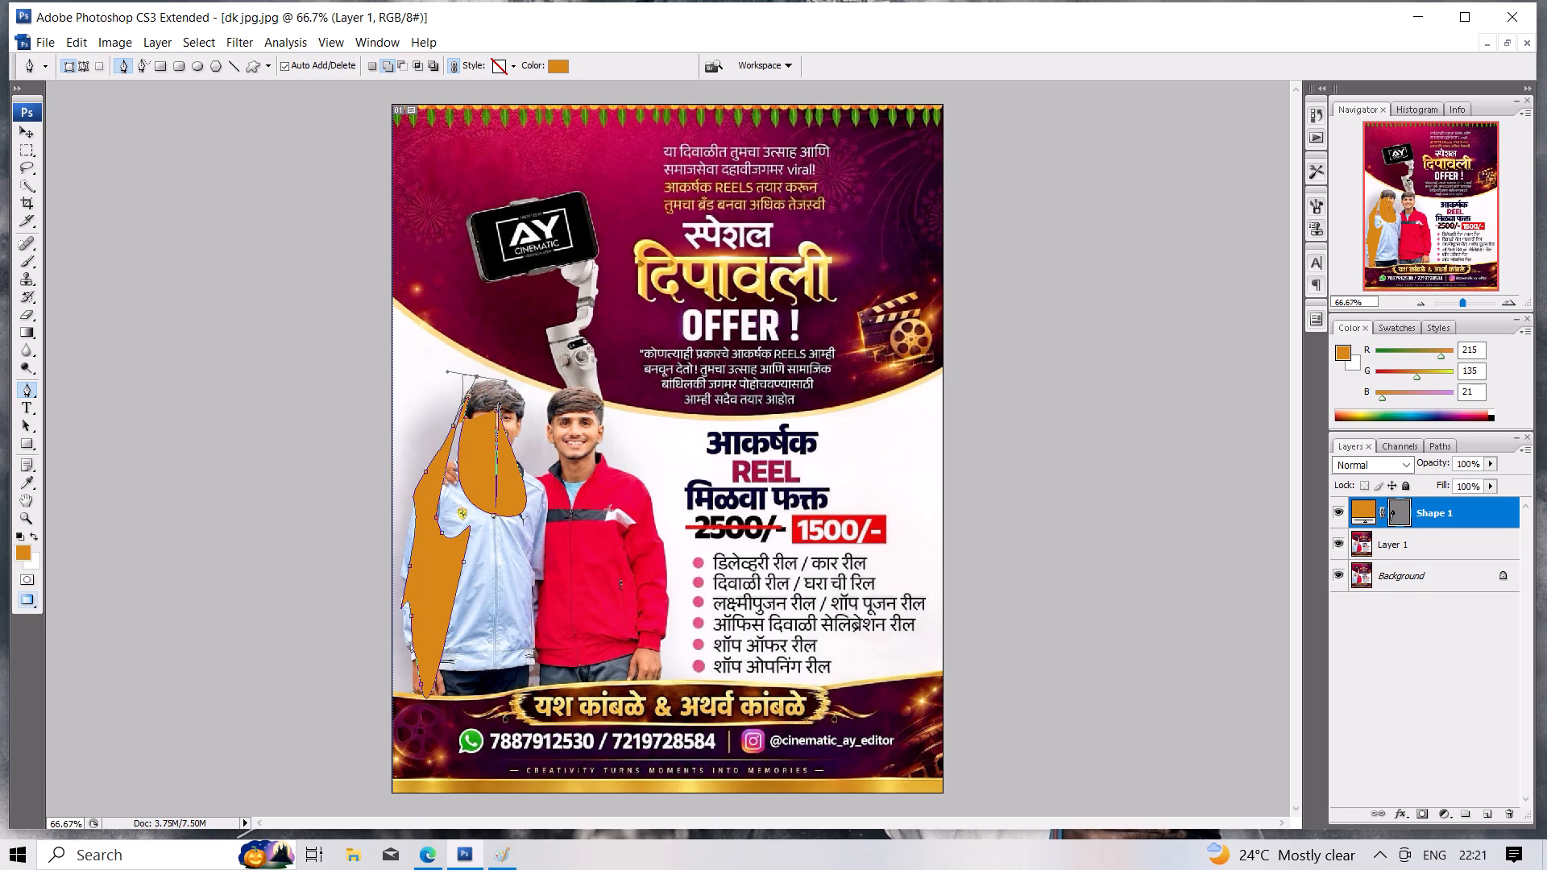
left_click_drag(505, 381, 522, 385)
left_click_drag(525, 391, 526, 400)
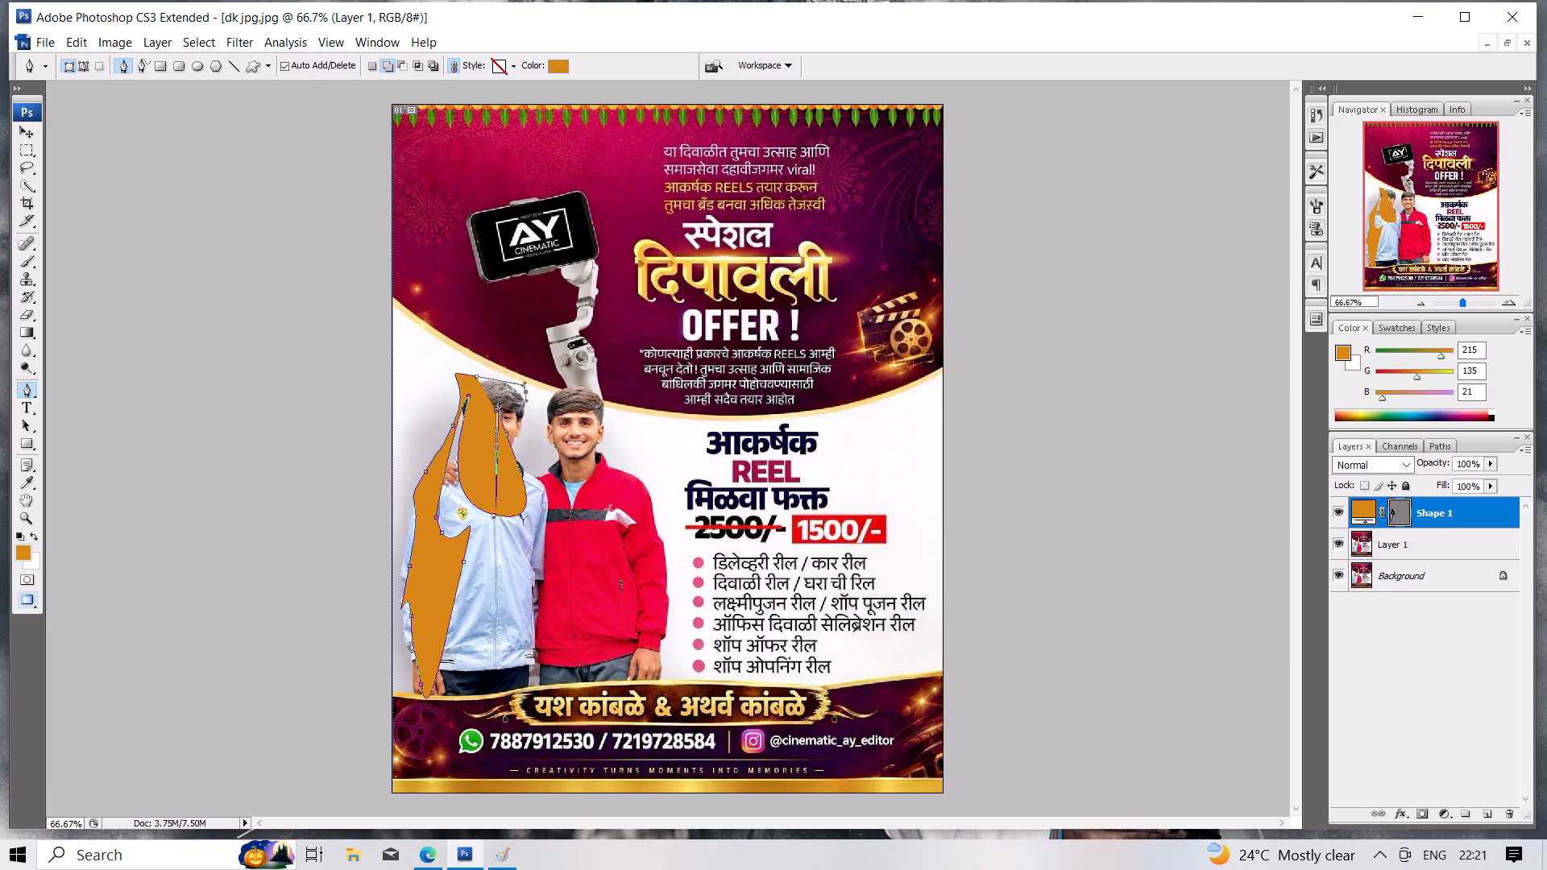
left_click_drag(526, 400, 523, 428)
Extend the pen shape down the inner side of the blue jacket, across its hem and to the lower hand.
left_click_drag(523, 431, 545, 641)
left_click_drag(523, 646, 453, 645)
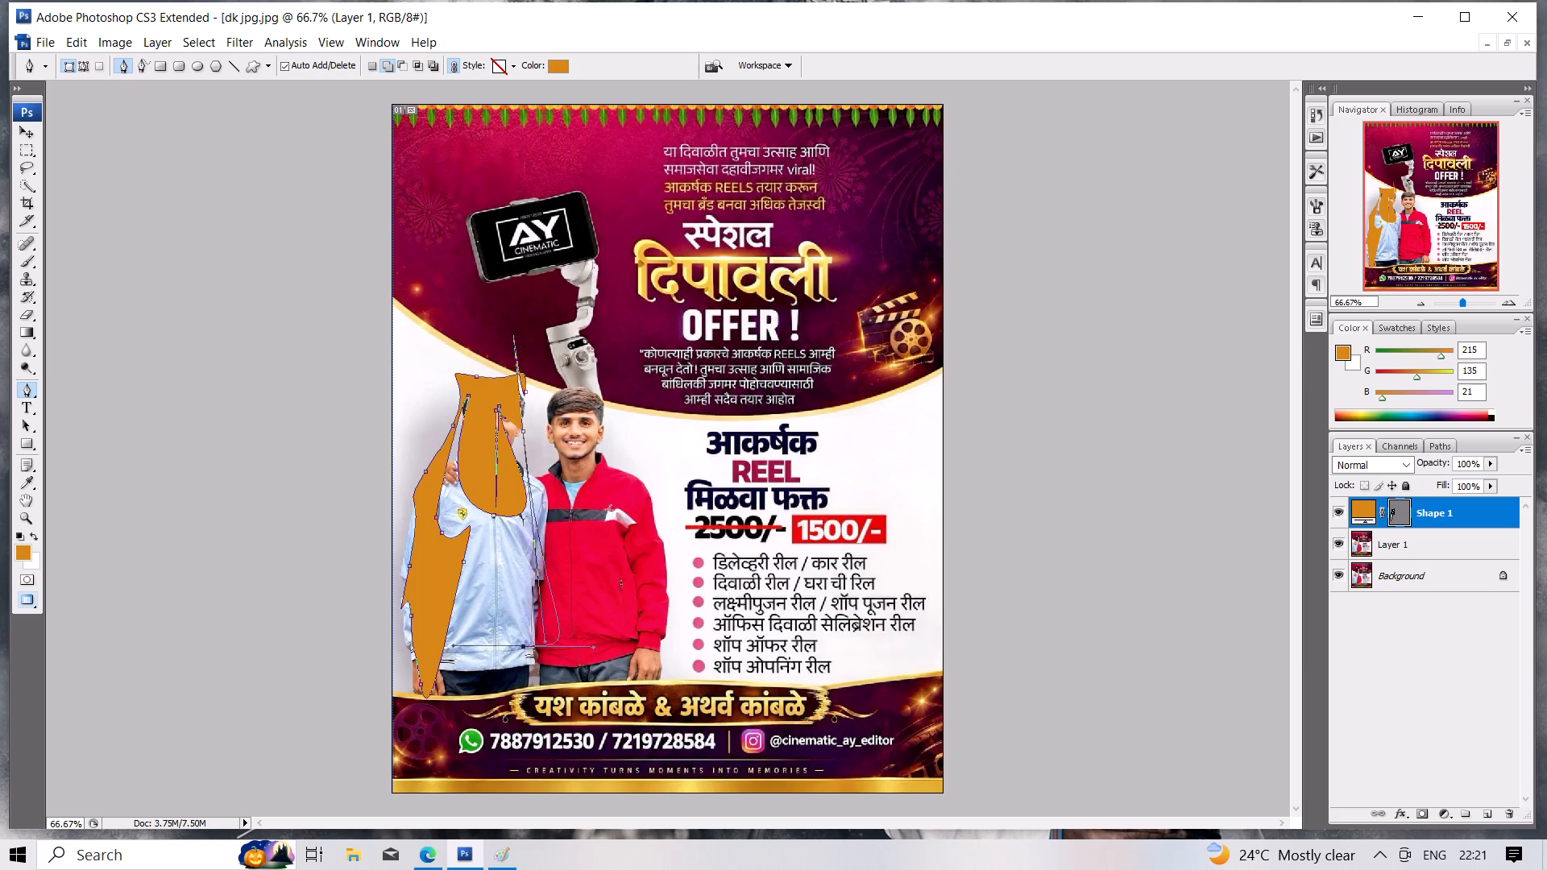
left_click_drag(453, 645, 437, 637)
left_click_drag(427, 631, 429, 603)
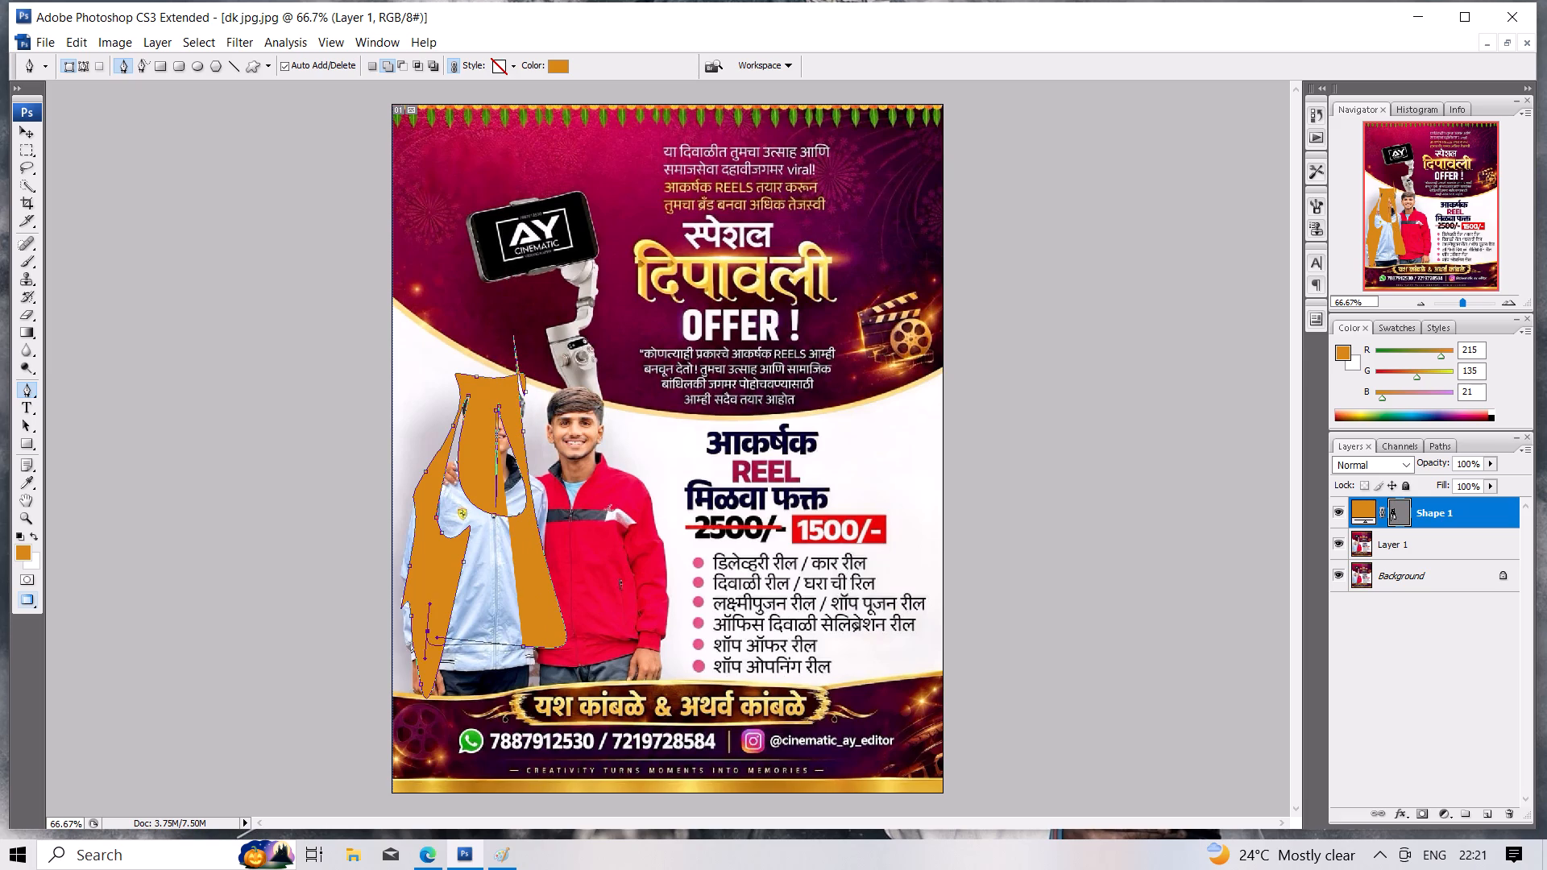
left_click_drag(429, 603, 415, 635)
left_click_drag(415, 635, 434, 704)
left_click(434, 704)
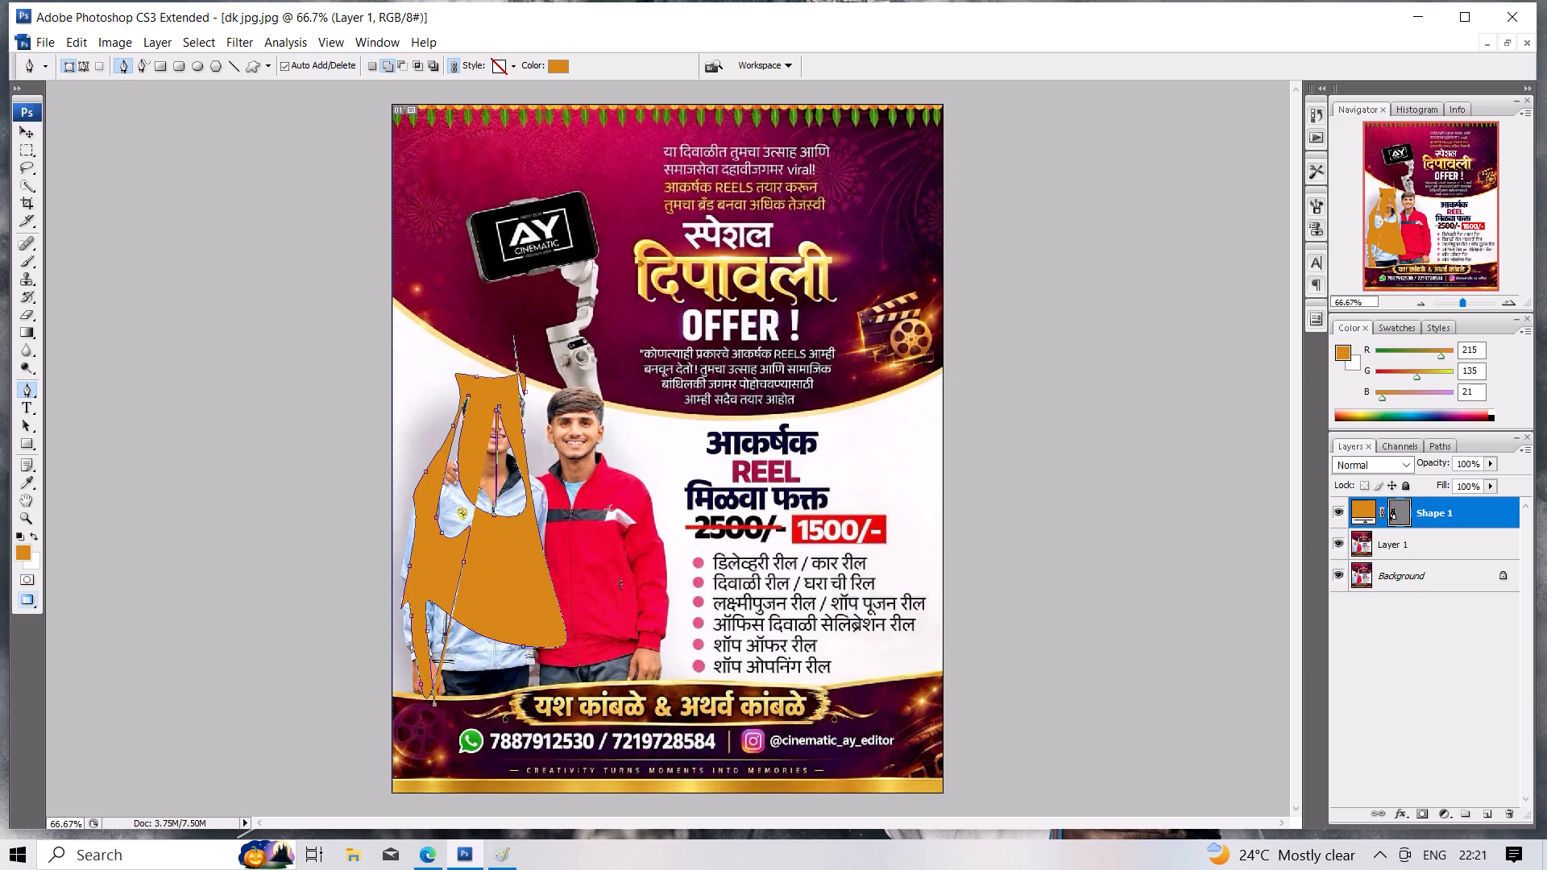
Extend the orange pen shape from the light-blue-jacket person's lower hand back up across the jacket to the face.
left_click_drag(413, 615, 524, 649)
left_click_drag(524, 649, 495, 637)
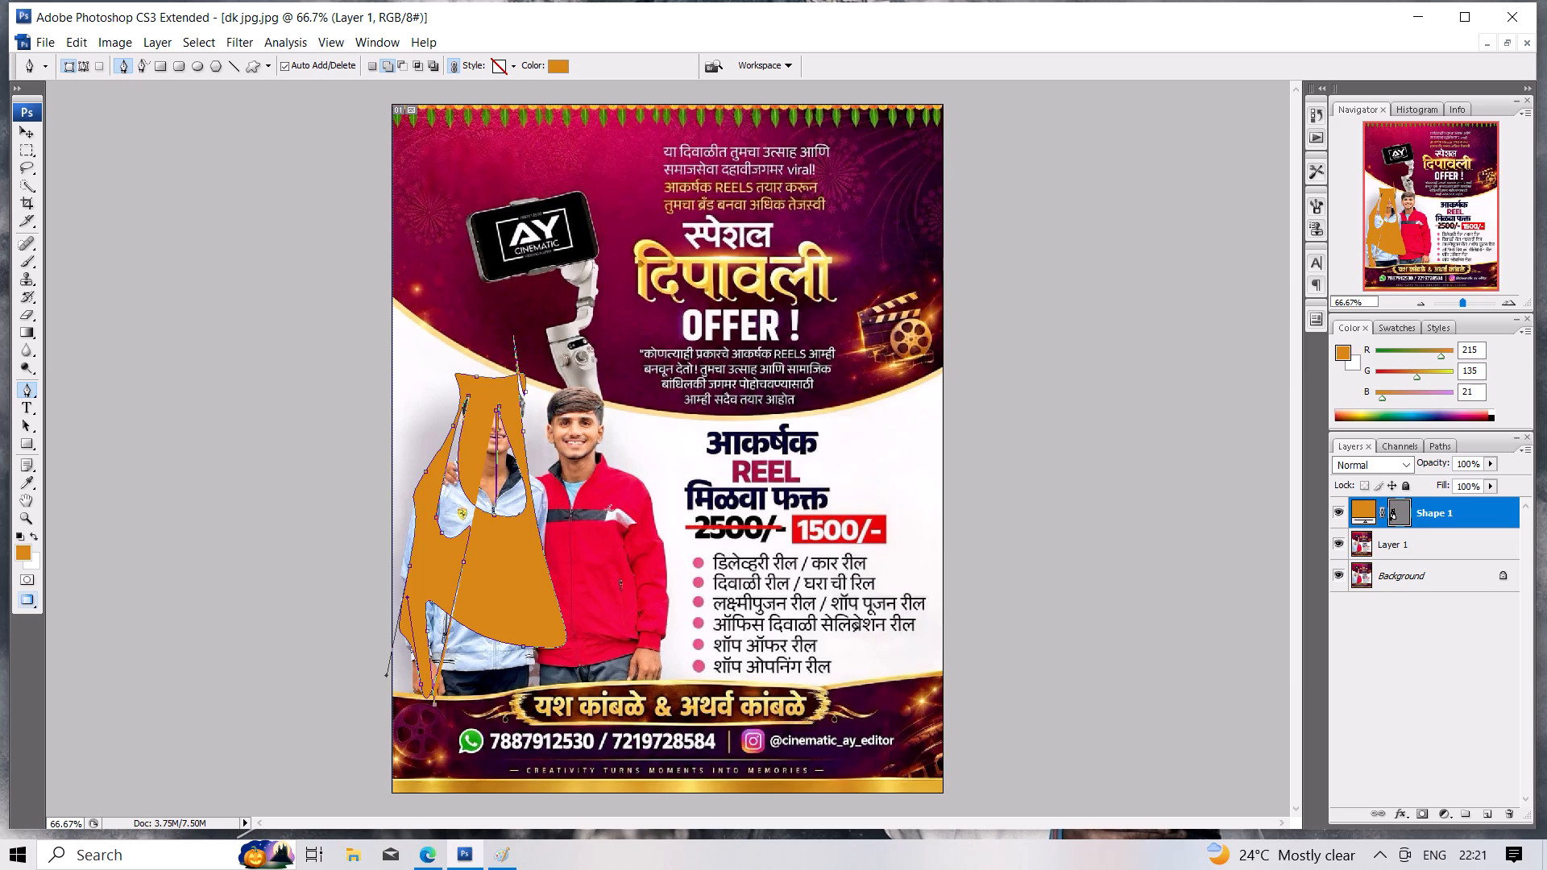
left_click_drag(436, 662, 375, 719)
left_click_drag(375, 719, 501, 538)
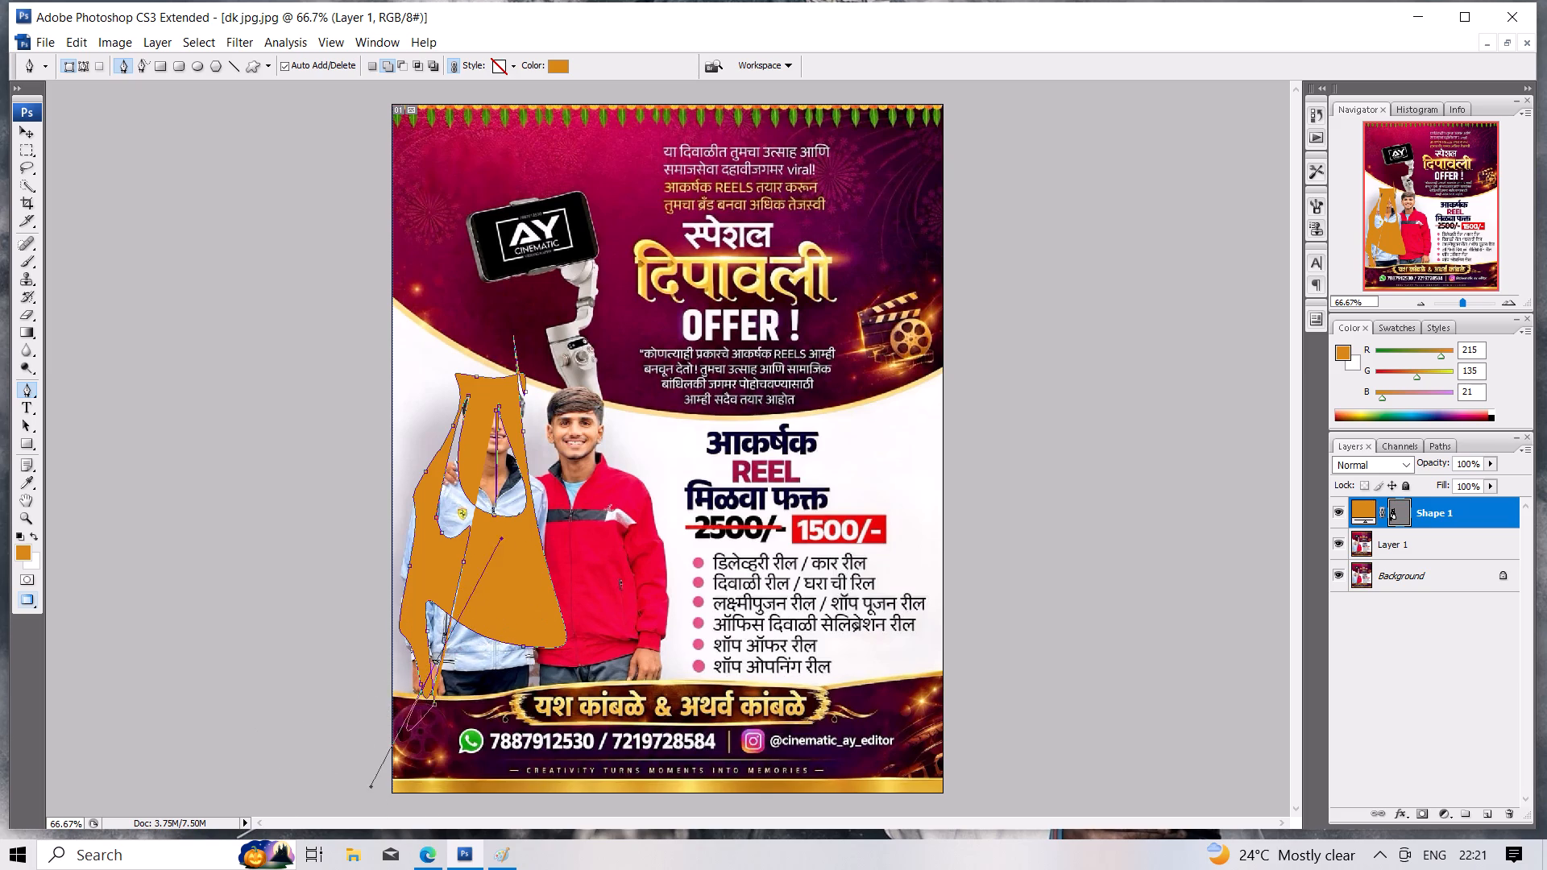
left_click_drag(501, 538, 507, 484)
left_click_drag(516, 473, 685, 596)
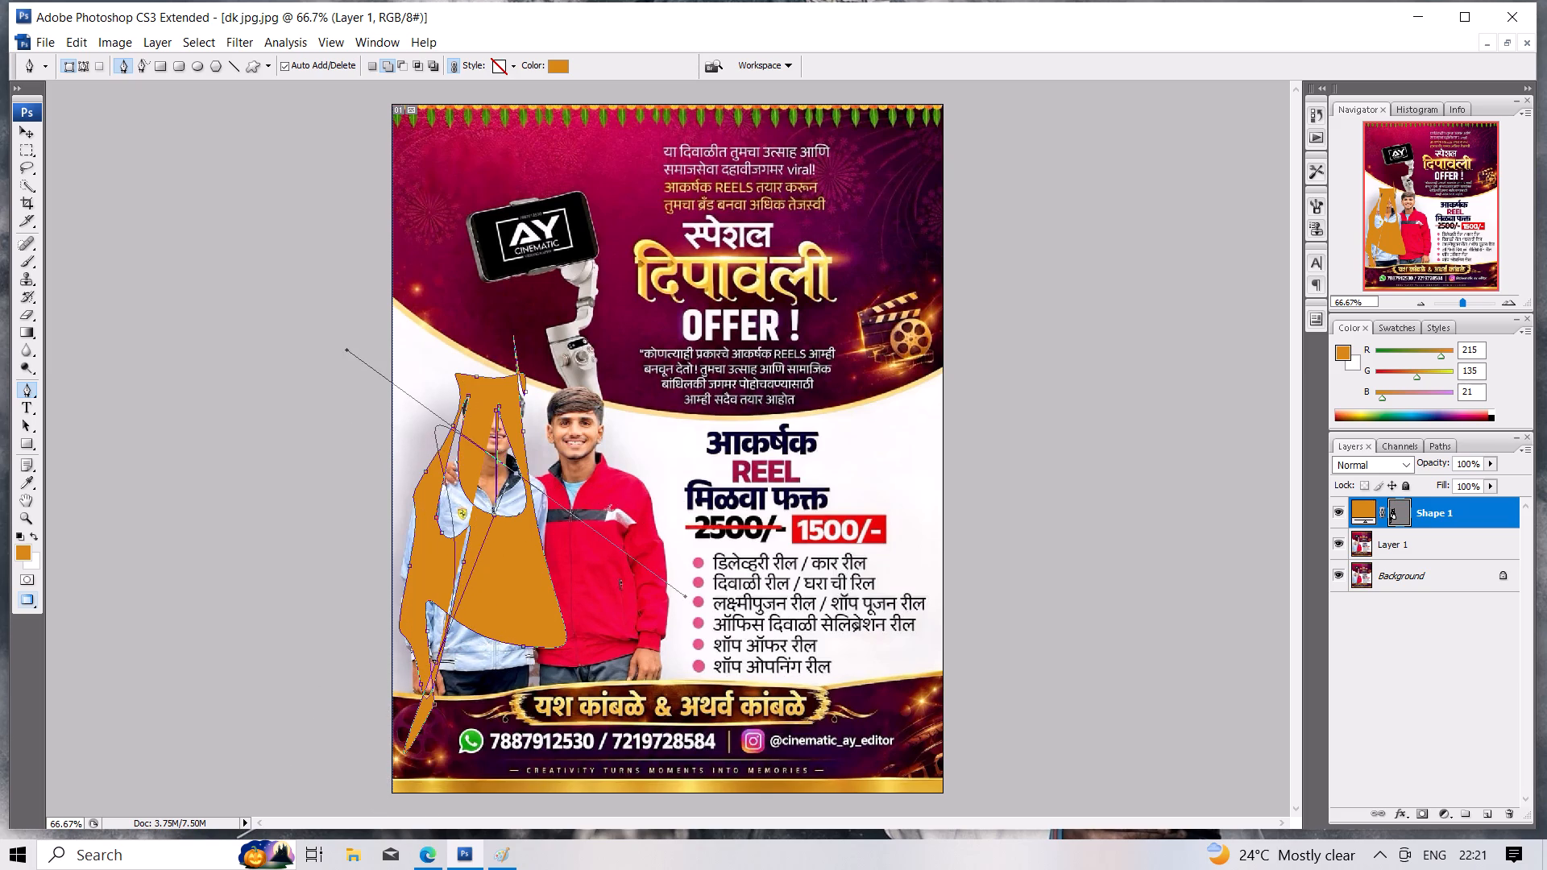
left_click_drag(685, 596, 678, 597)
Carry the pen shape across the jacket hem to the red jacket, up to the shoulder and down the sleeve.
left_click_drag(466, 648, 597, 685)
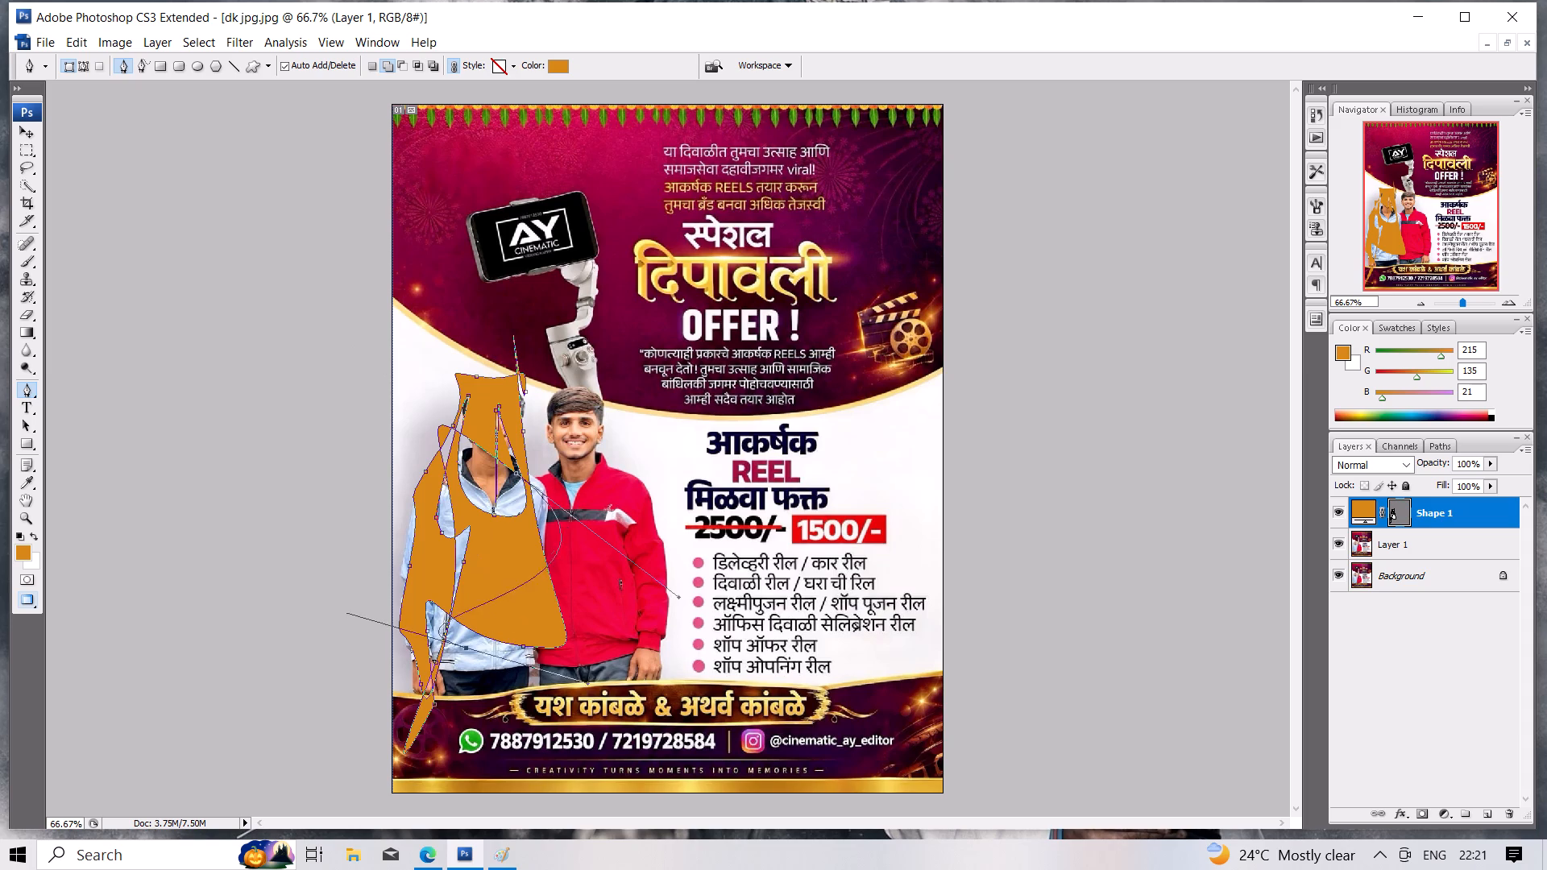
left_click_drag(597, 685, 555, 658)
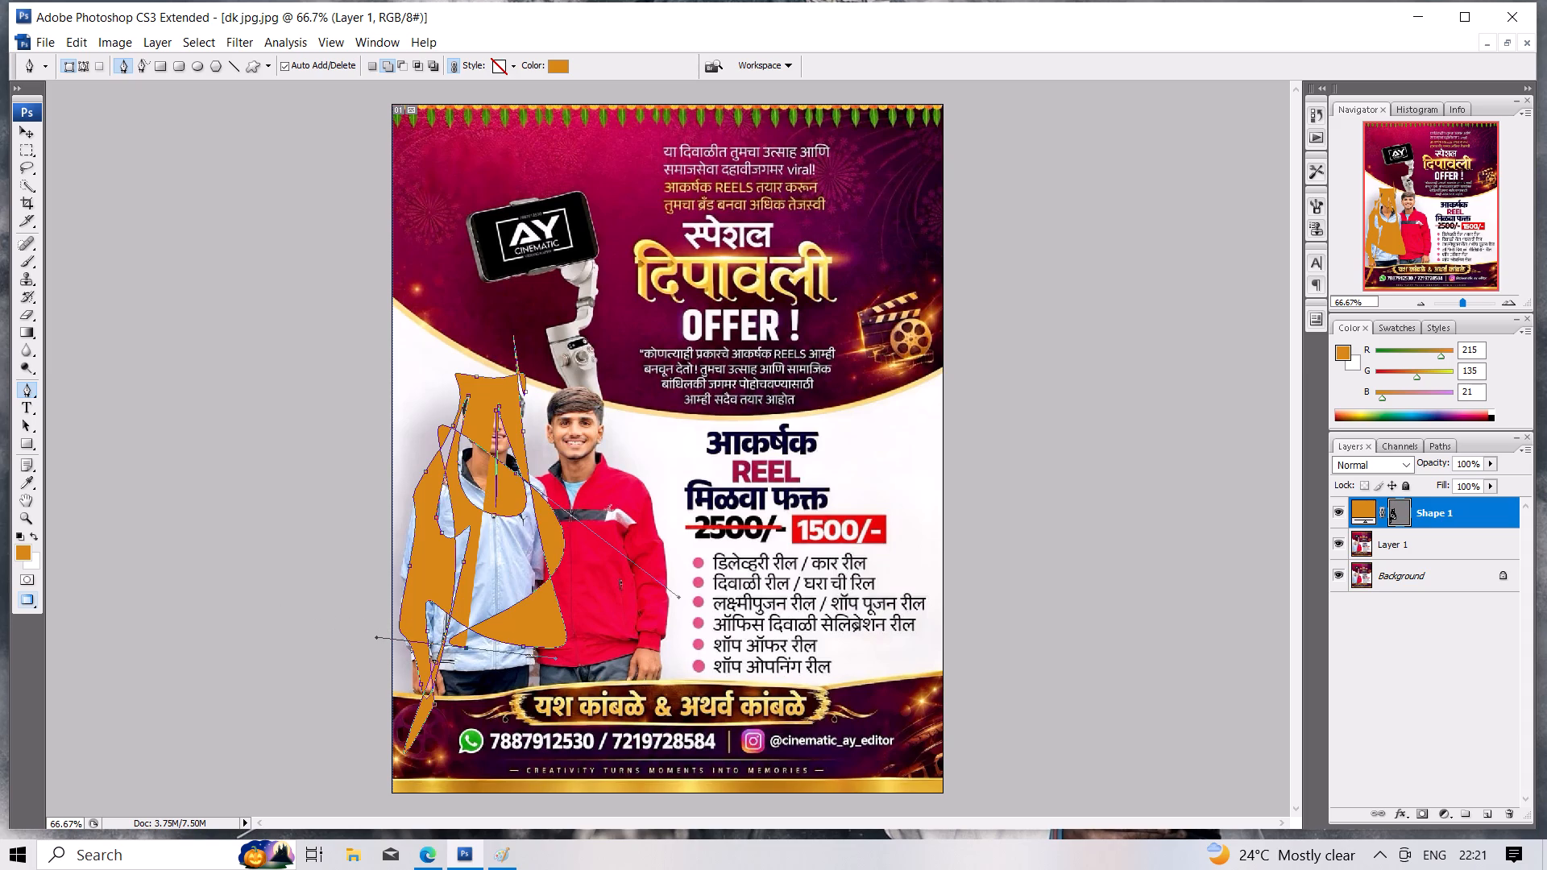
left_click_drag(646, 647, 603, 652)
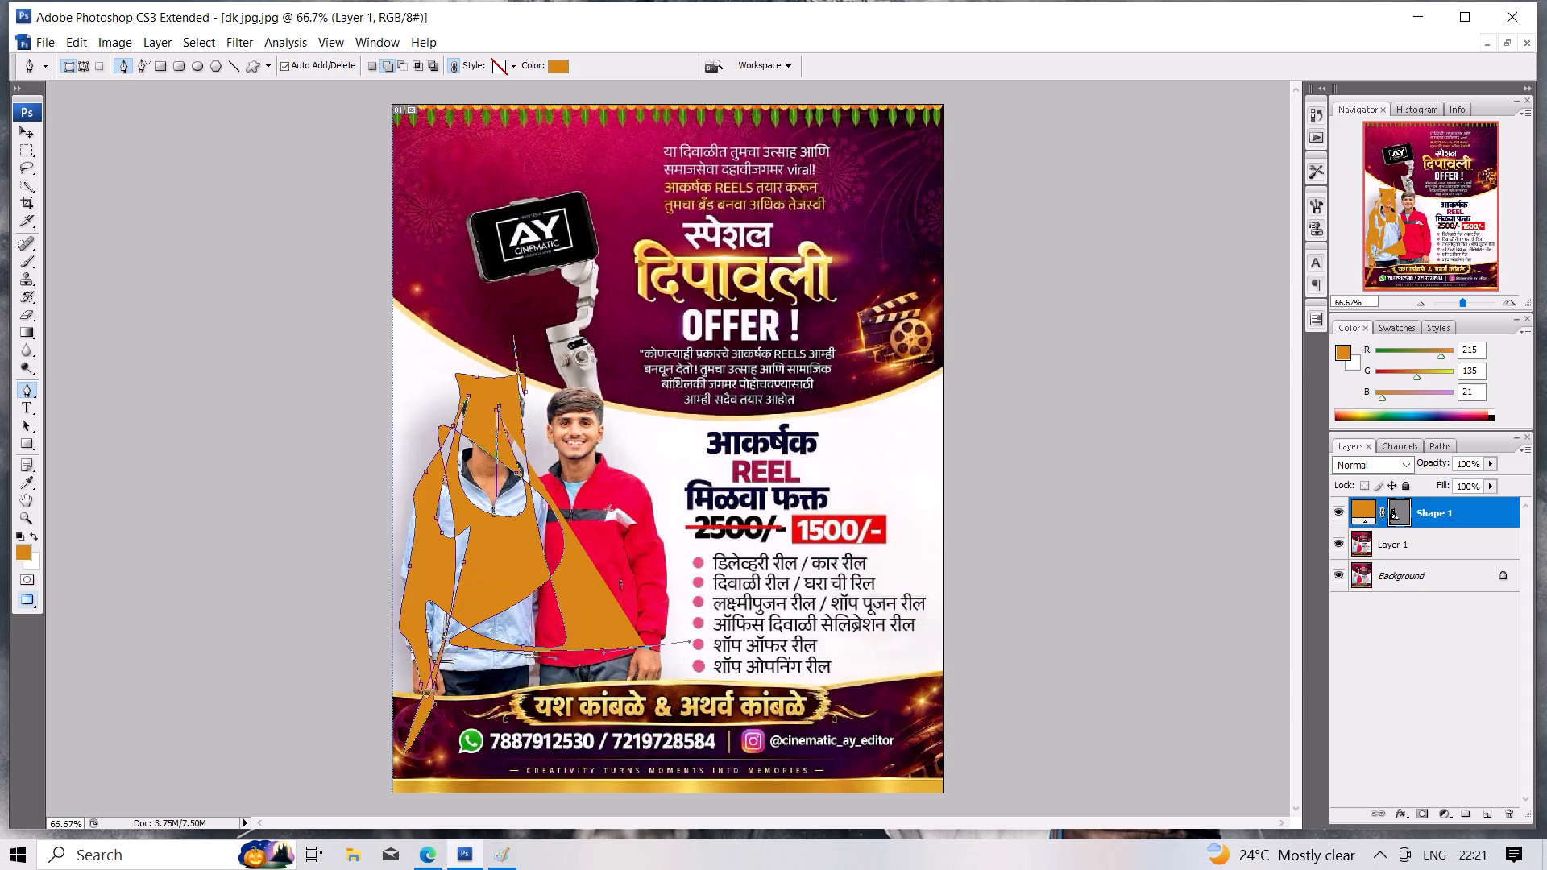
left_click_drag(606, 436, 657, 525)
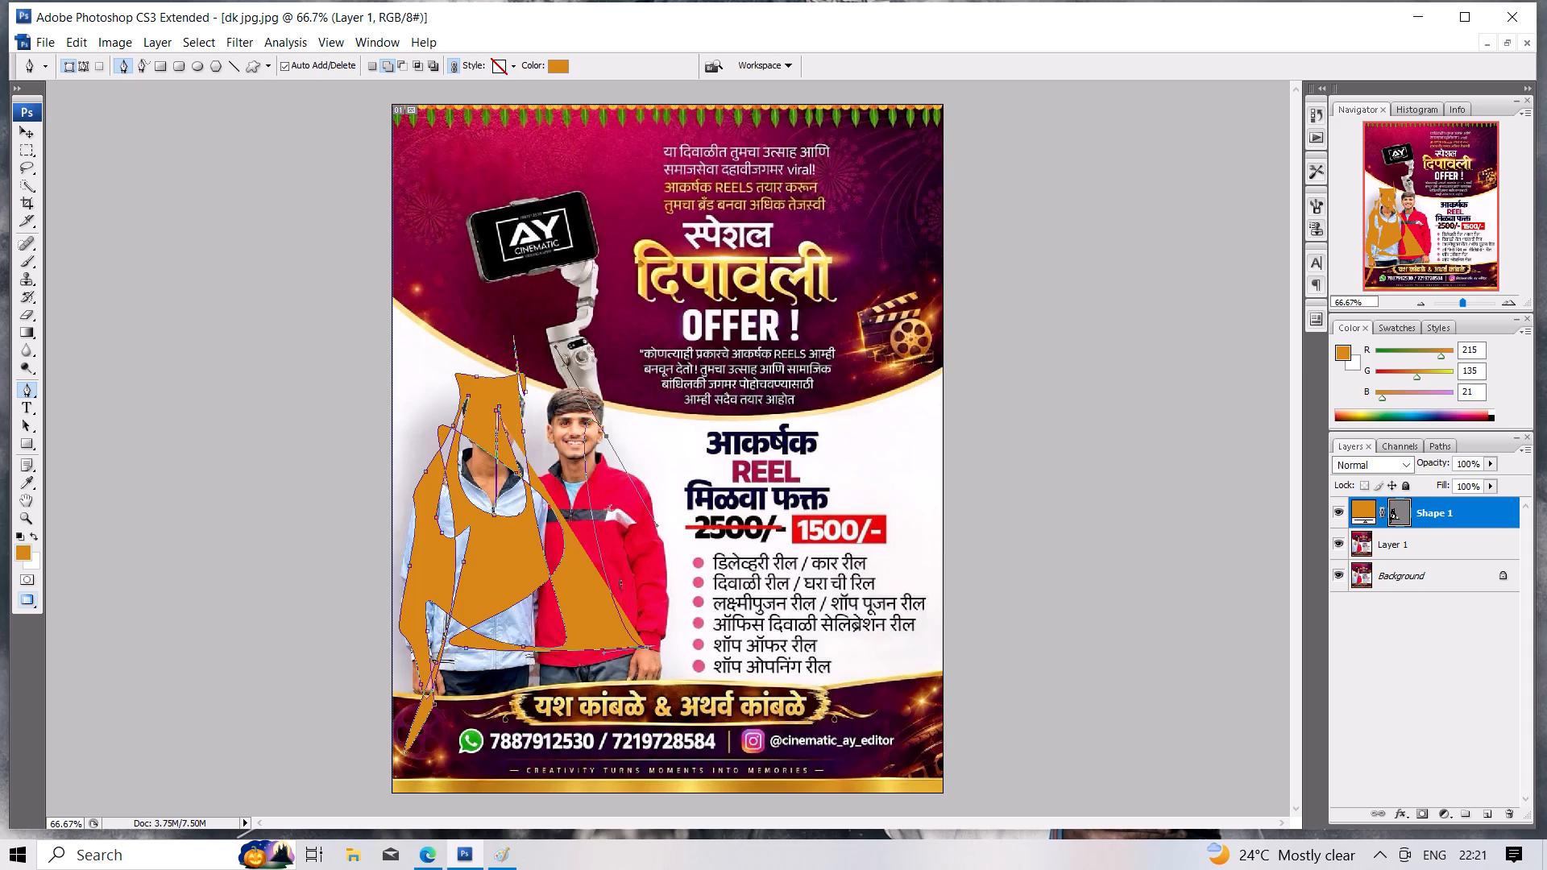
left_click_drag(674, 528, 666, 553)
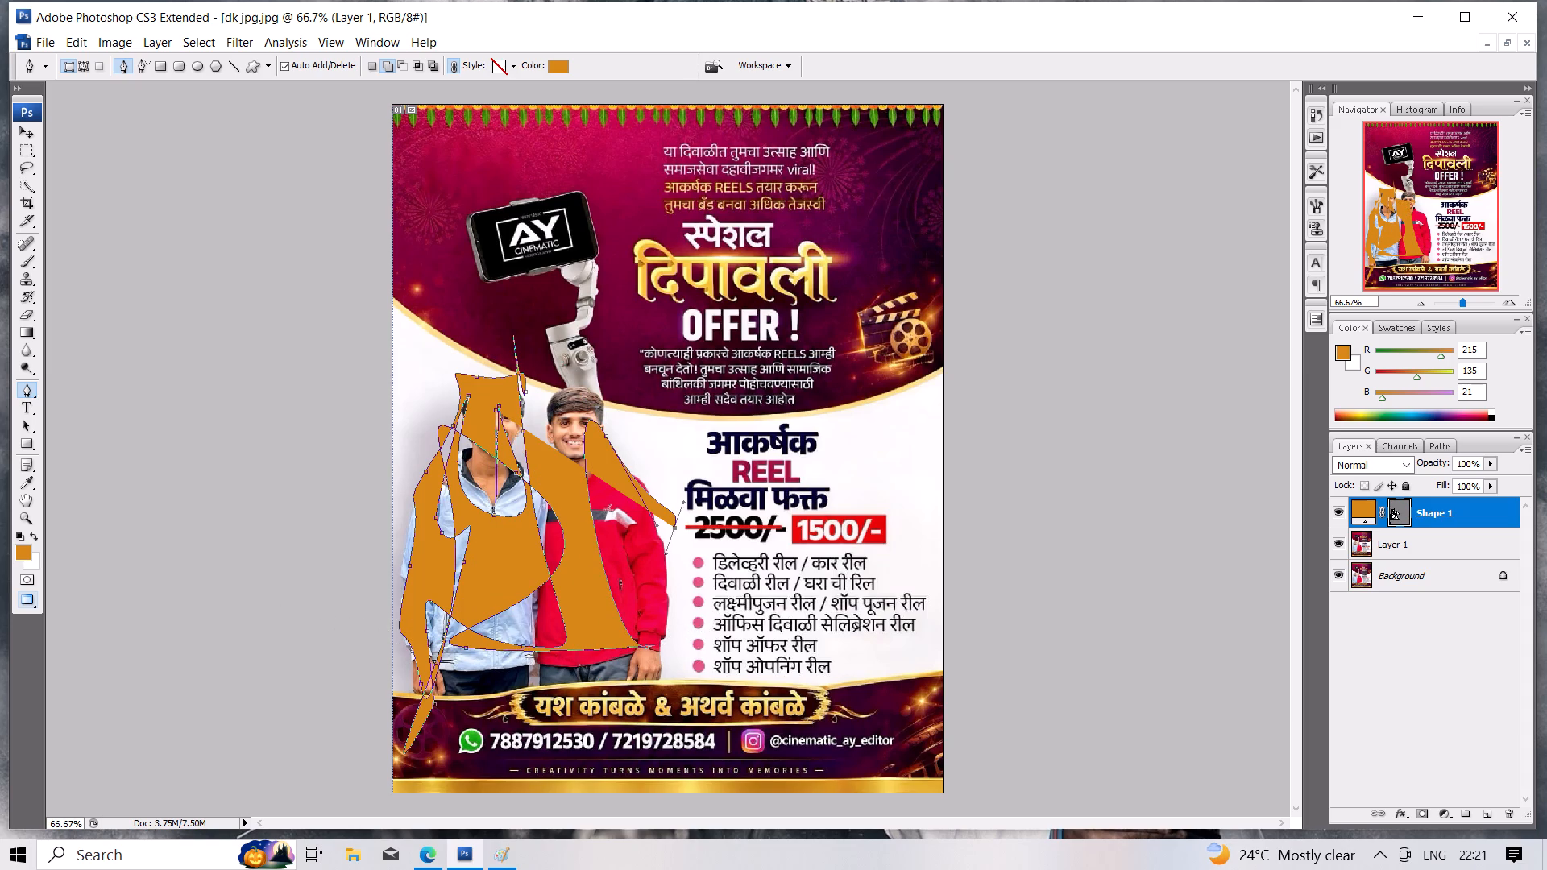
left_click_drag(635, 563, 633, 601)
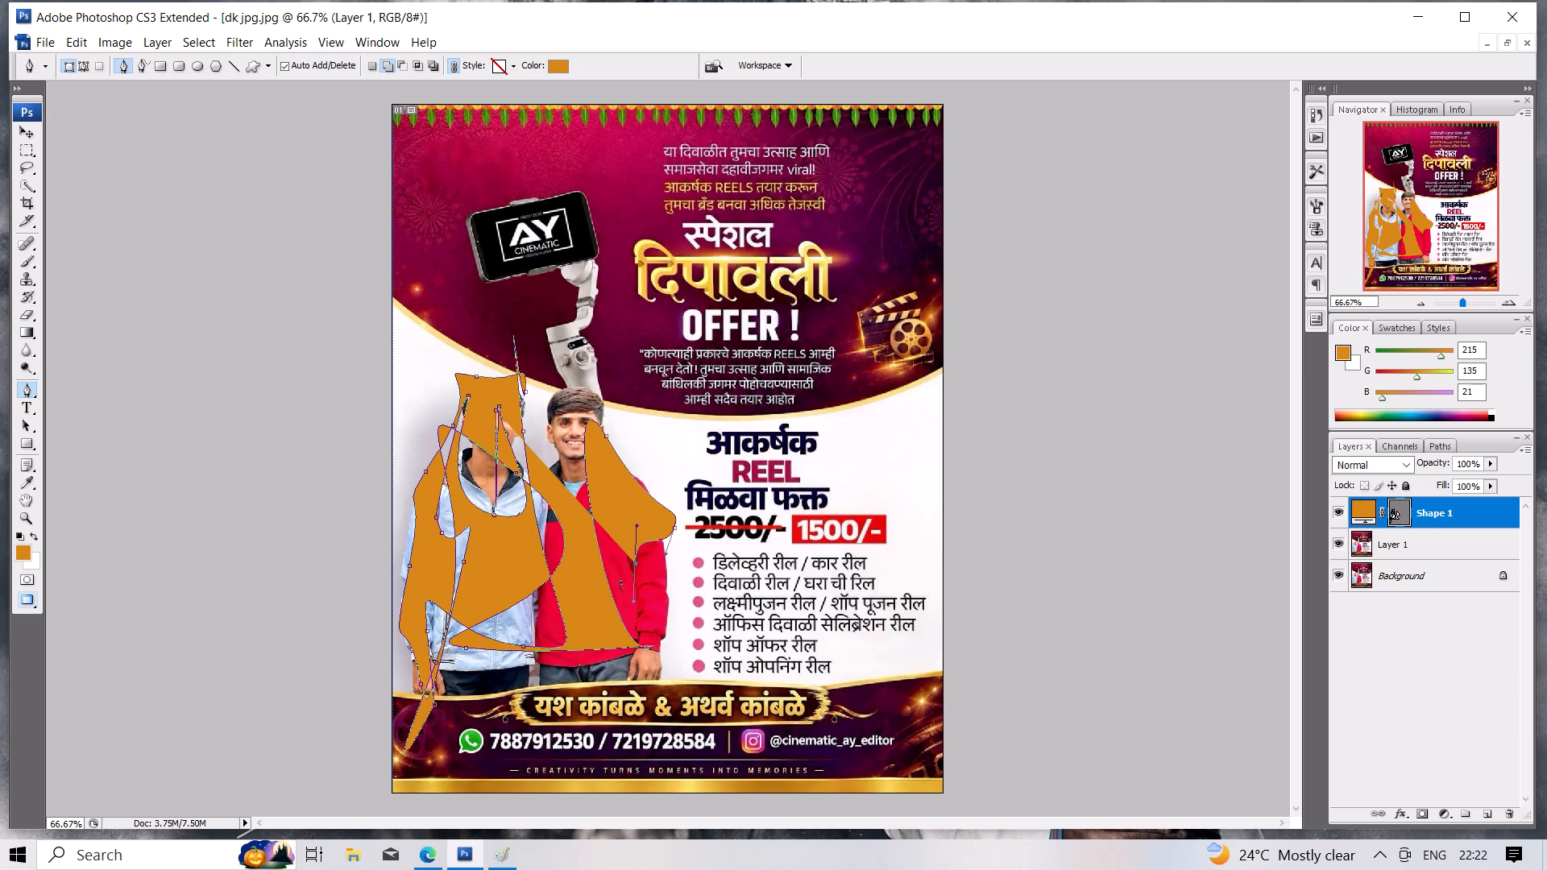
Delete the Shape 1 layer containing the orange pen shape.
right_click(1443, 516)
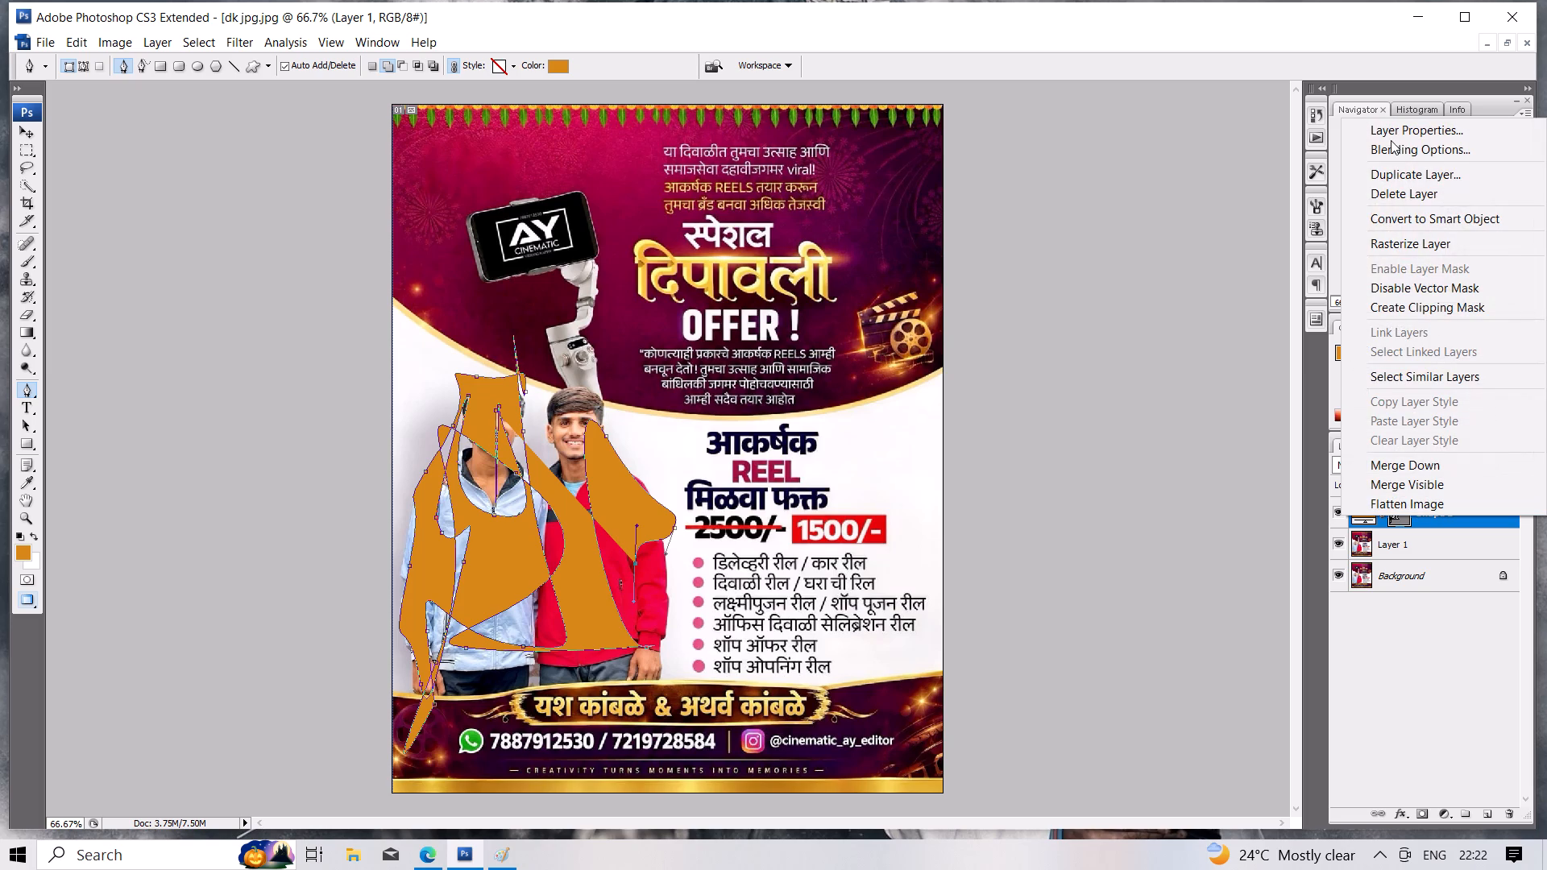
left_click(1410, 201)
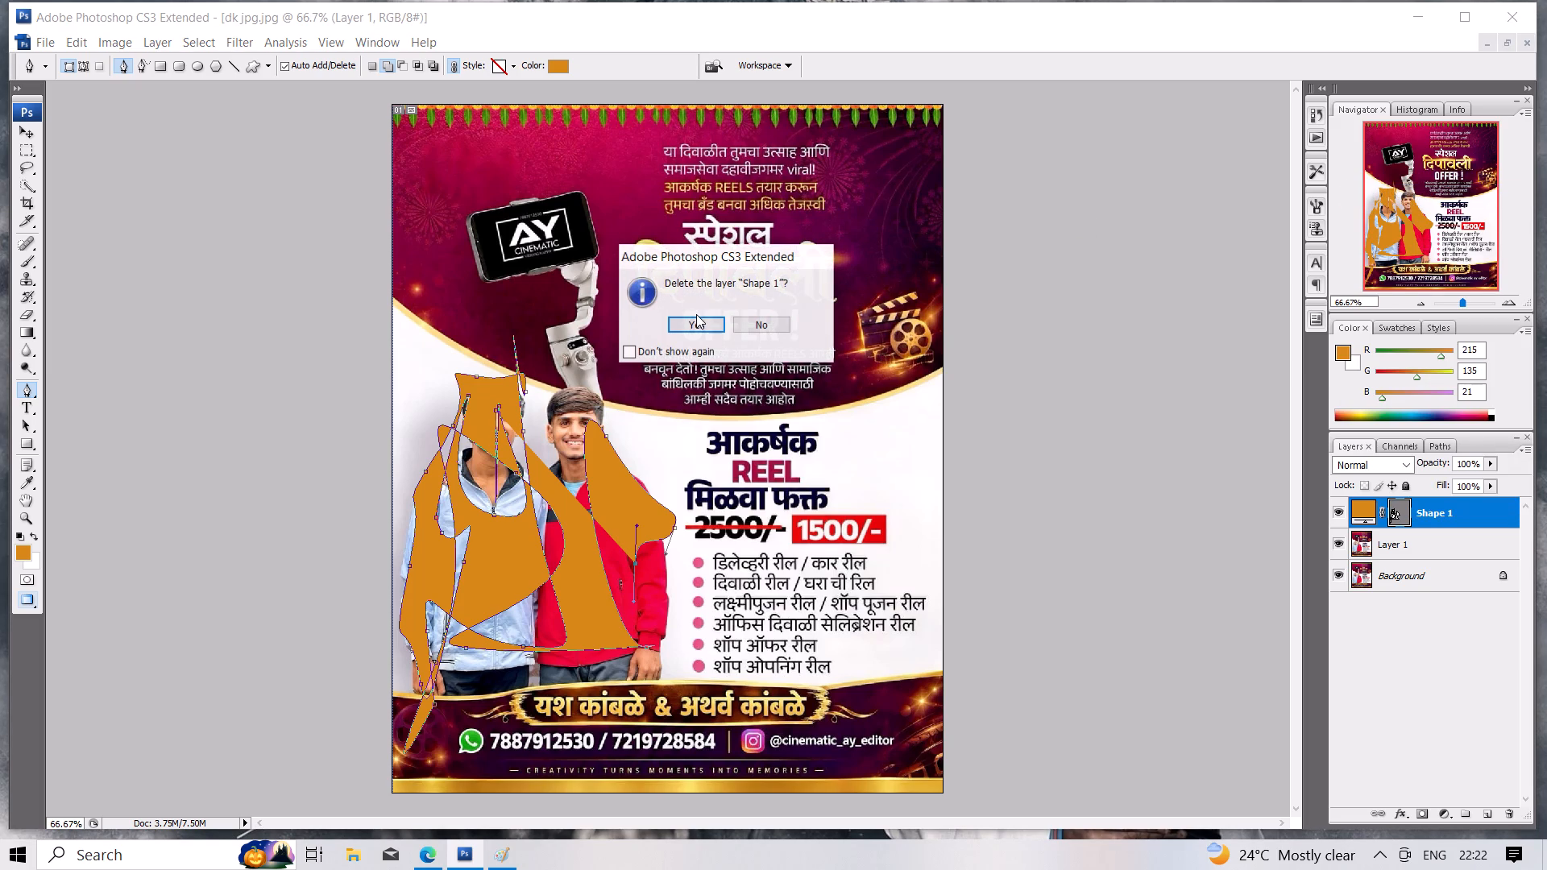
left_click(693, 325)
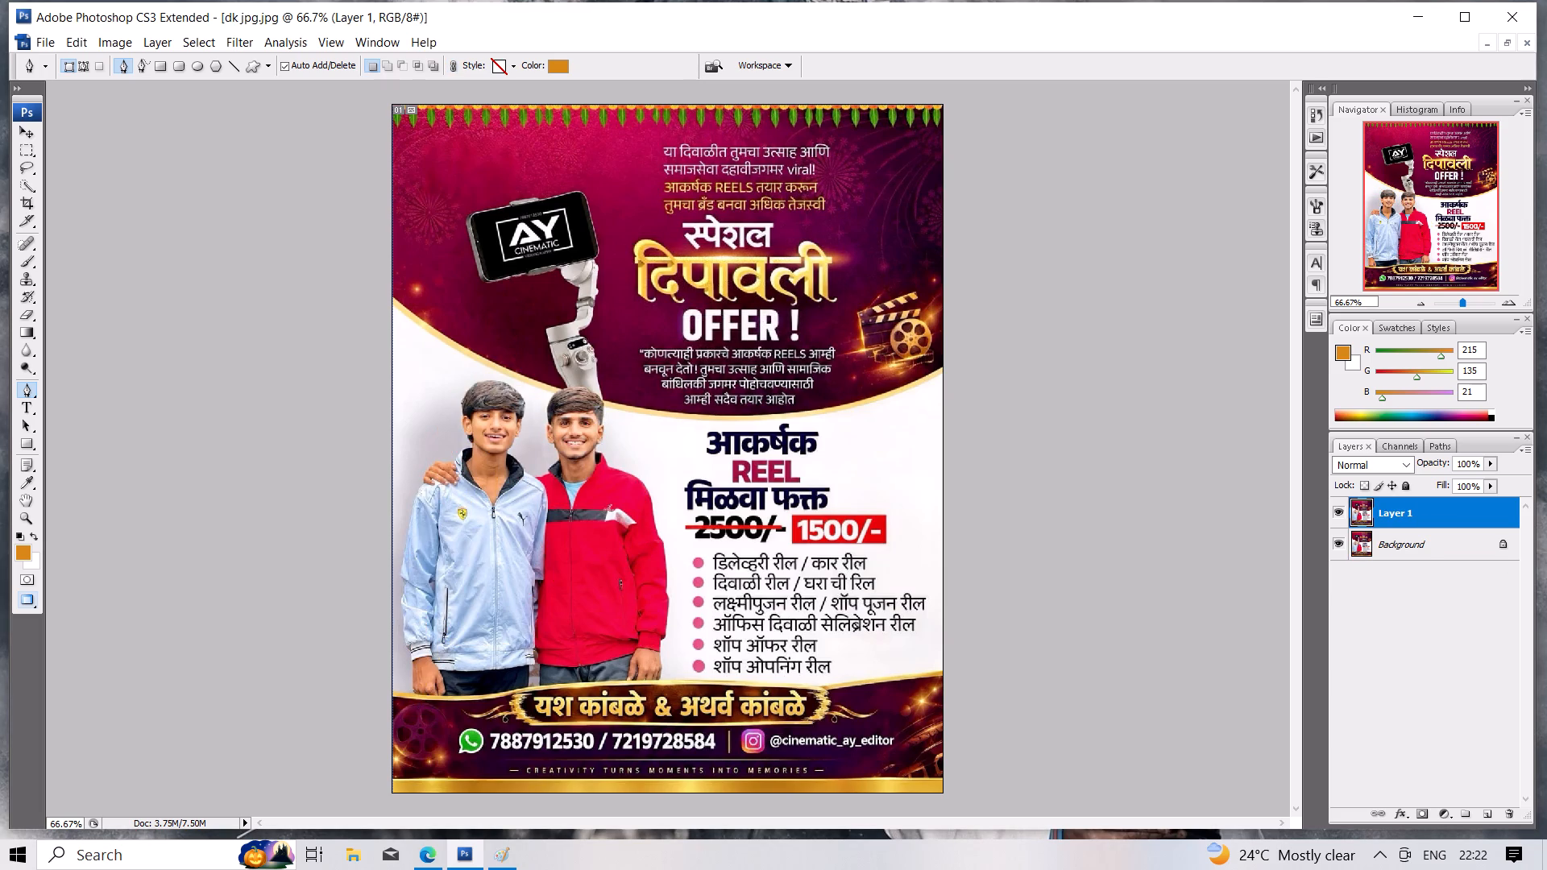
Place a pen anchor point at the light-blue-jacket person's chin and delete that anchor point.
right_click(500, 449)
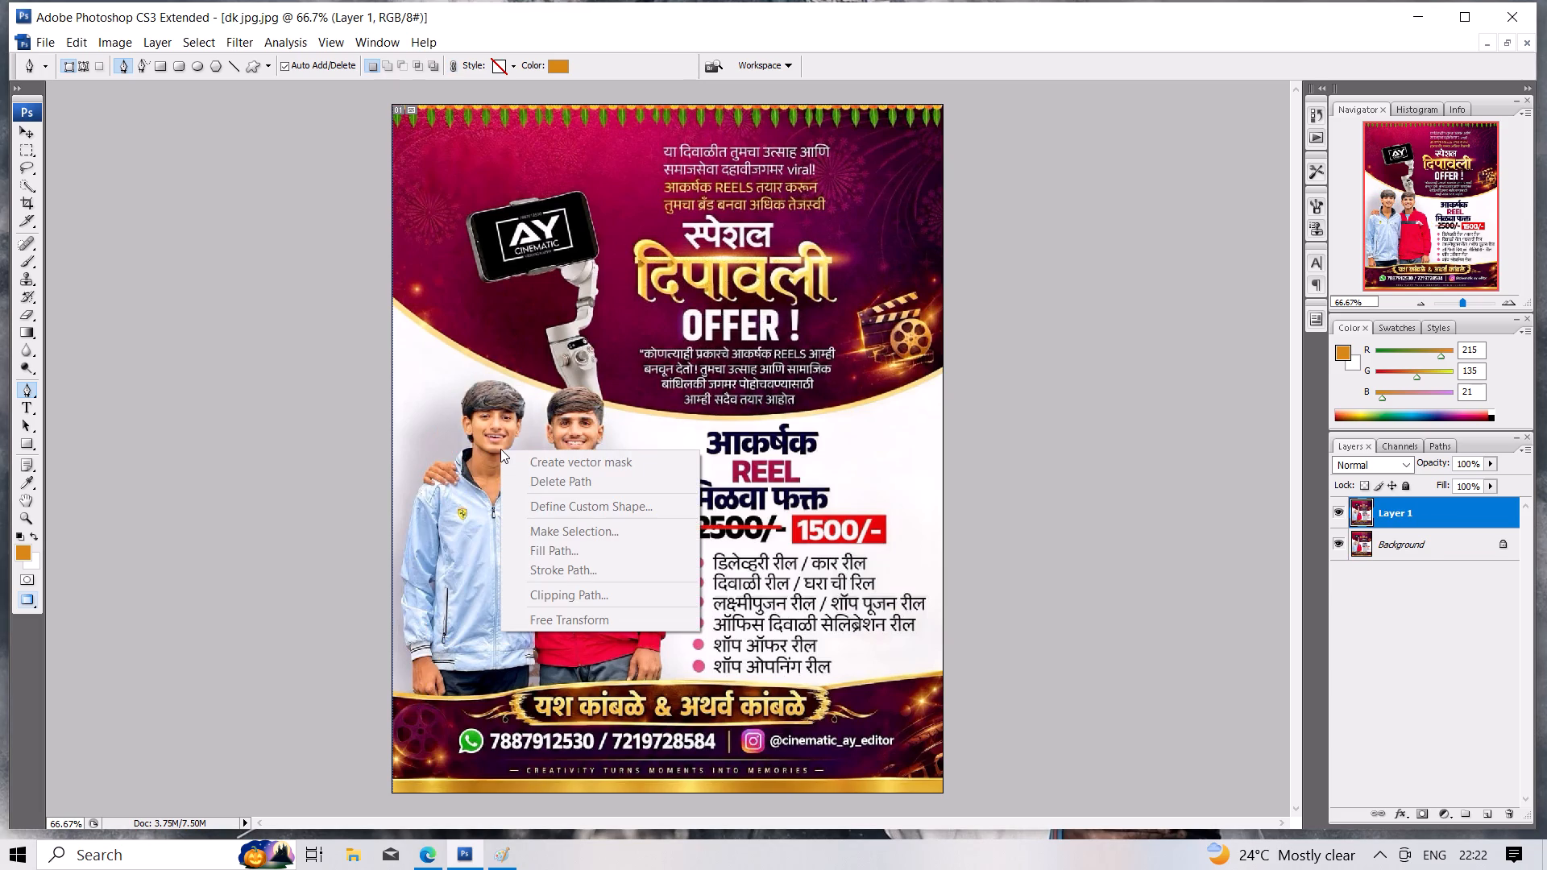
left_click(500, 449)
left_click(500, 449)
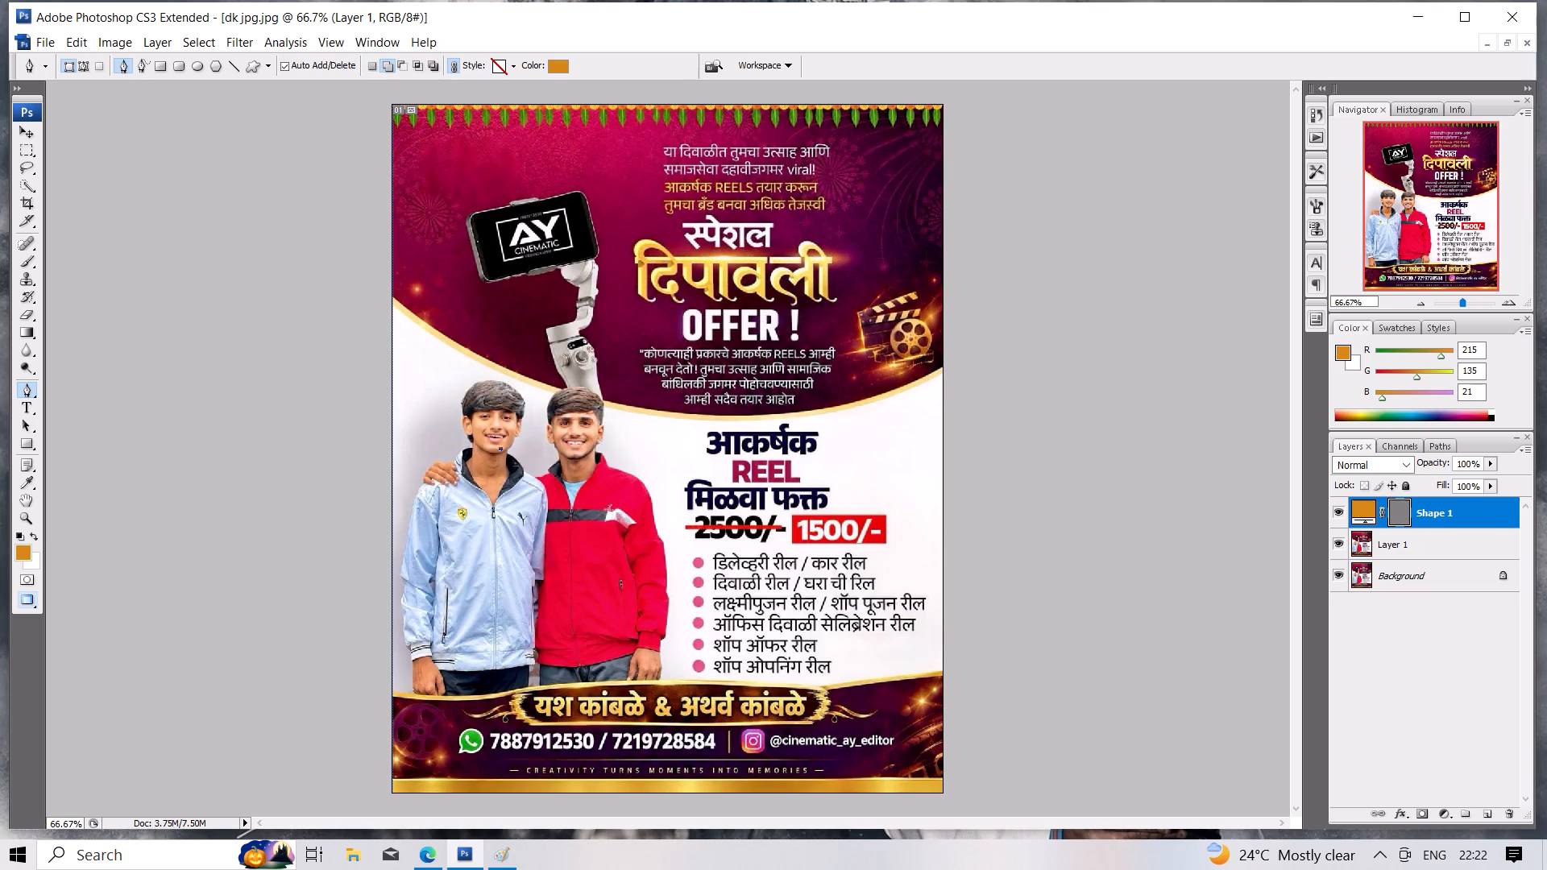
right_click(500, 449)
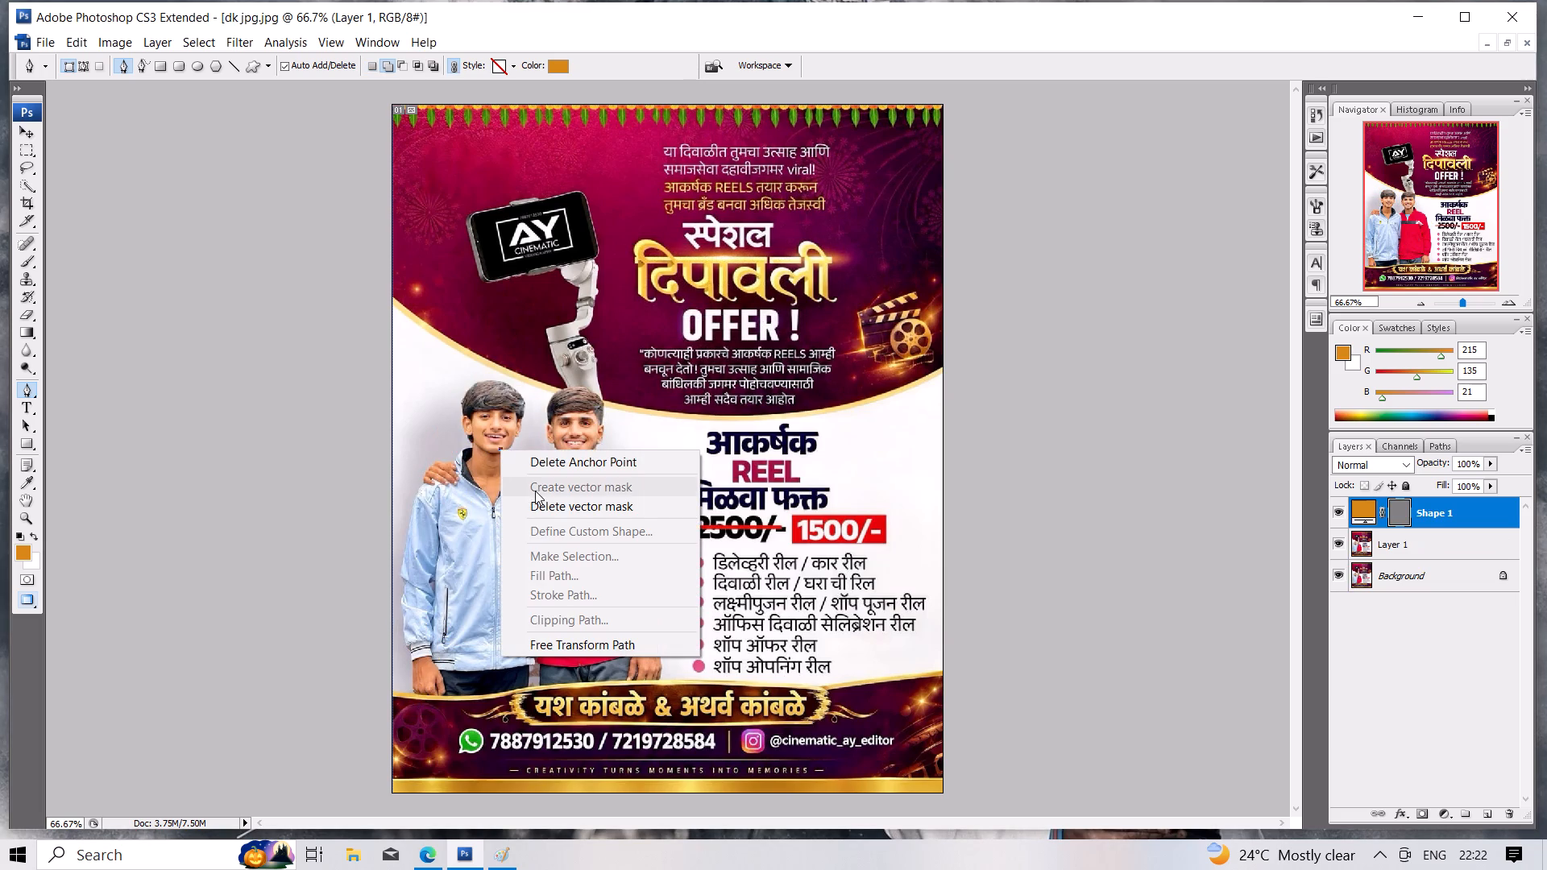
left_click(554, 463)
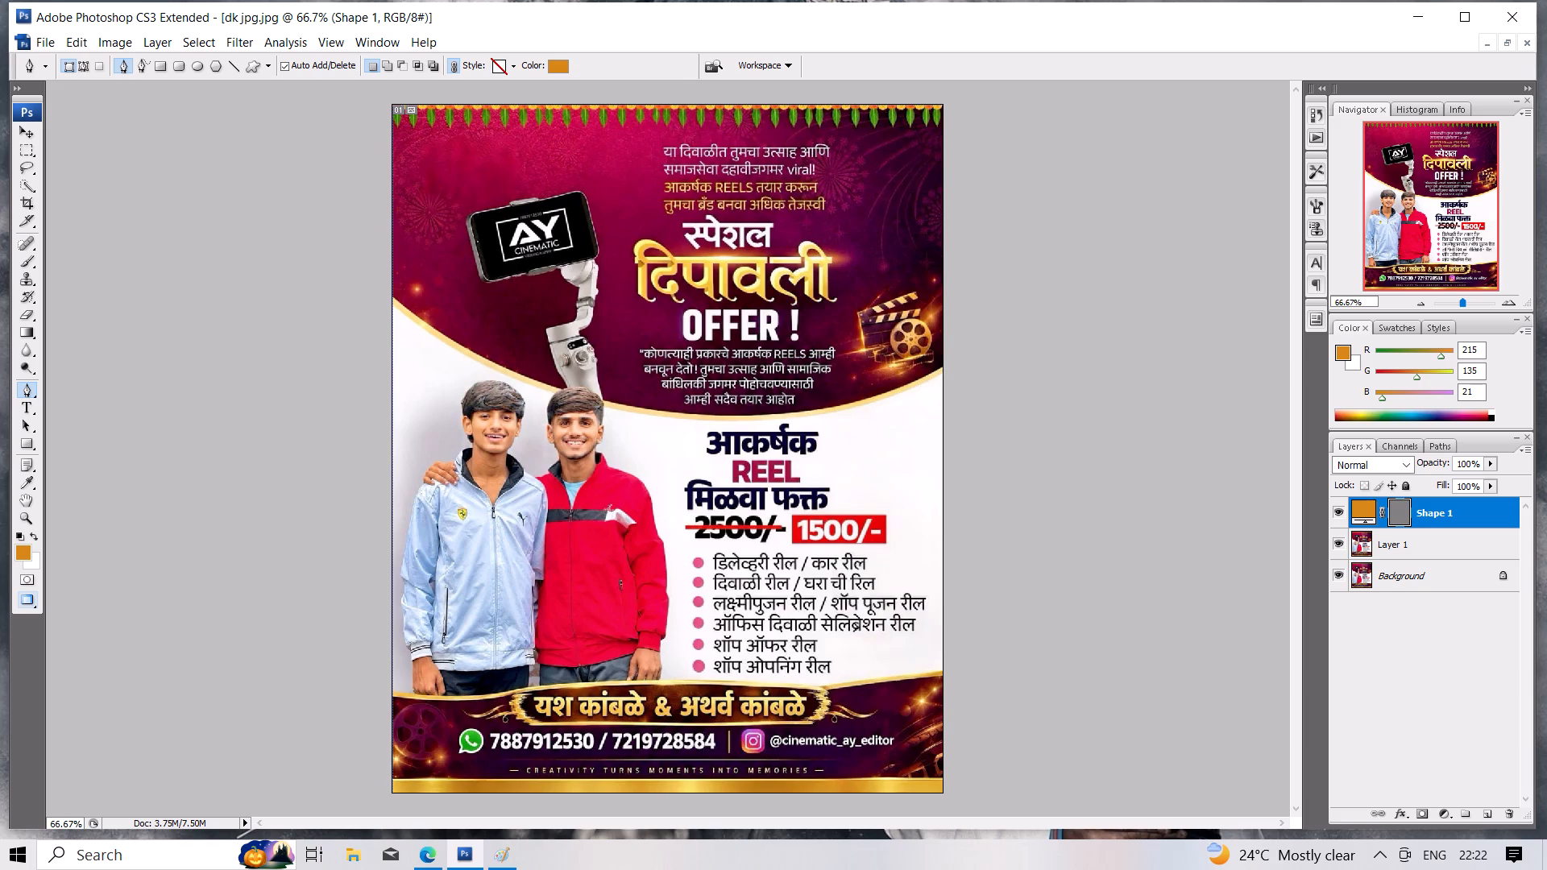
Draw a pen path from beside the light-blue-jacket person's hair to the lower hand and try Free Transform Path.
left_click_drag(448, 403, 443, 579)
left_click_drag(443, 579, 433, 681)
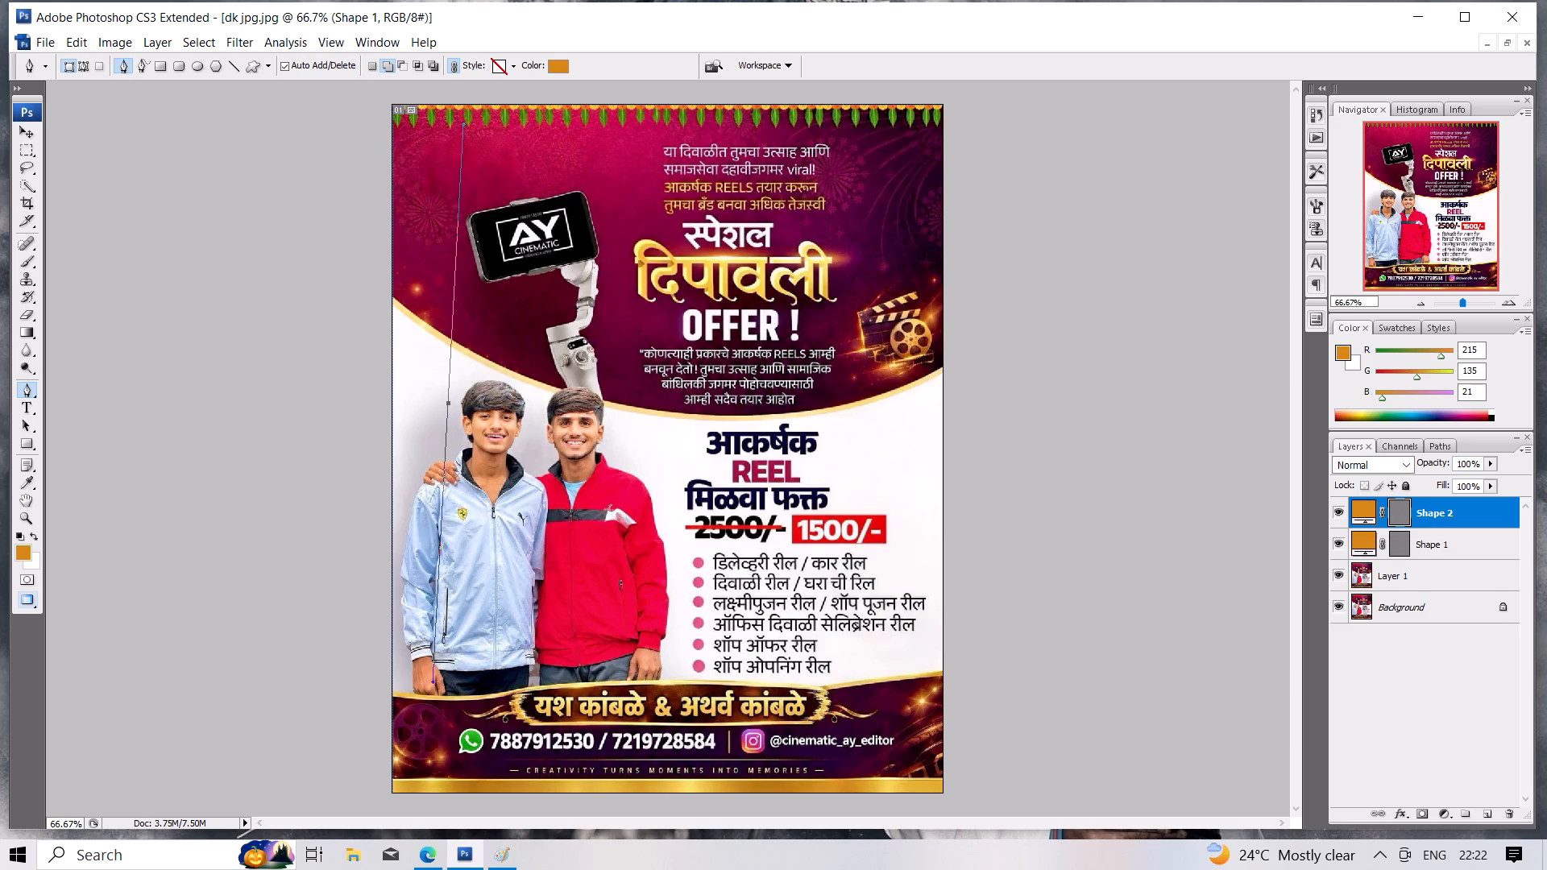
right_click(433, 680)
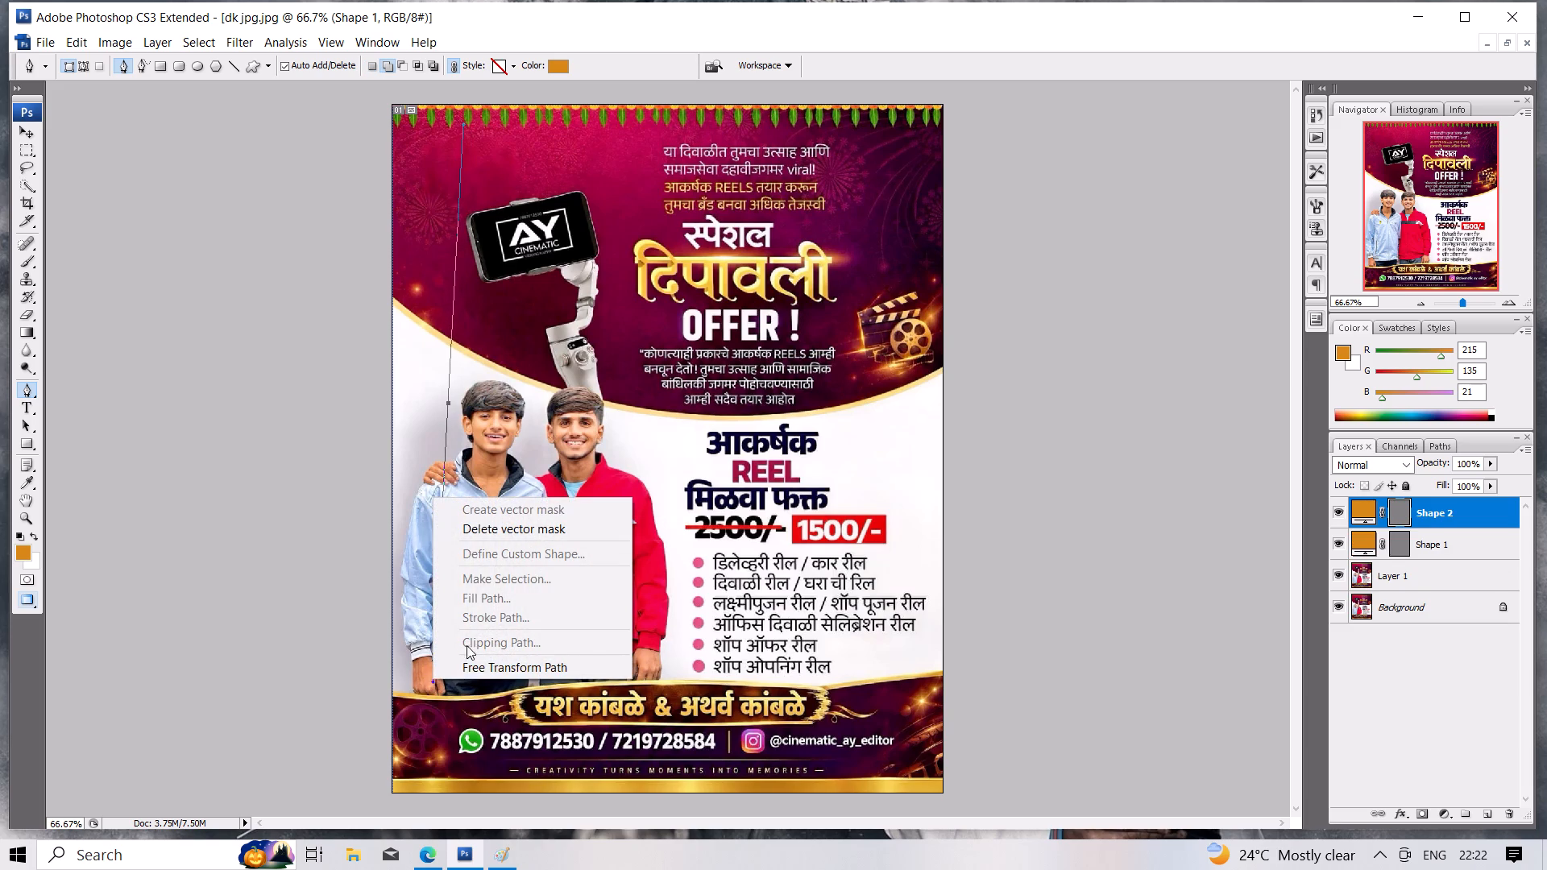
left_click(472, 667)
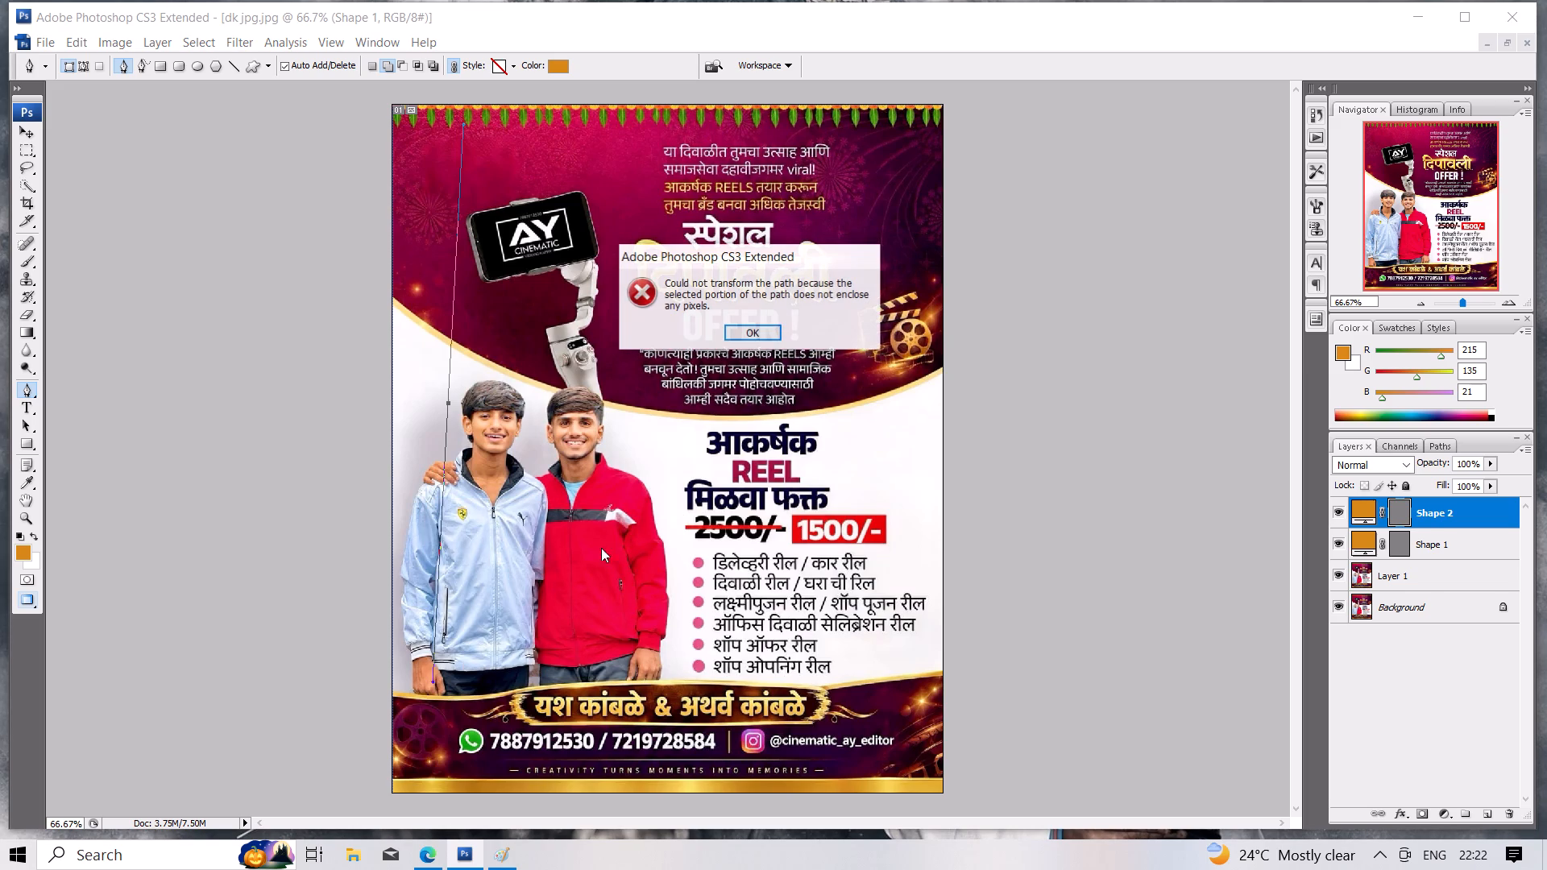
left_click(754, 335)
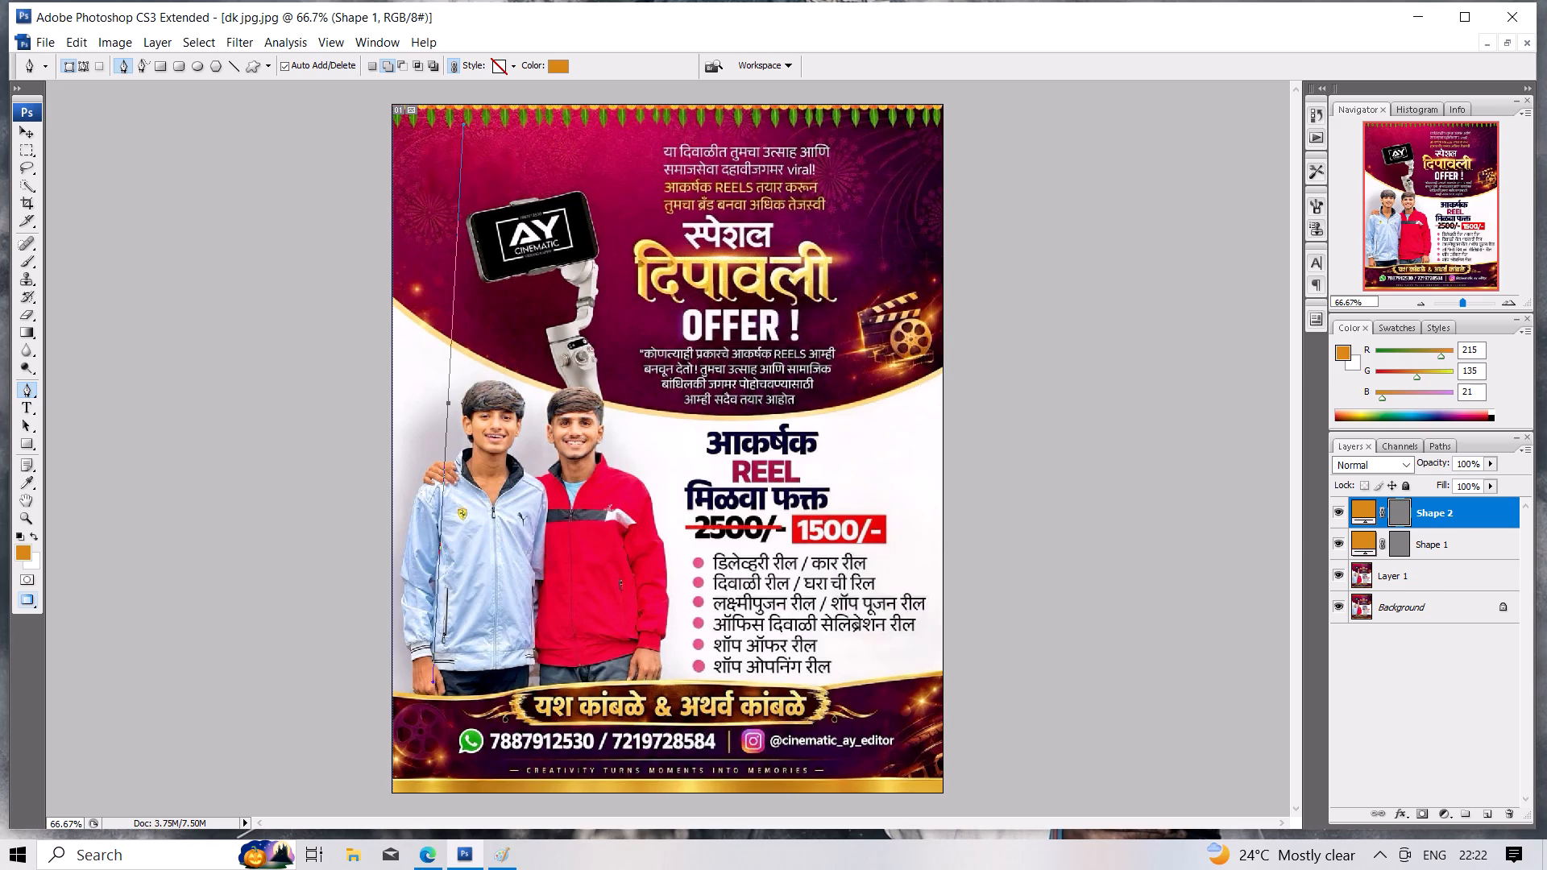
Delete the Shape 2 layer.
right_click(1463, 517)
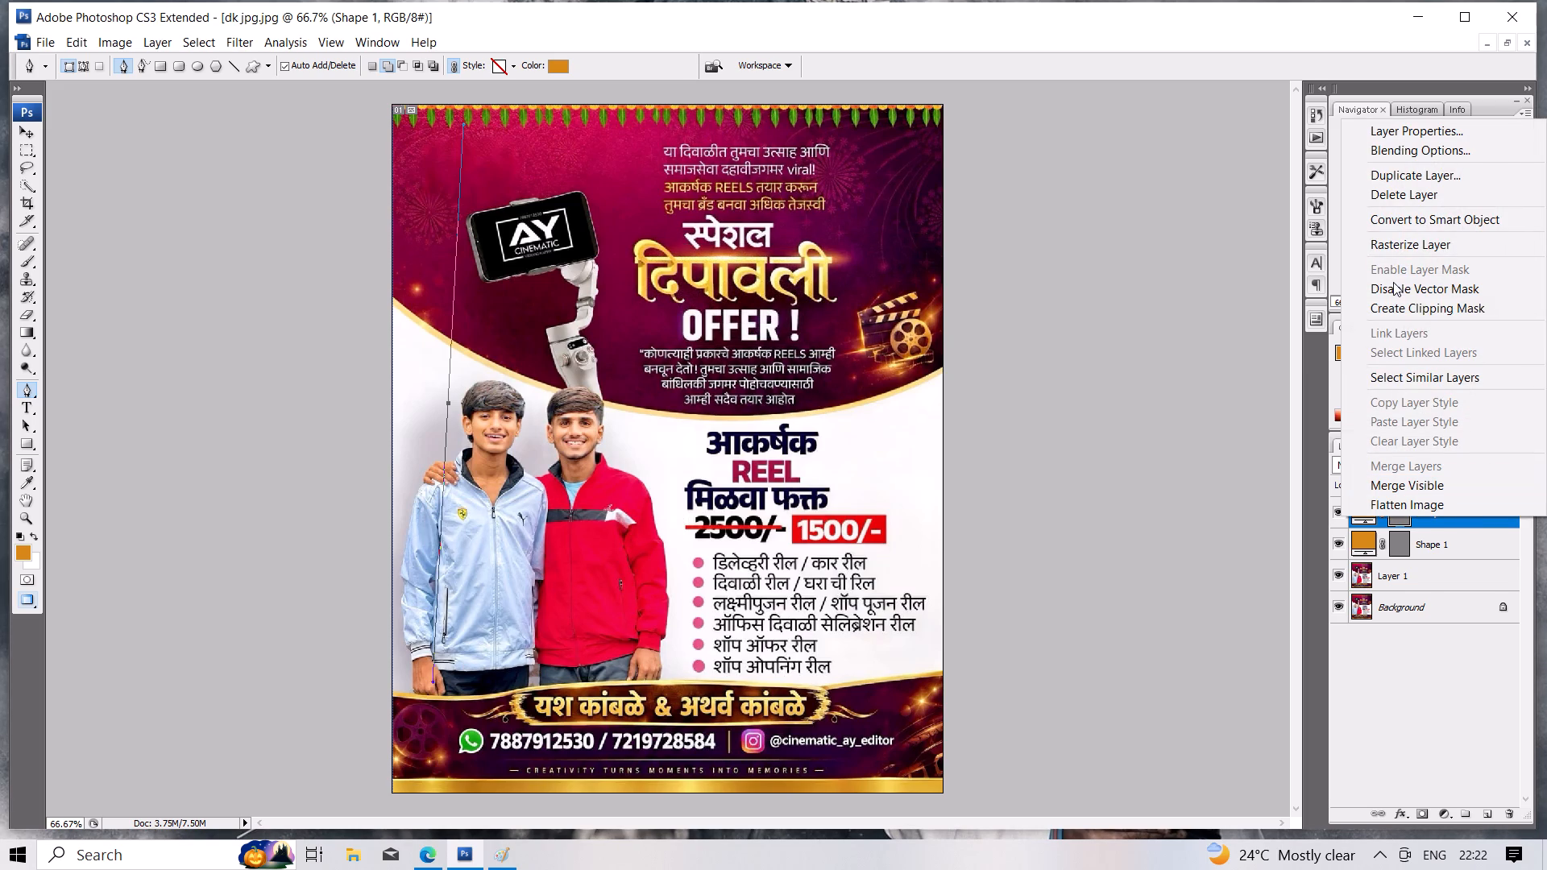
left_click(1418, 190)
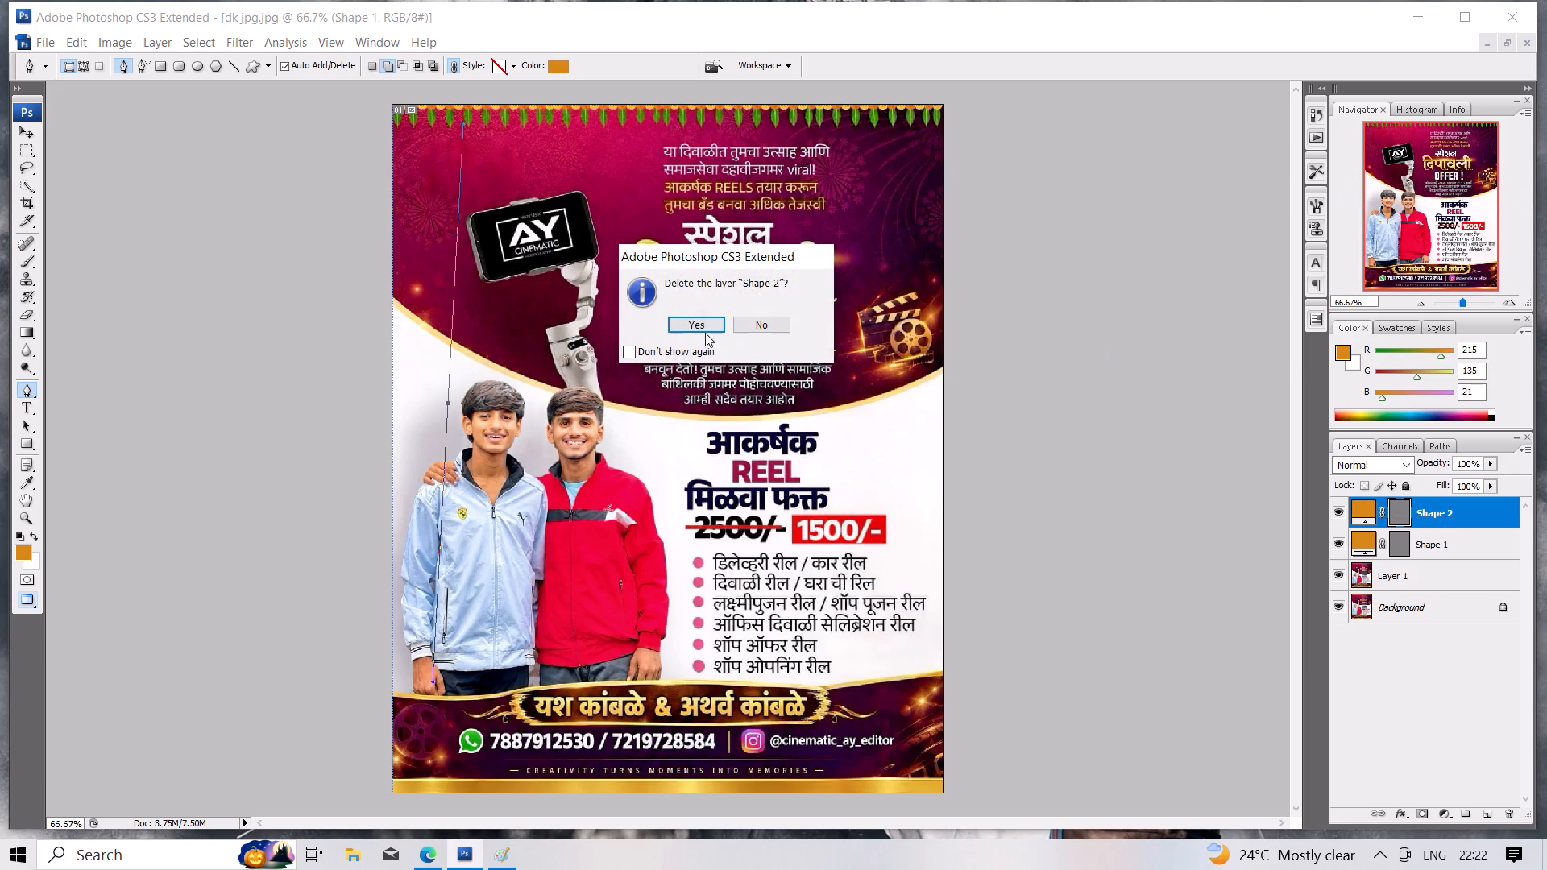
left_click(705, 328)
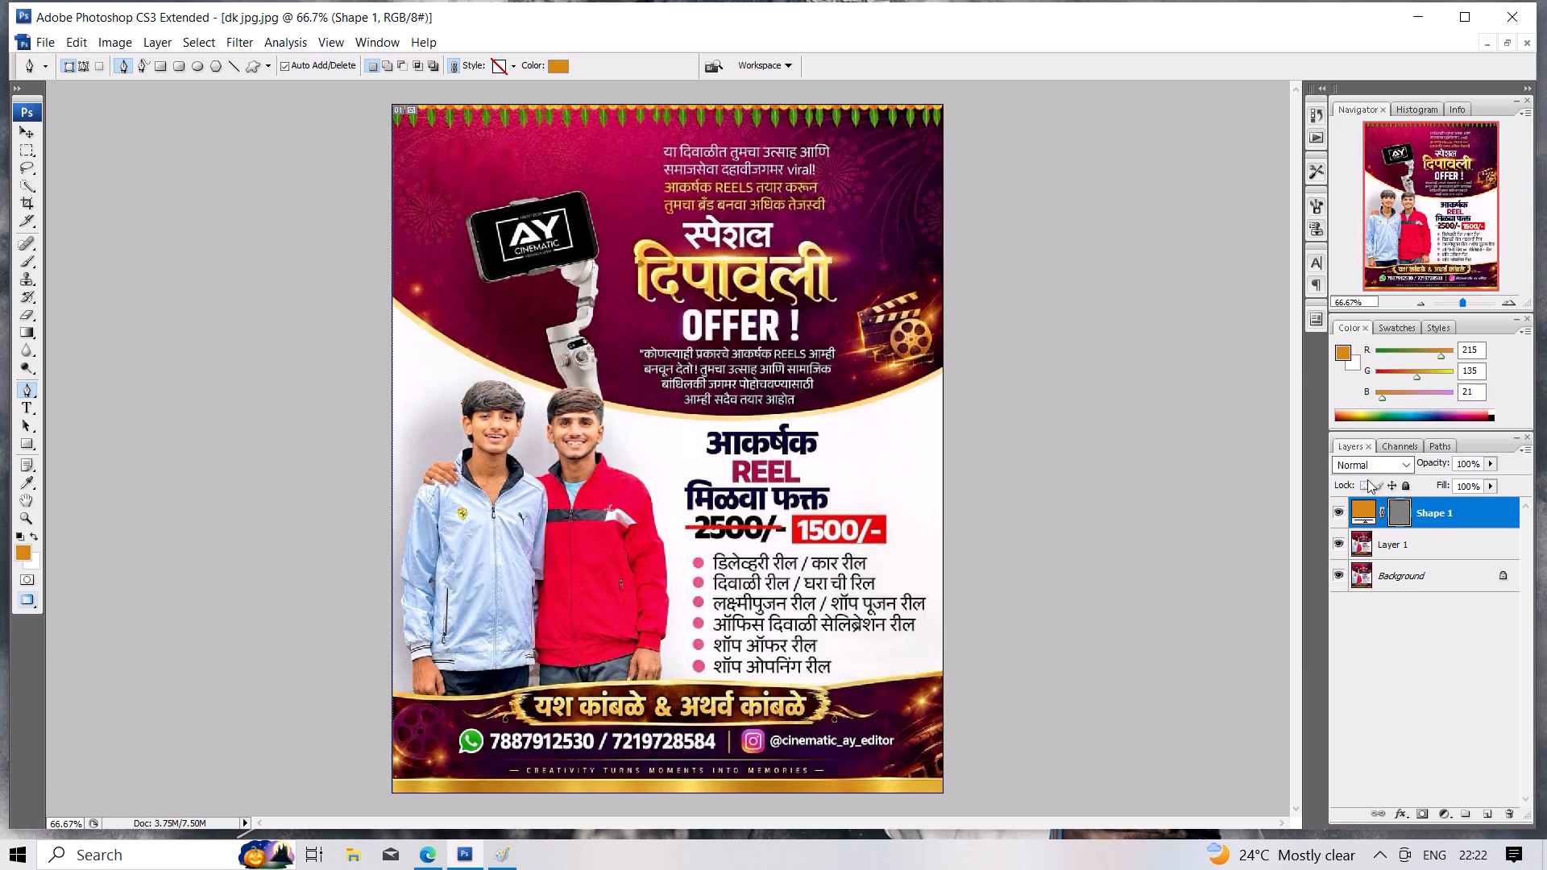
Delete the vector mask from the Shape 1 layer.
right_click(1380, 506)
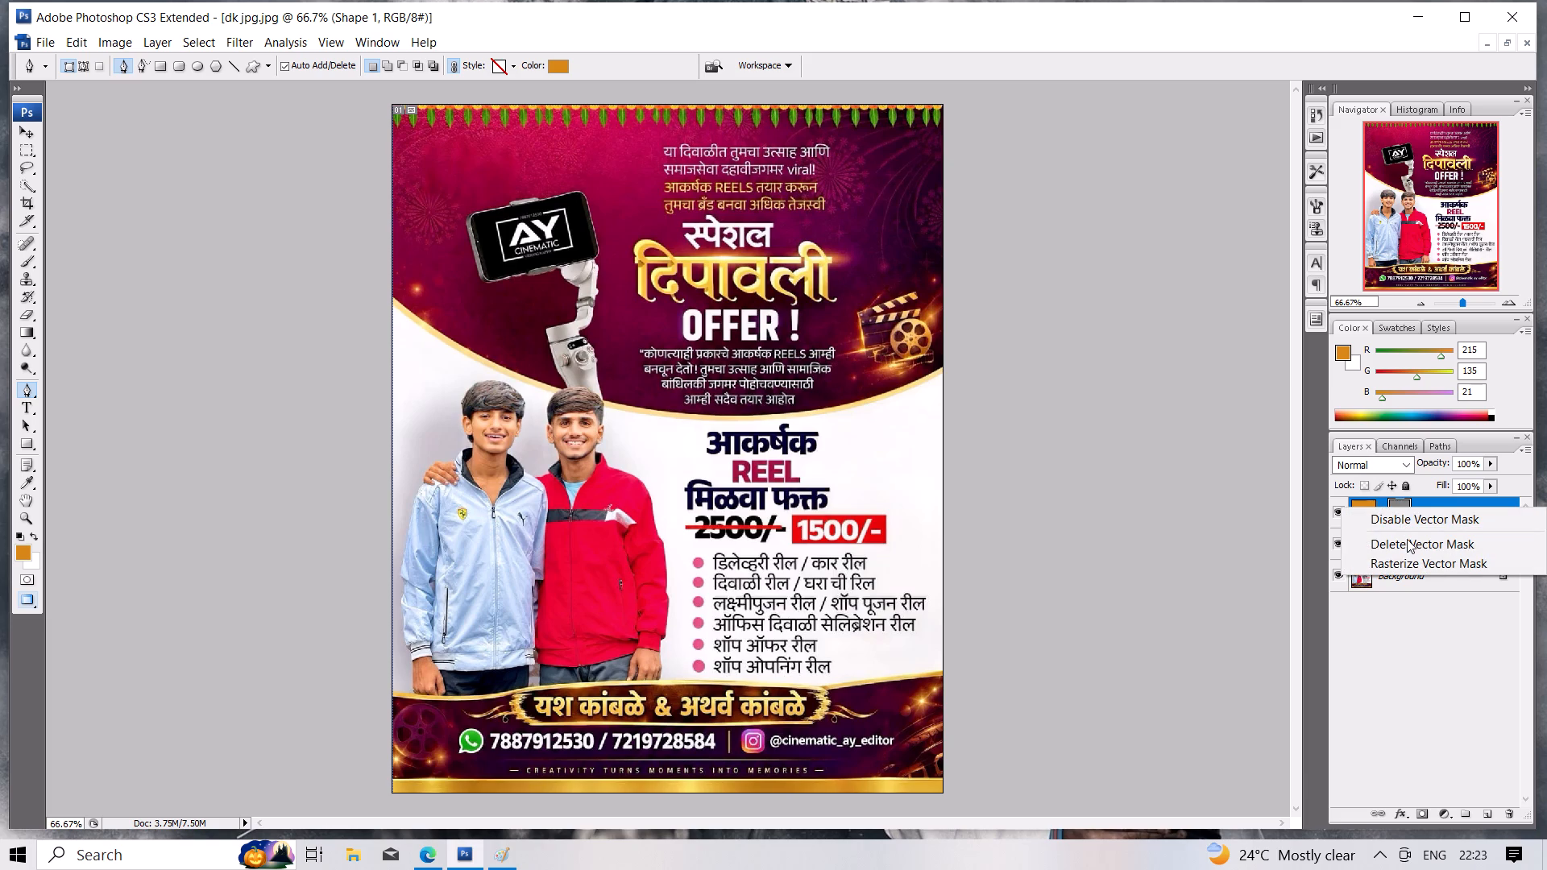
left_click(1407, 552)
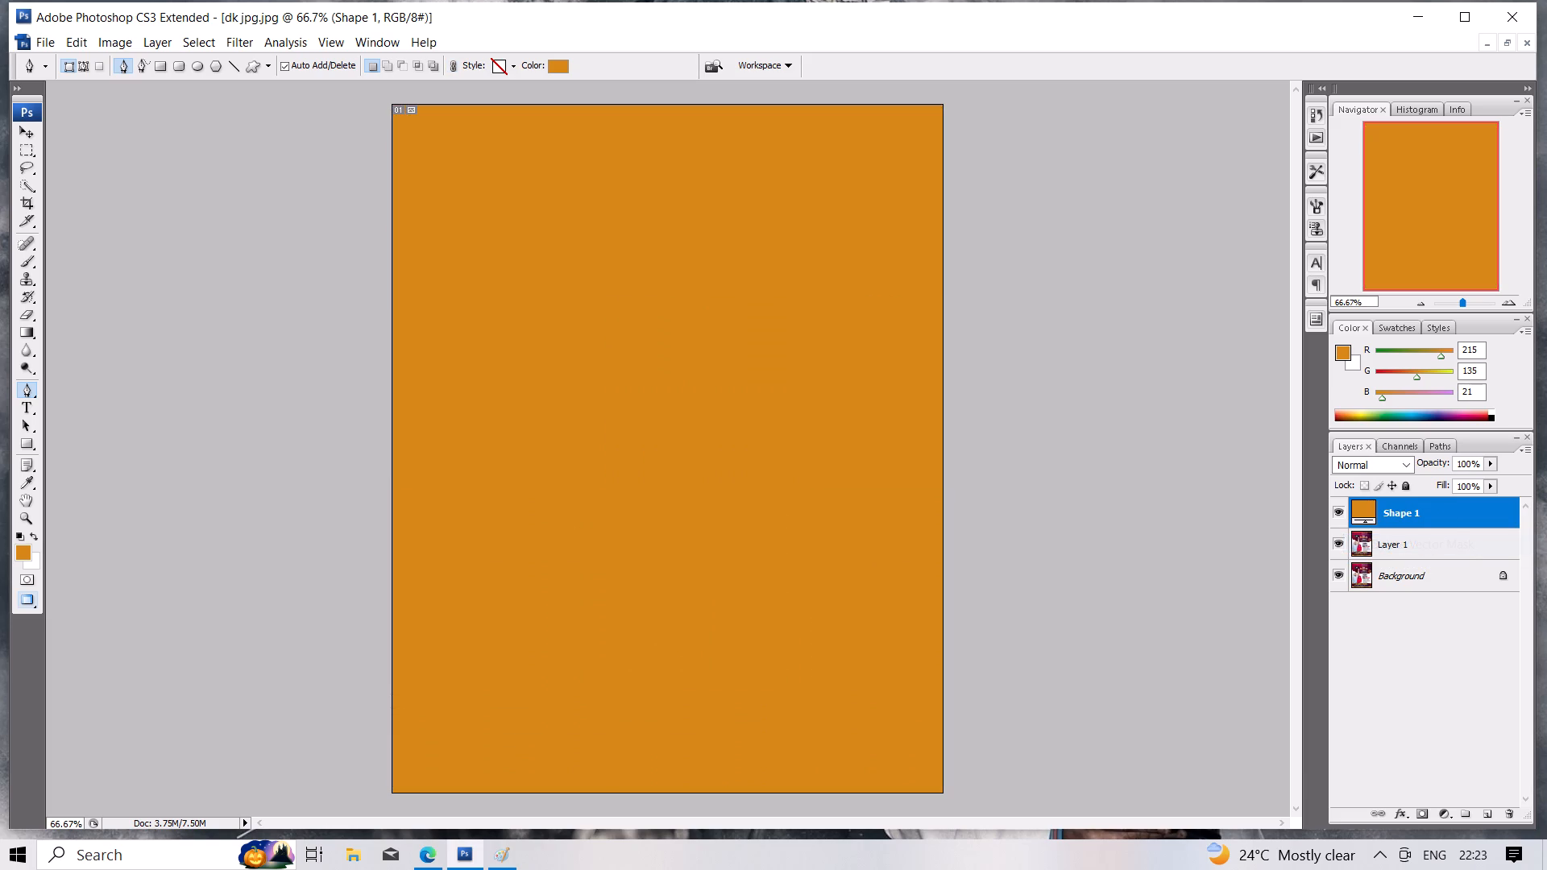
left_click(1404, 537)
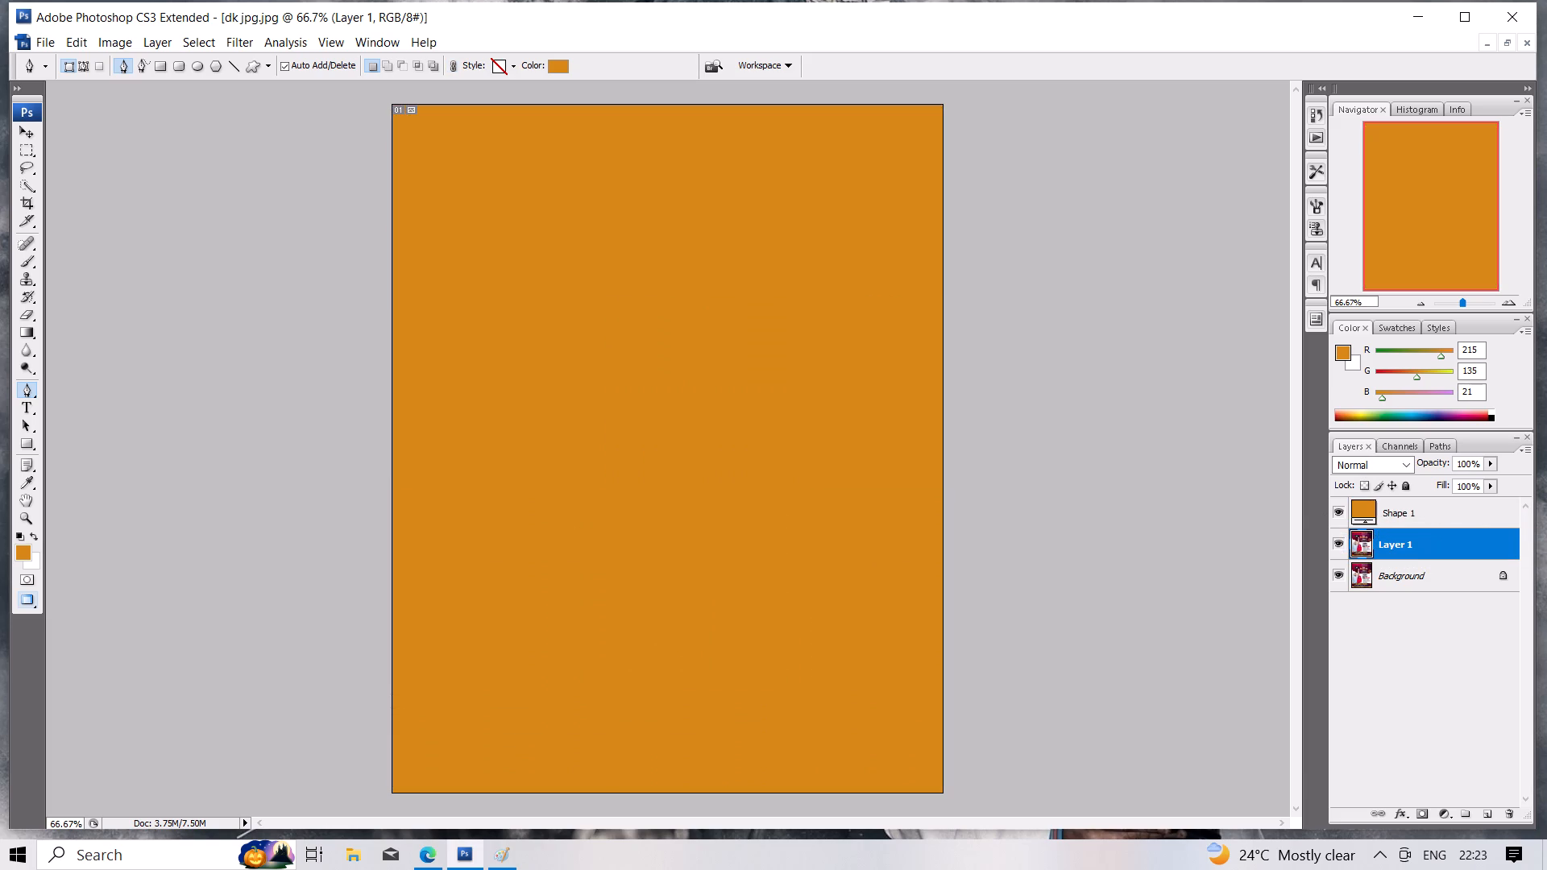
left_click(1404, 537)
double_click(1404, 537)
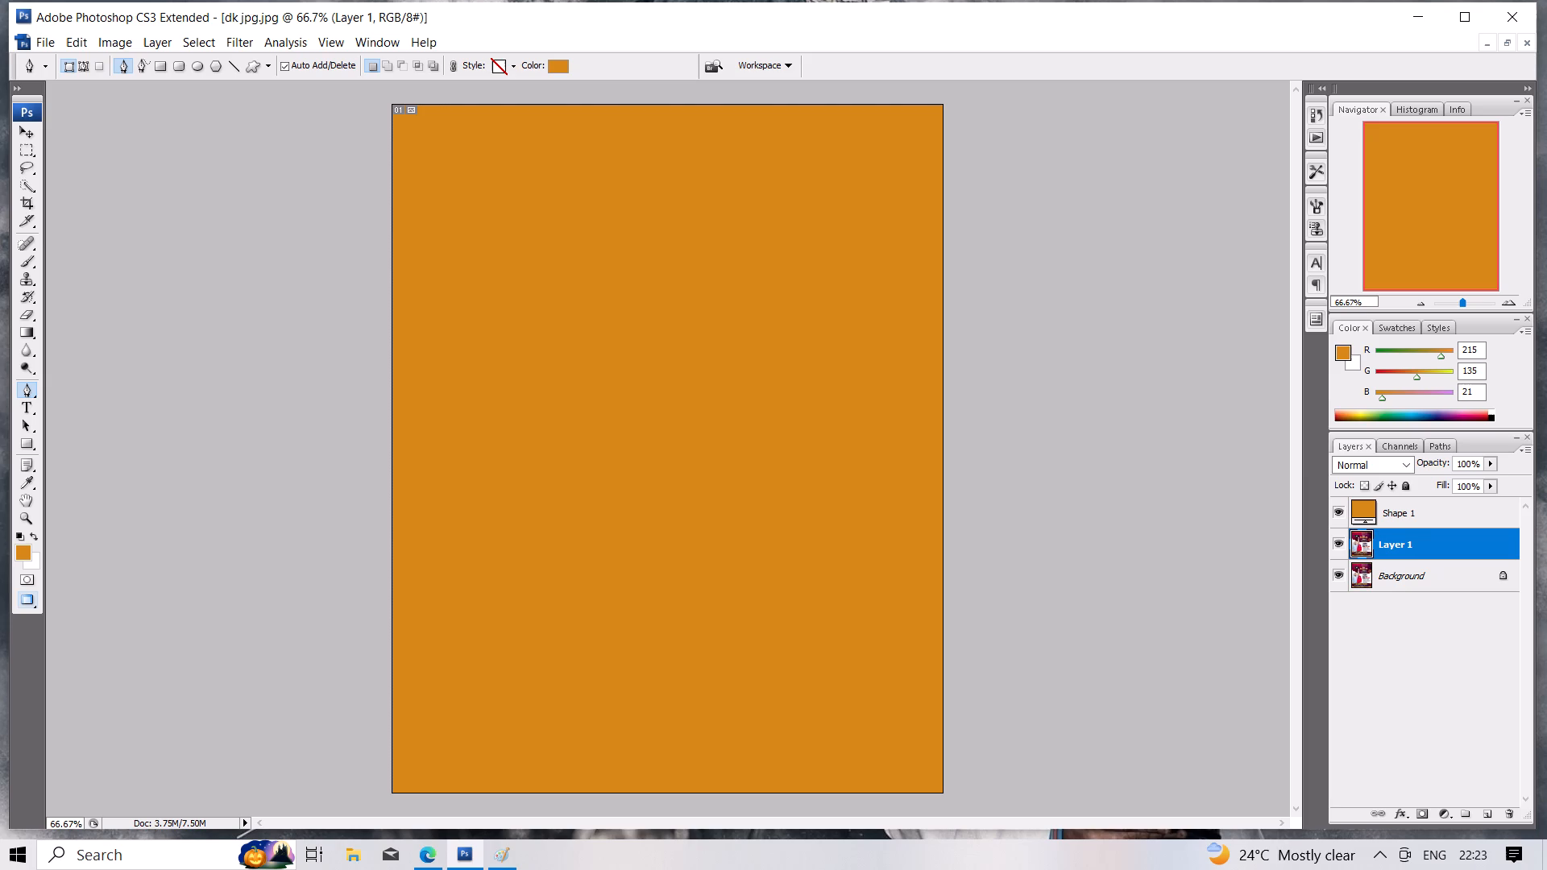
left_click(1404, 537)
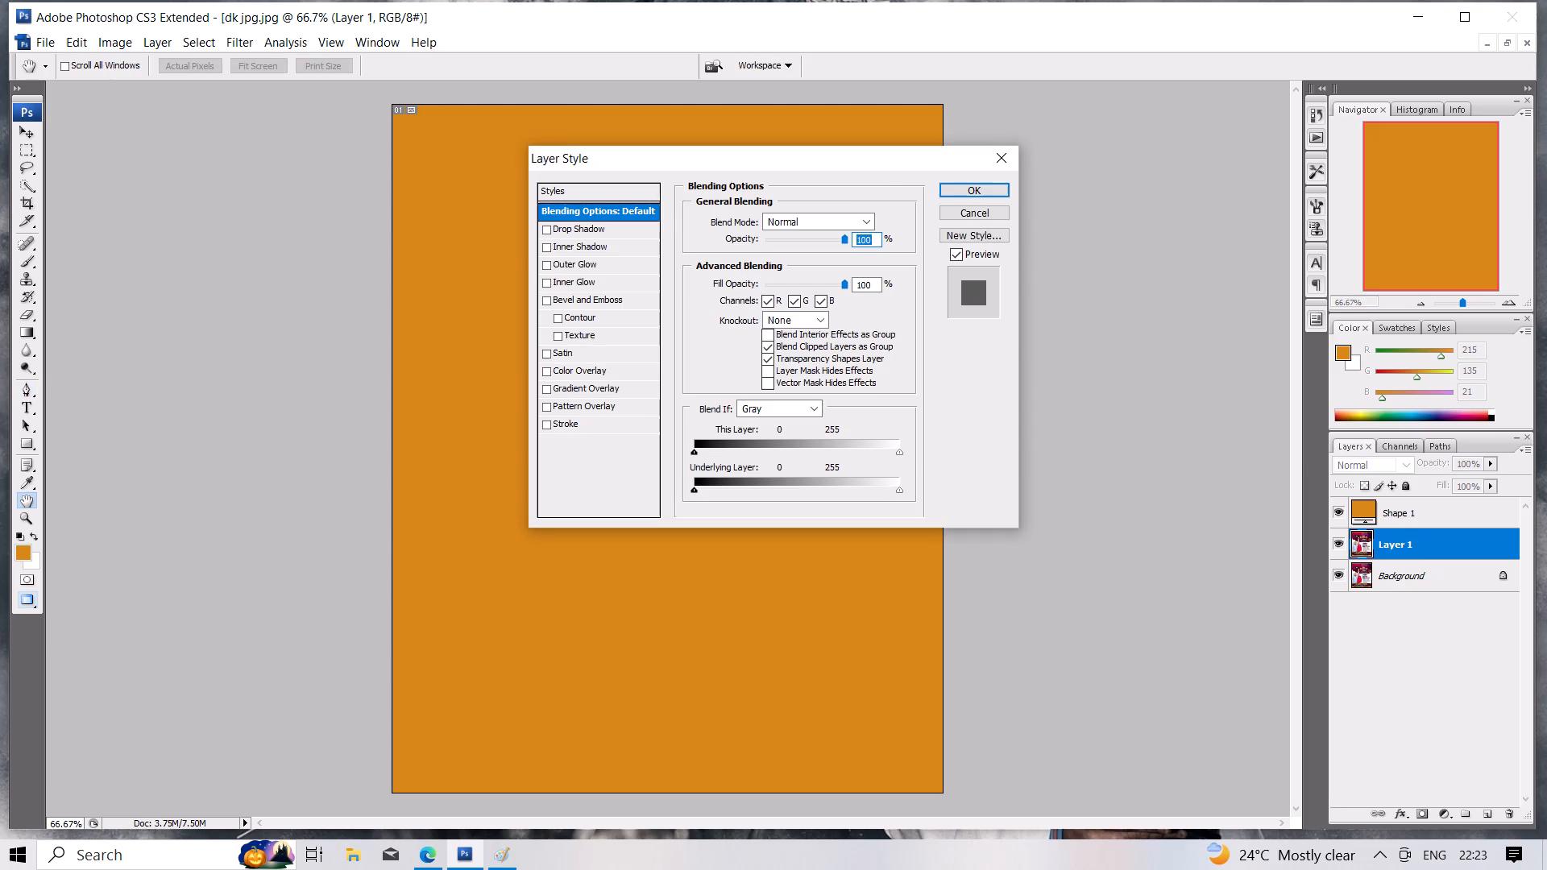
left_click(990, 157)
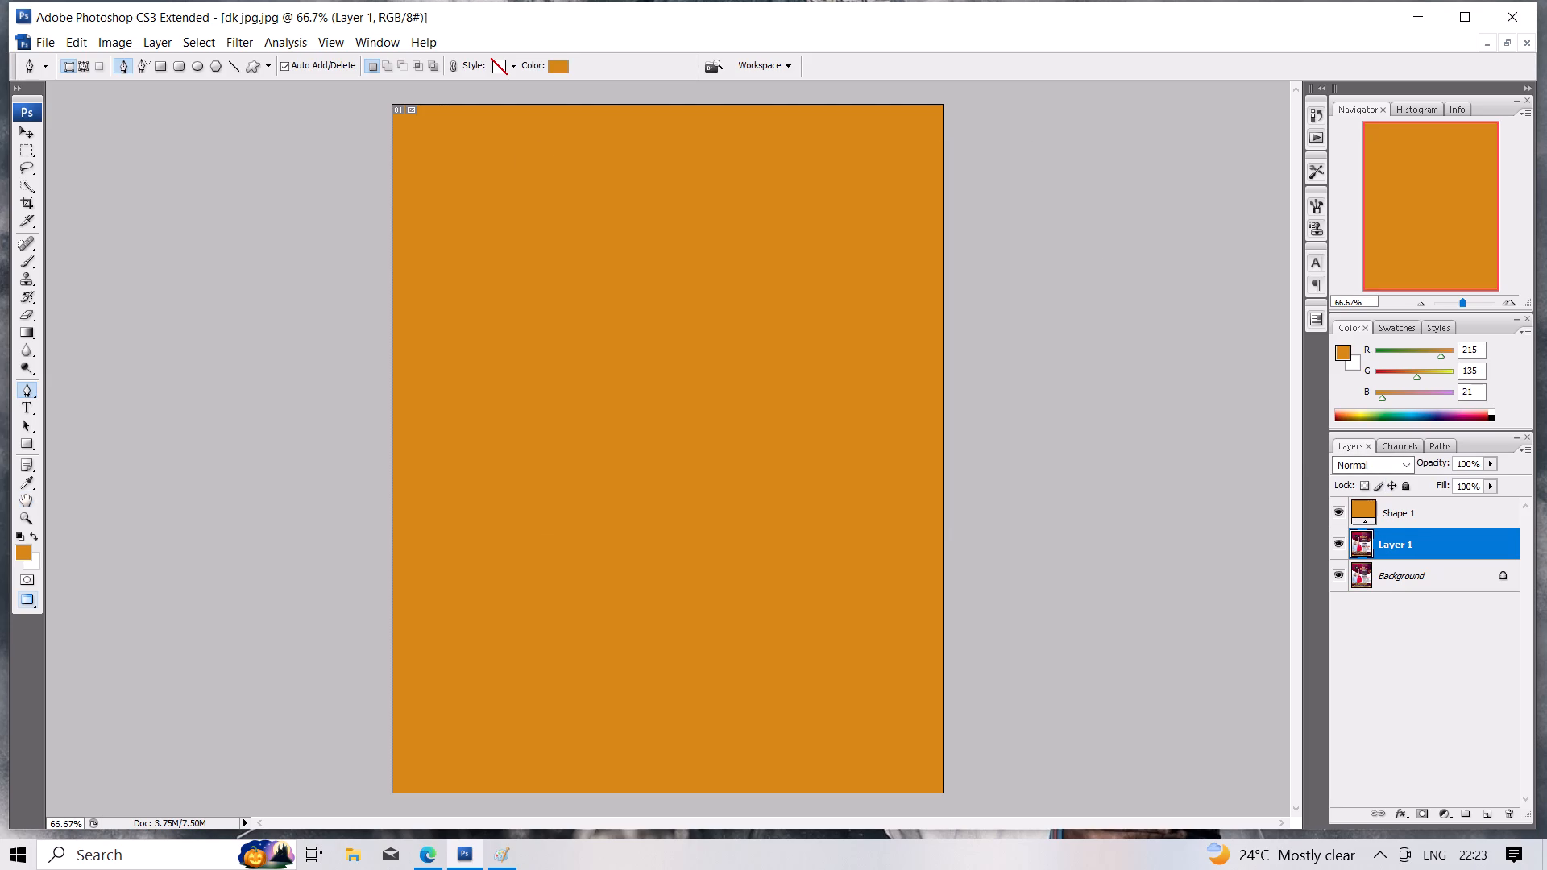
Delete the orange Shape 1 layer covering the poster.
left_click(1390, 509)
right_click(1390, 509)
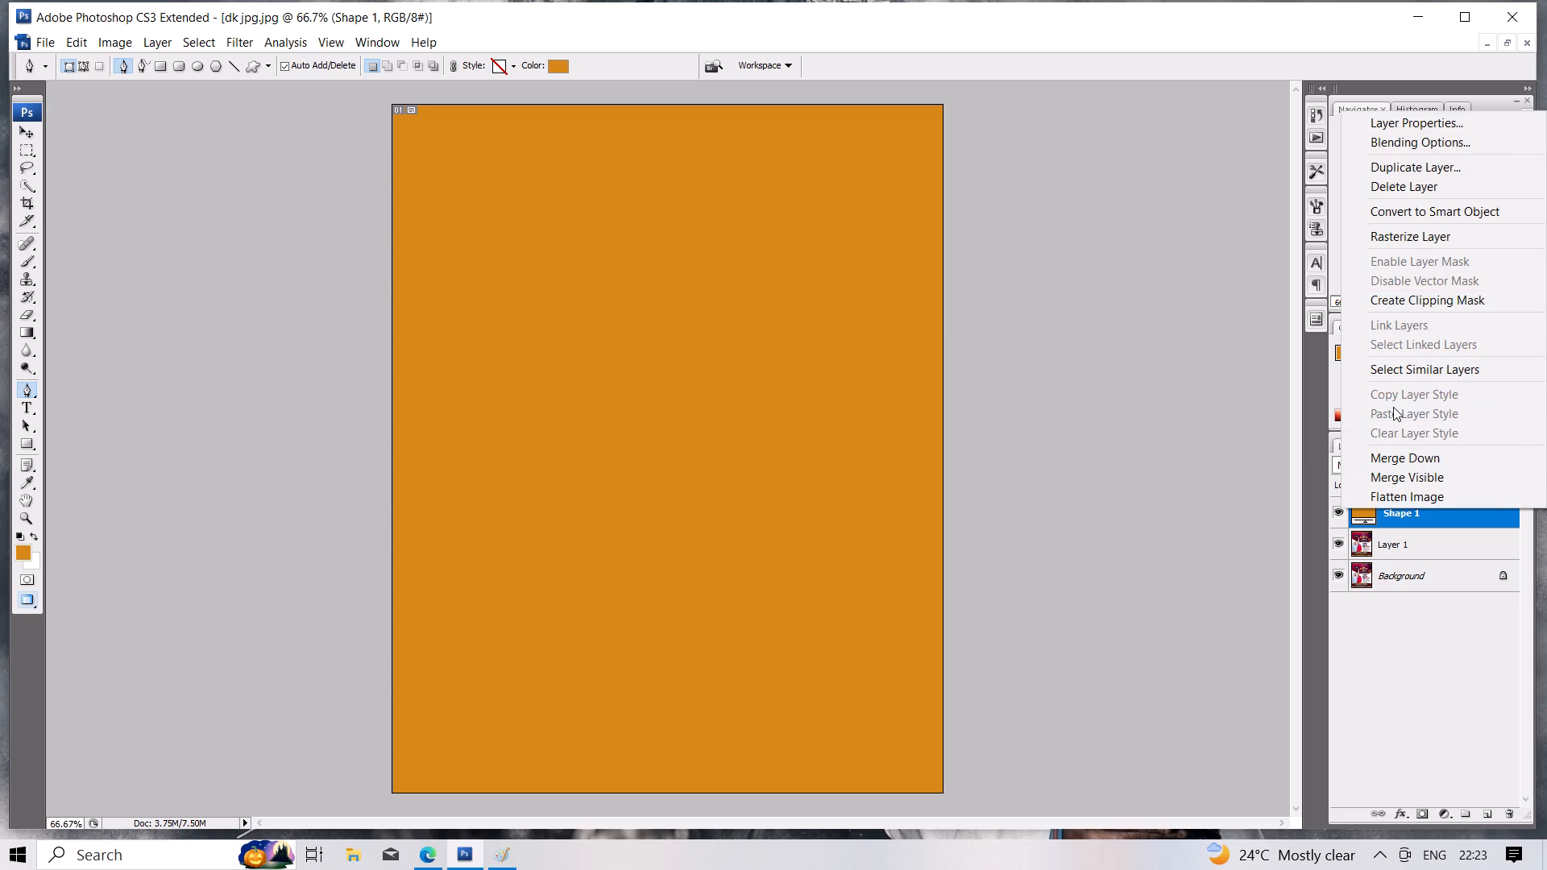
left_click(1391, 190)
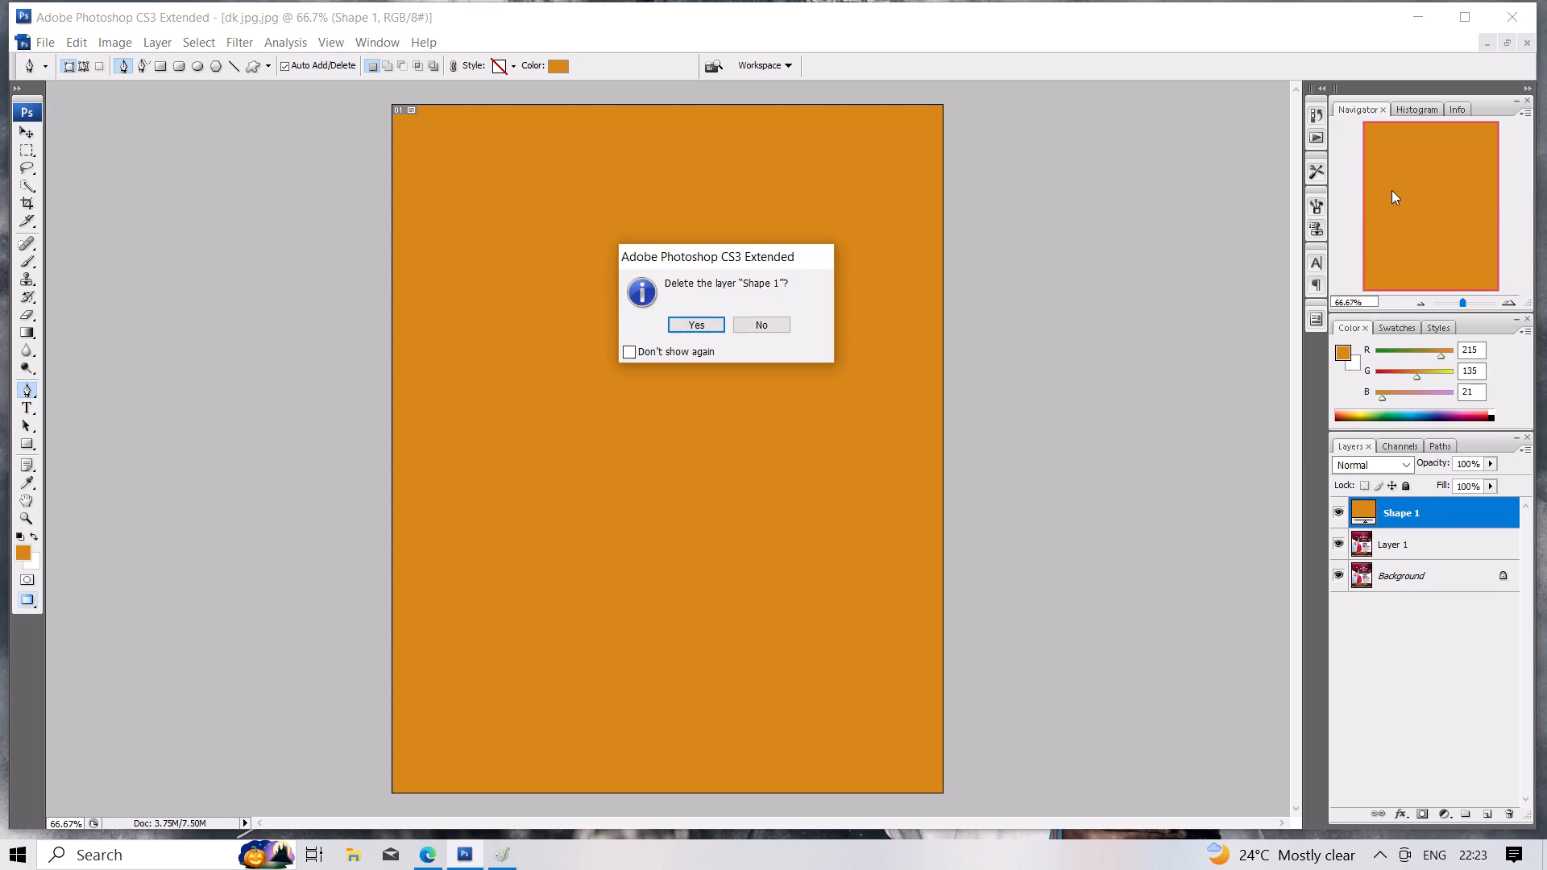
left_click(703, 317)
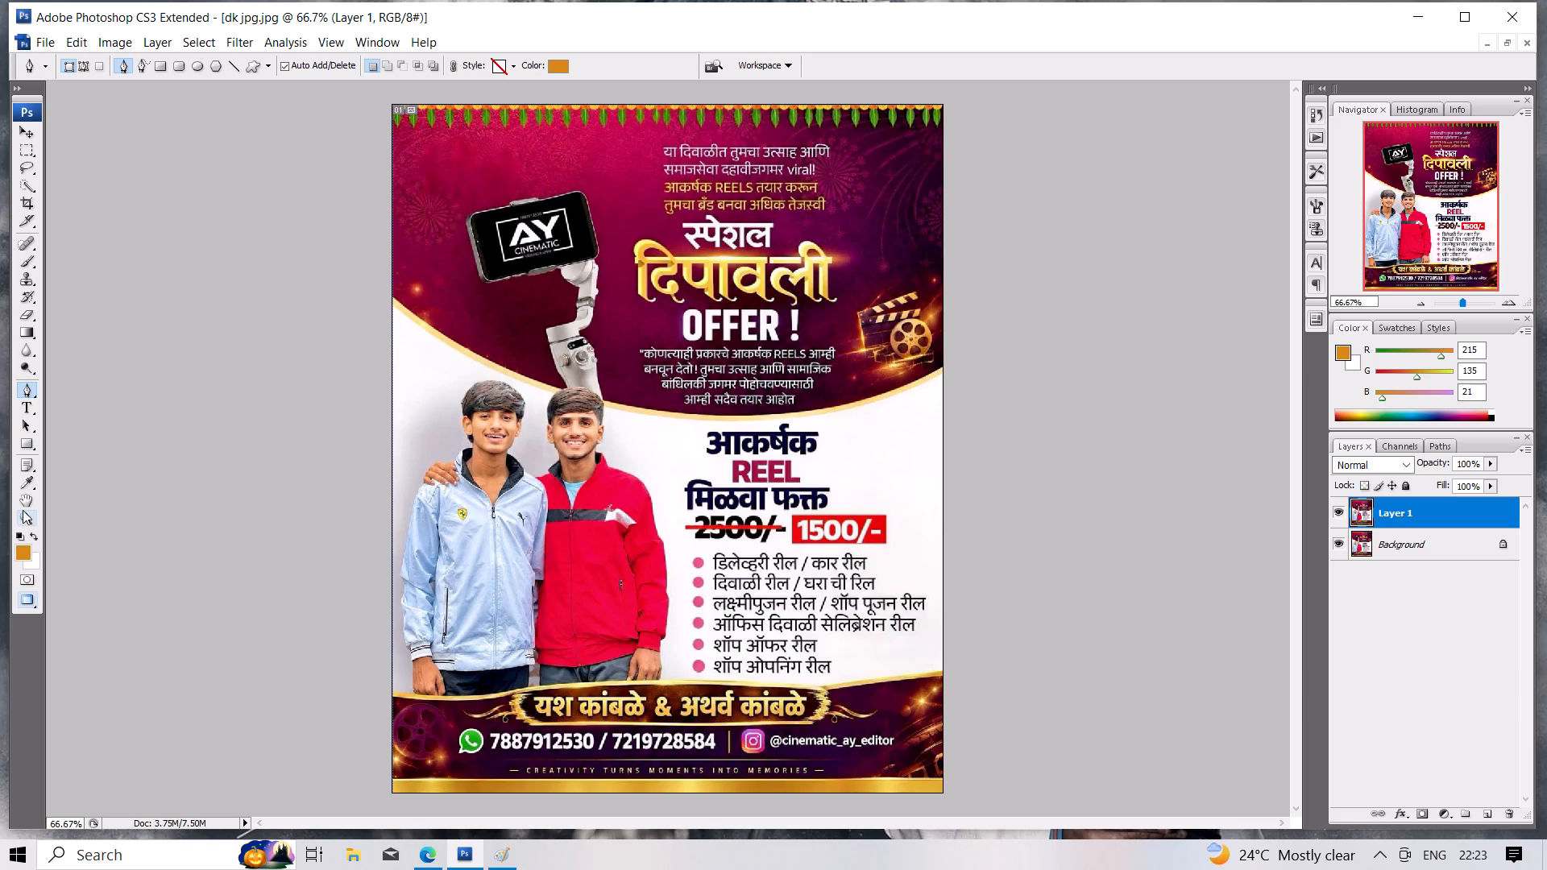
Set the foreground color to white, hex ffffff, leaving the background color white.
left_click(28, 561)
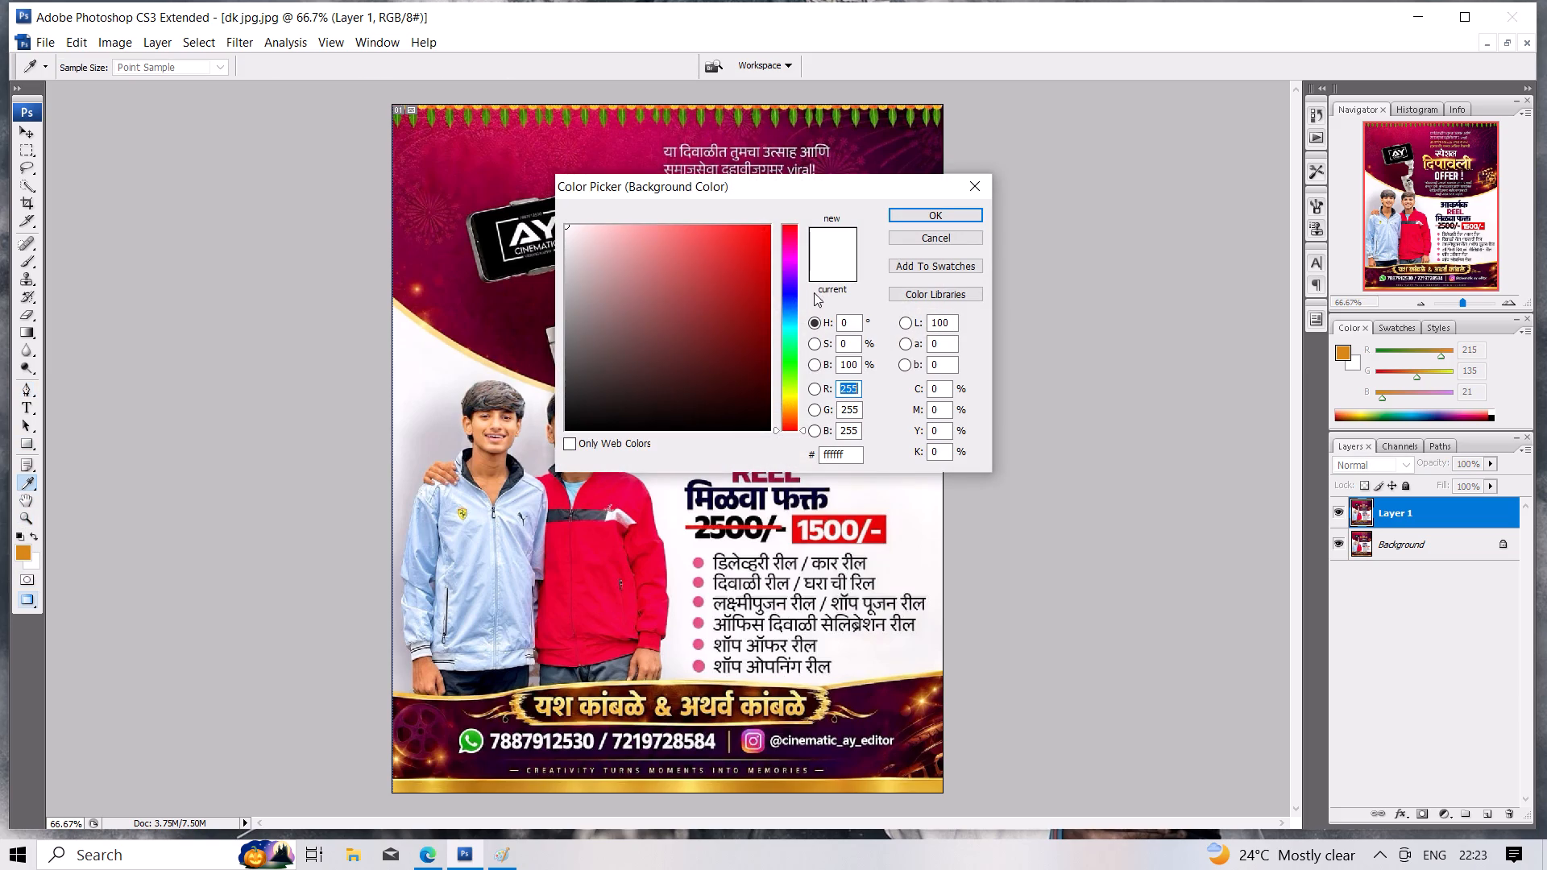
left_click(831, 267)
left_click(831, 267)
left_click(961, 214)
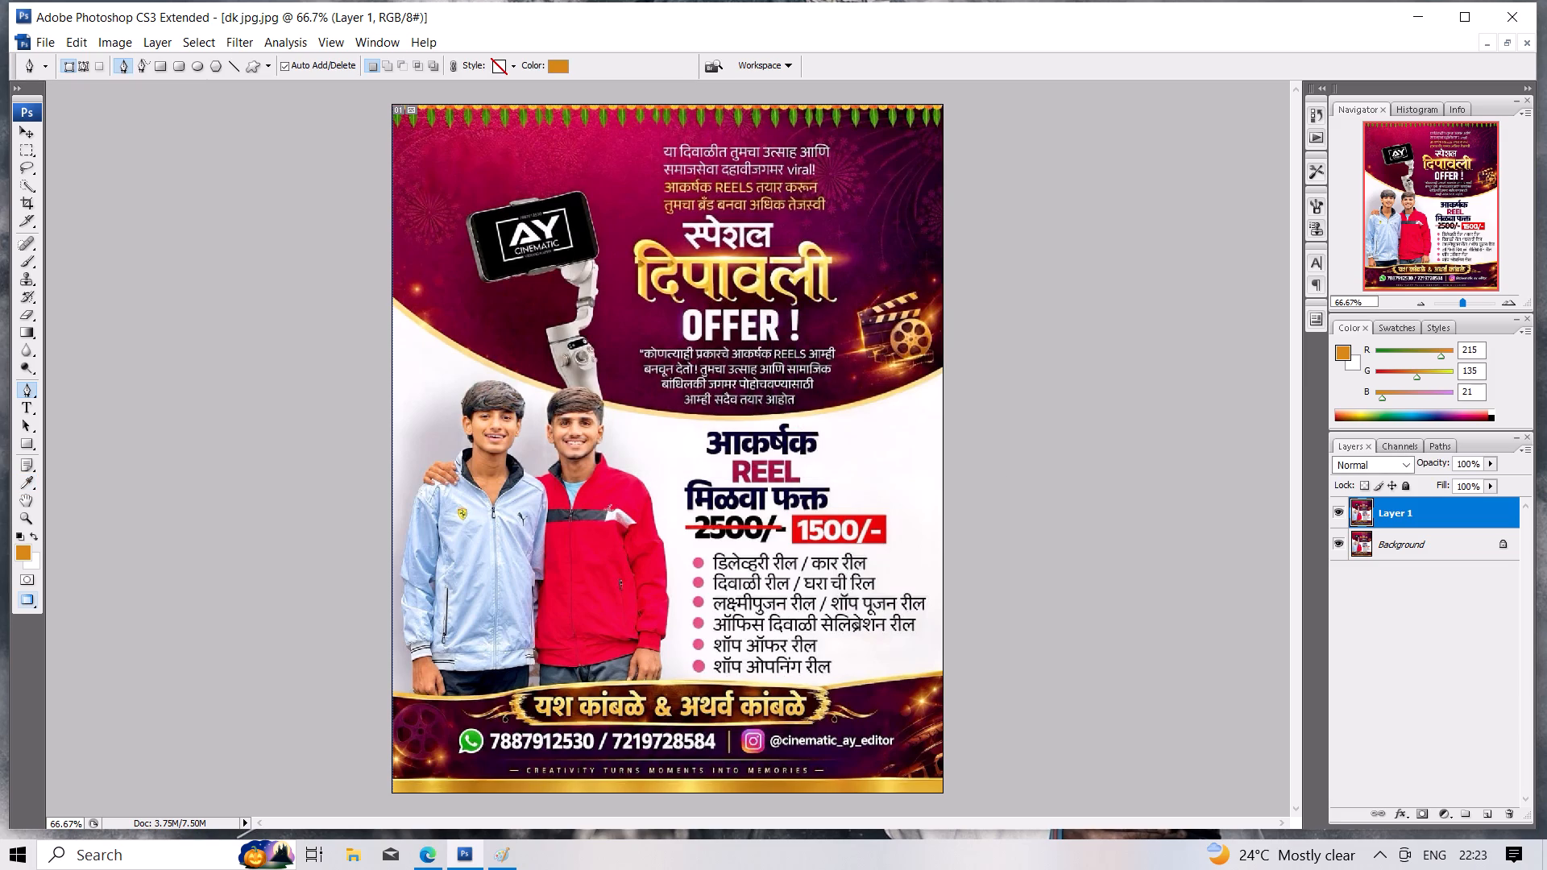
left_click(1344, 357)
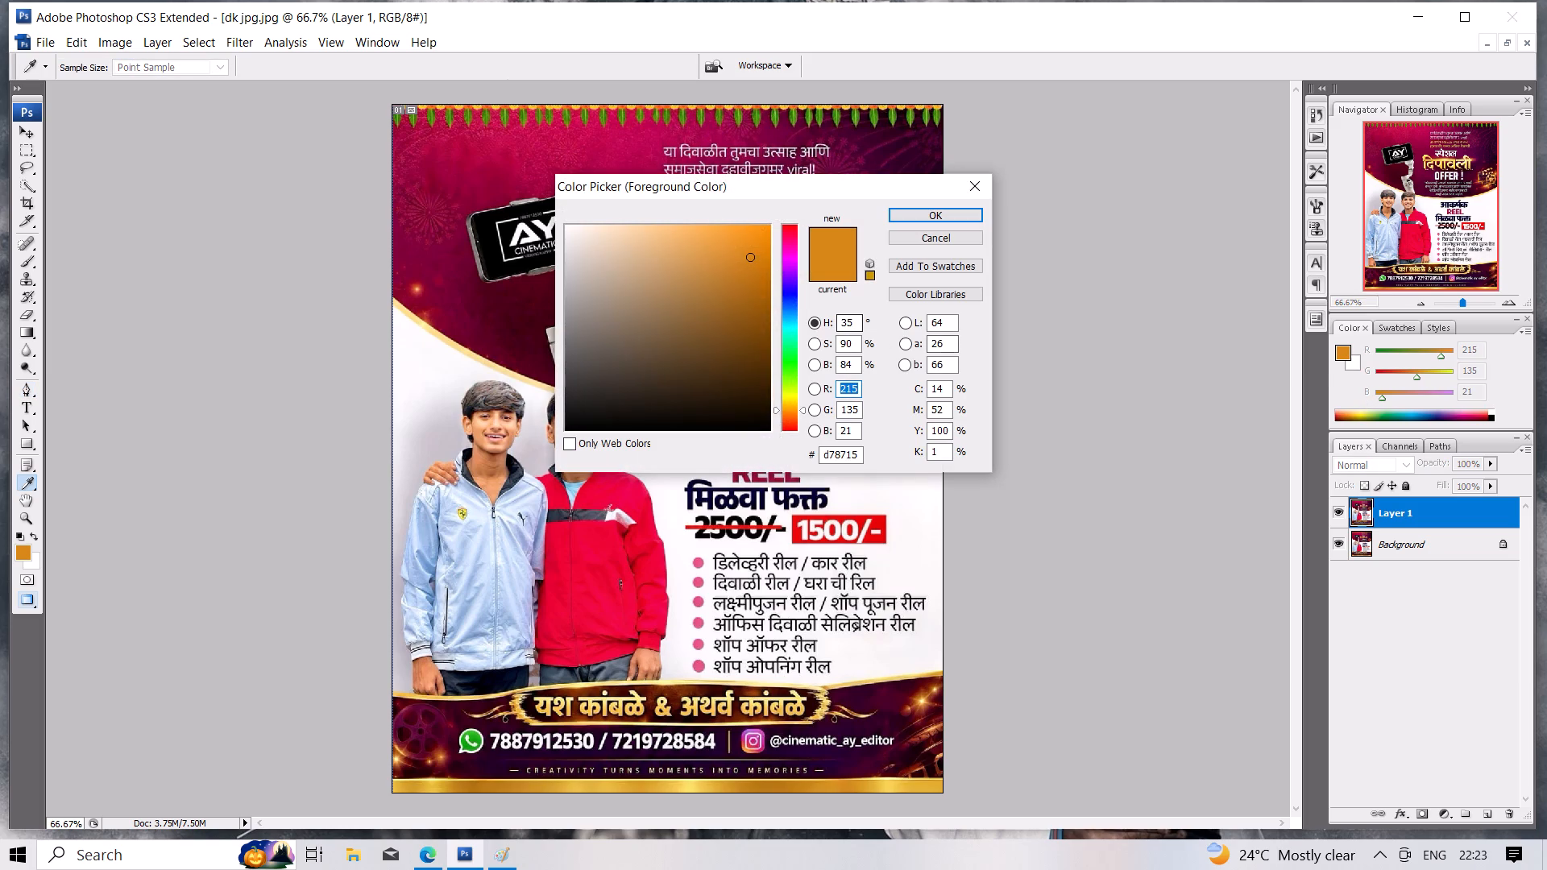
left_click_drag(749, 256, 705, 252)
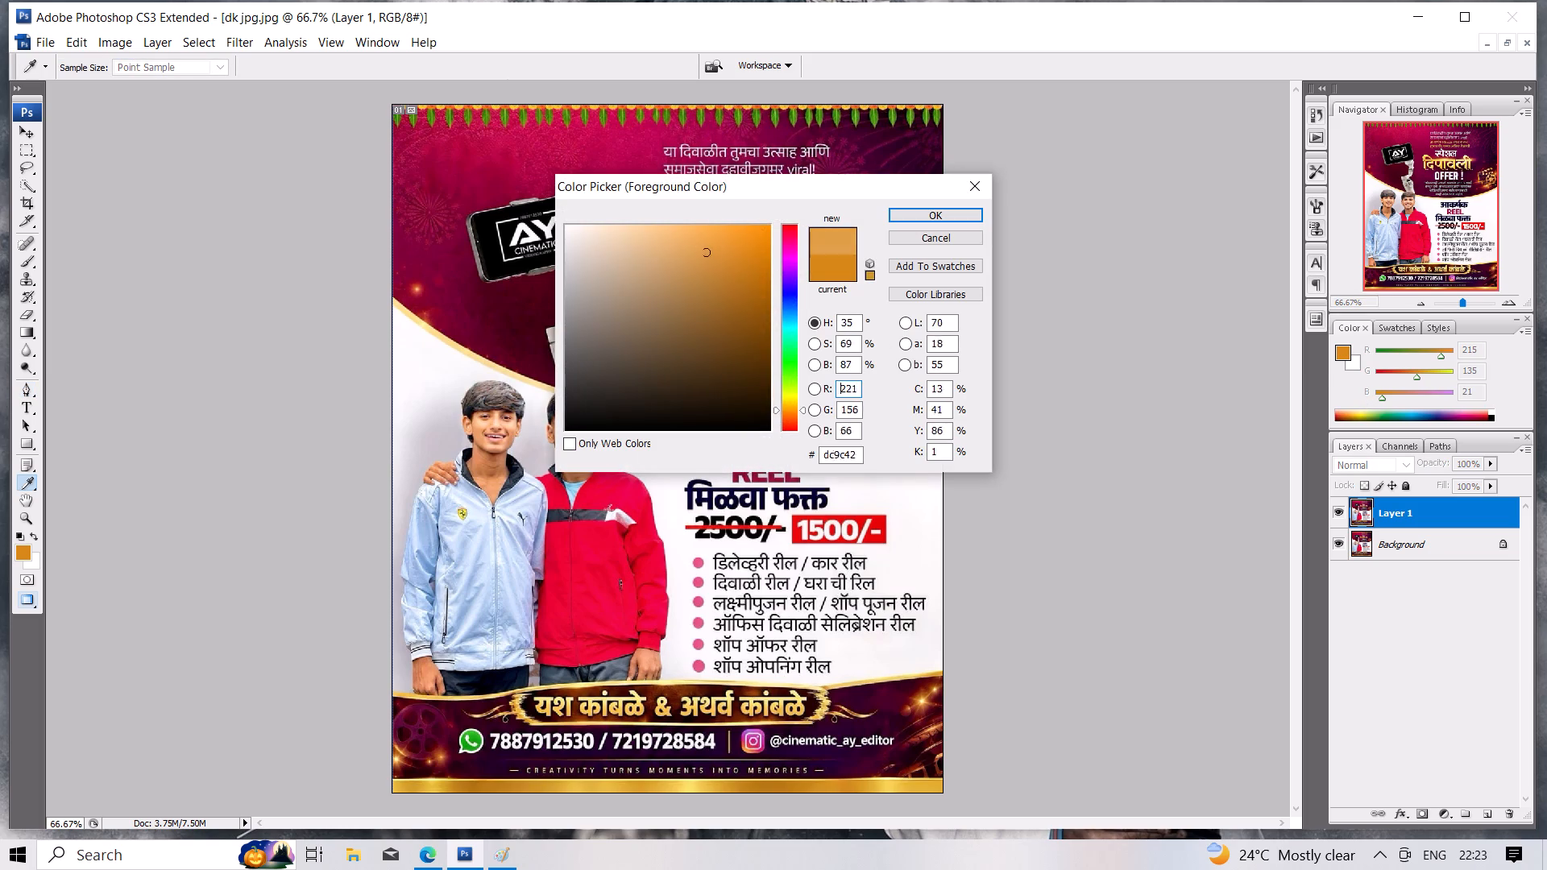
left_click_drag(705, 252, 515, 213)
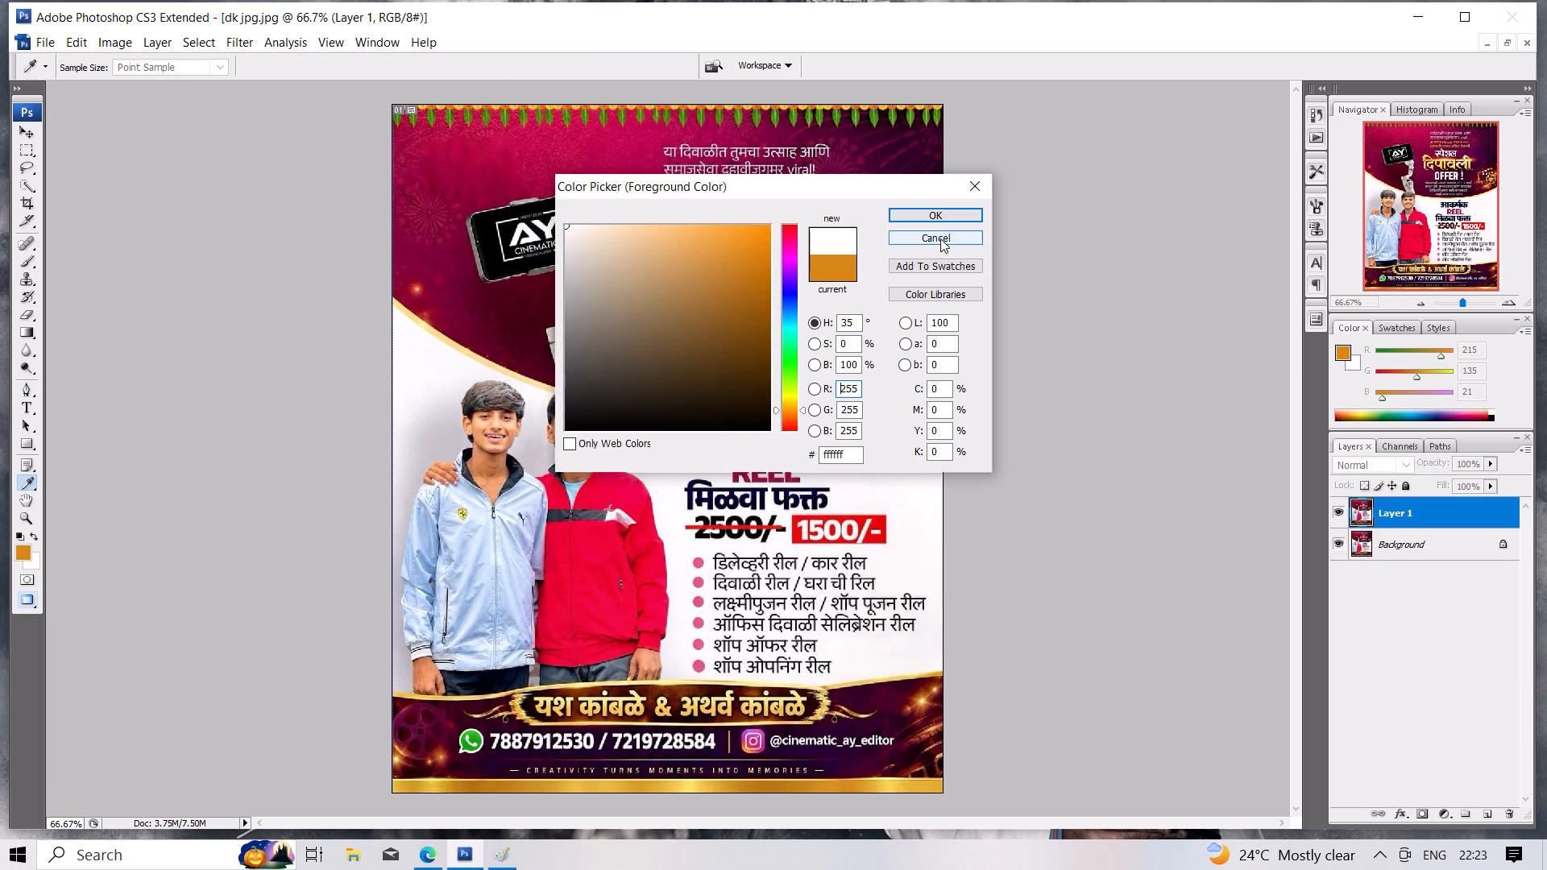
left_click(936, 216)
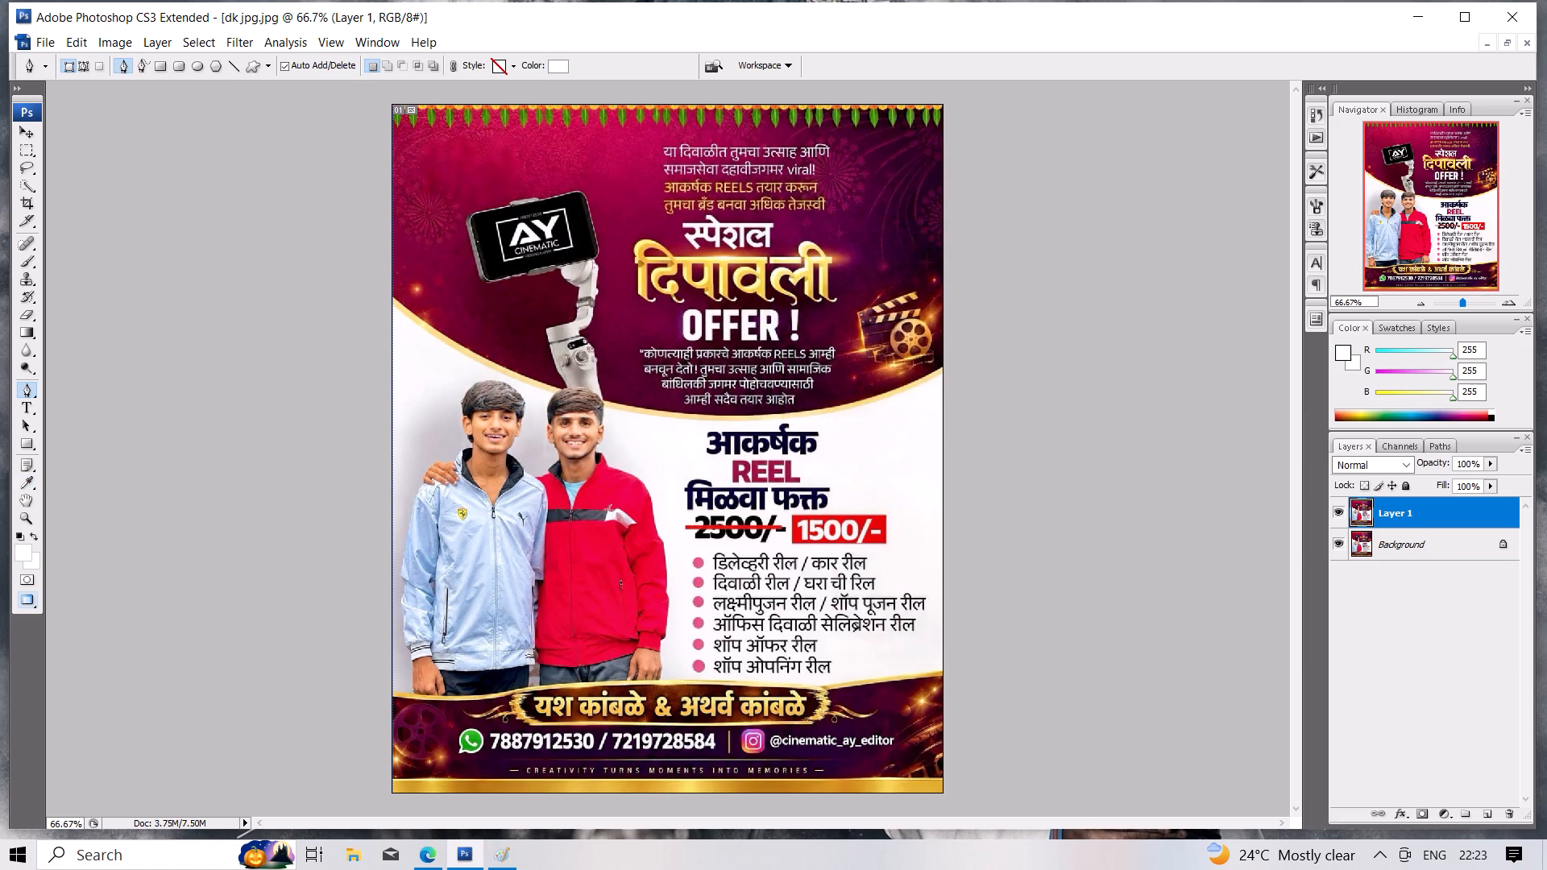
Draw a white curved pen shape from the light-blue-jacket person's face down across the chest.
left_click_drag(471, 412, 493, 429)
left_click_drag(493, 429, 476, 490)
left_click_drag(482, 452, 549, 449)
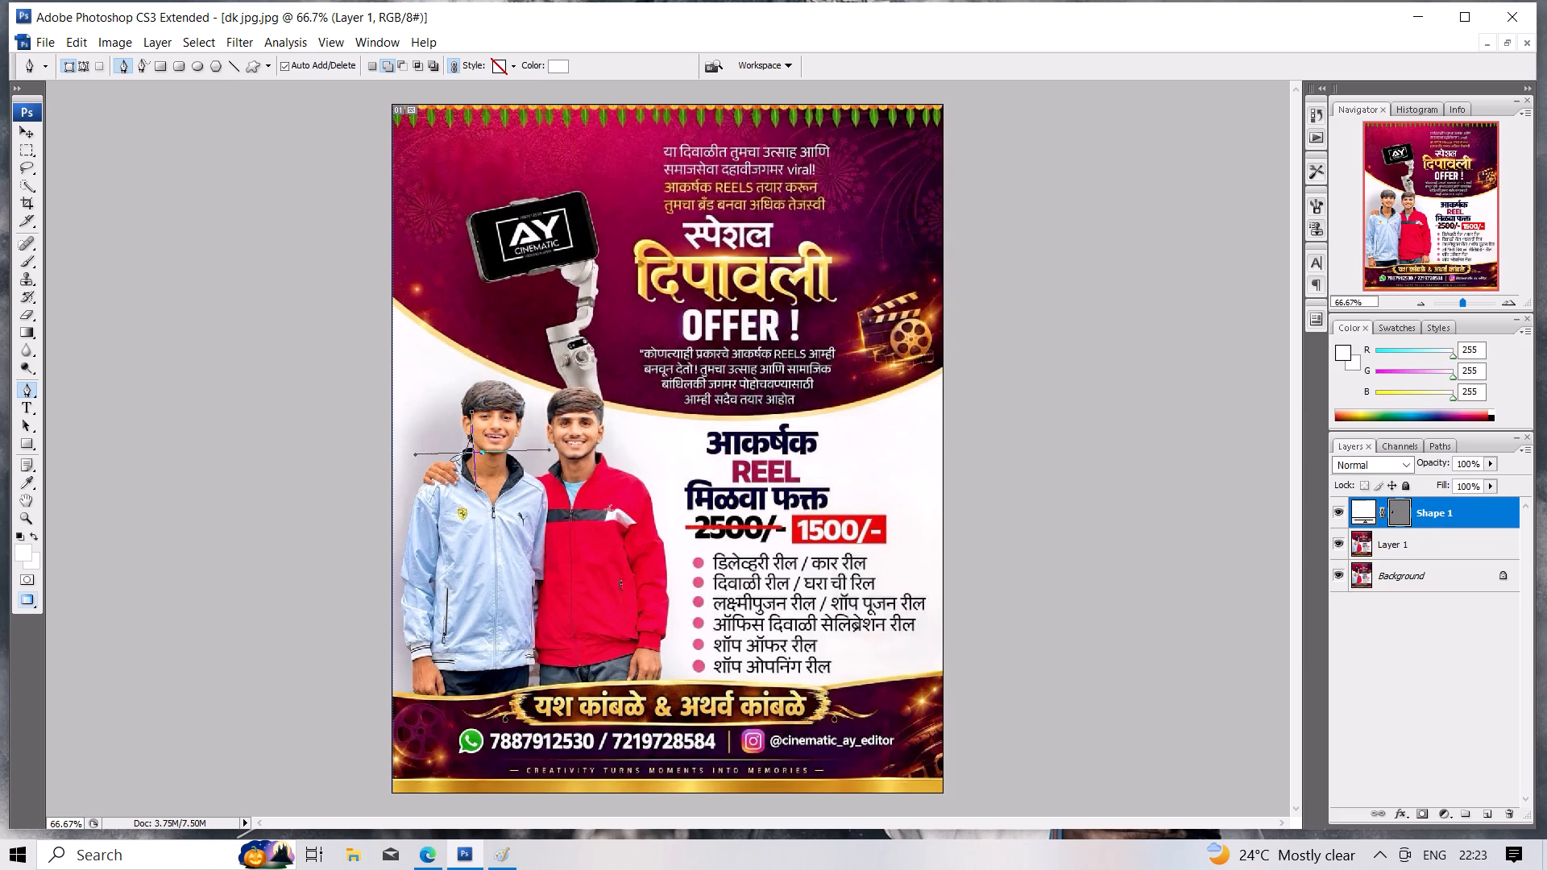
left_click_drag(453, 531, 561, 521)
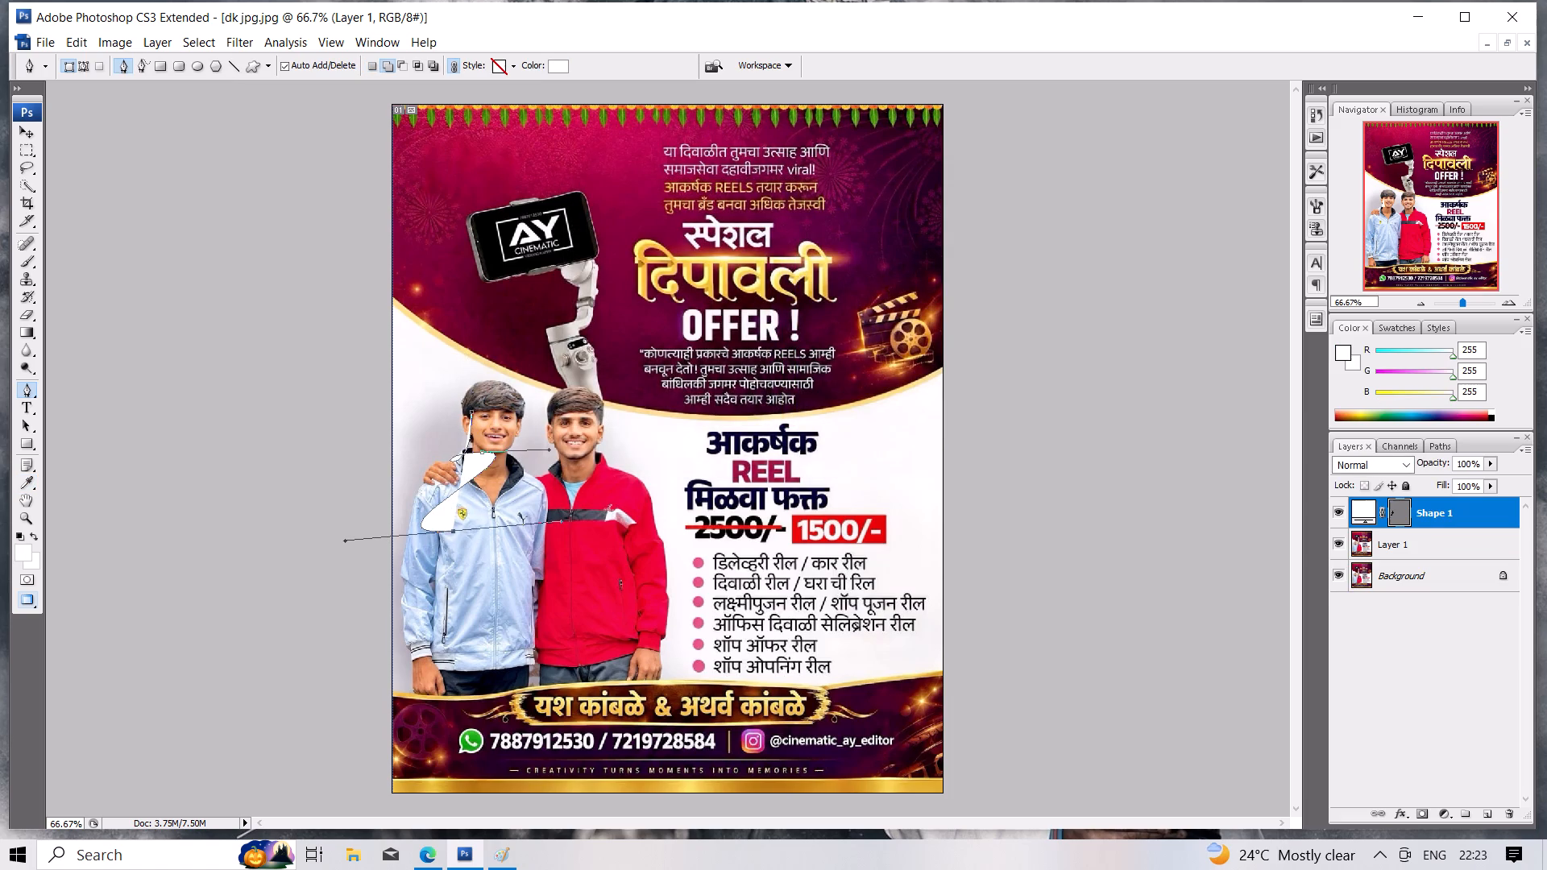
Use Free Transform Points to stretch and mirror the white shape over both jackets, to -345.9% width and 339.5% height.
right_click(469, 507)
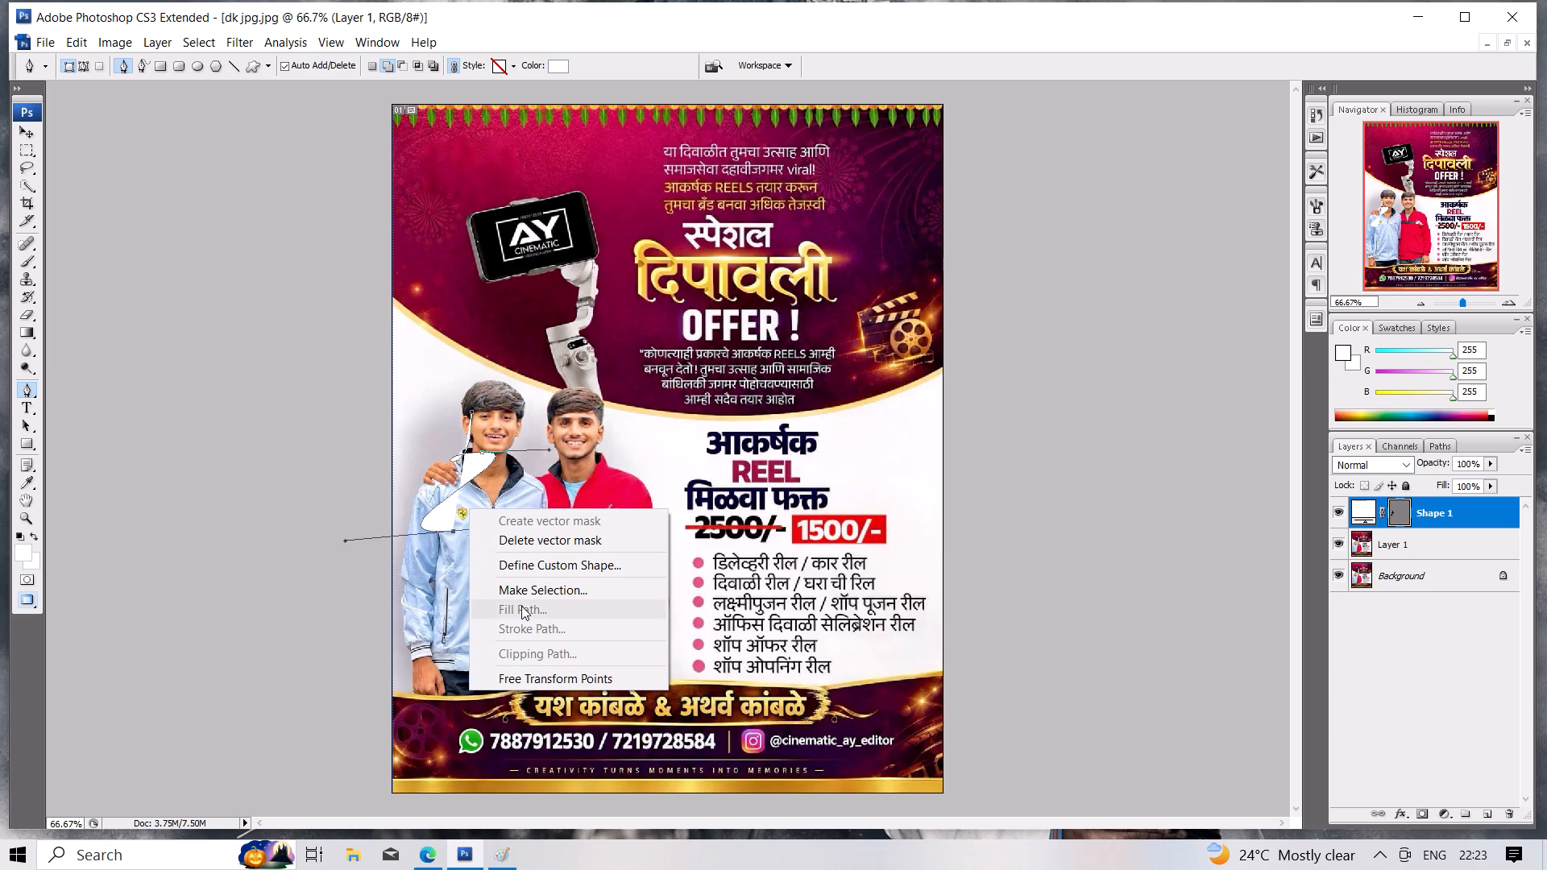
left_click(529, 672)
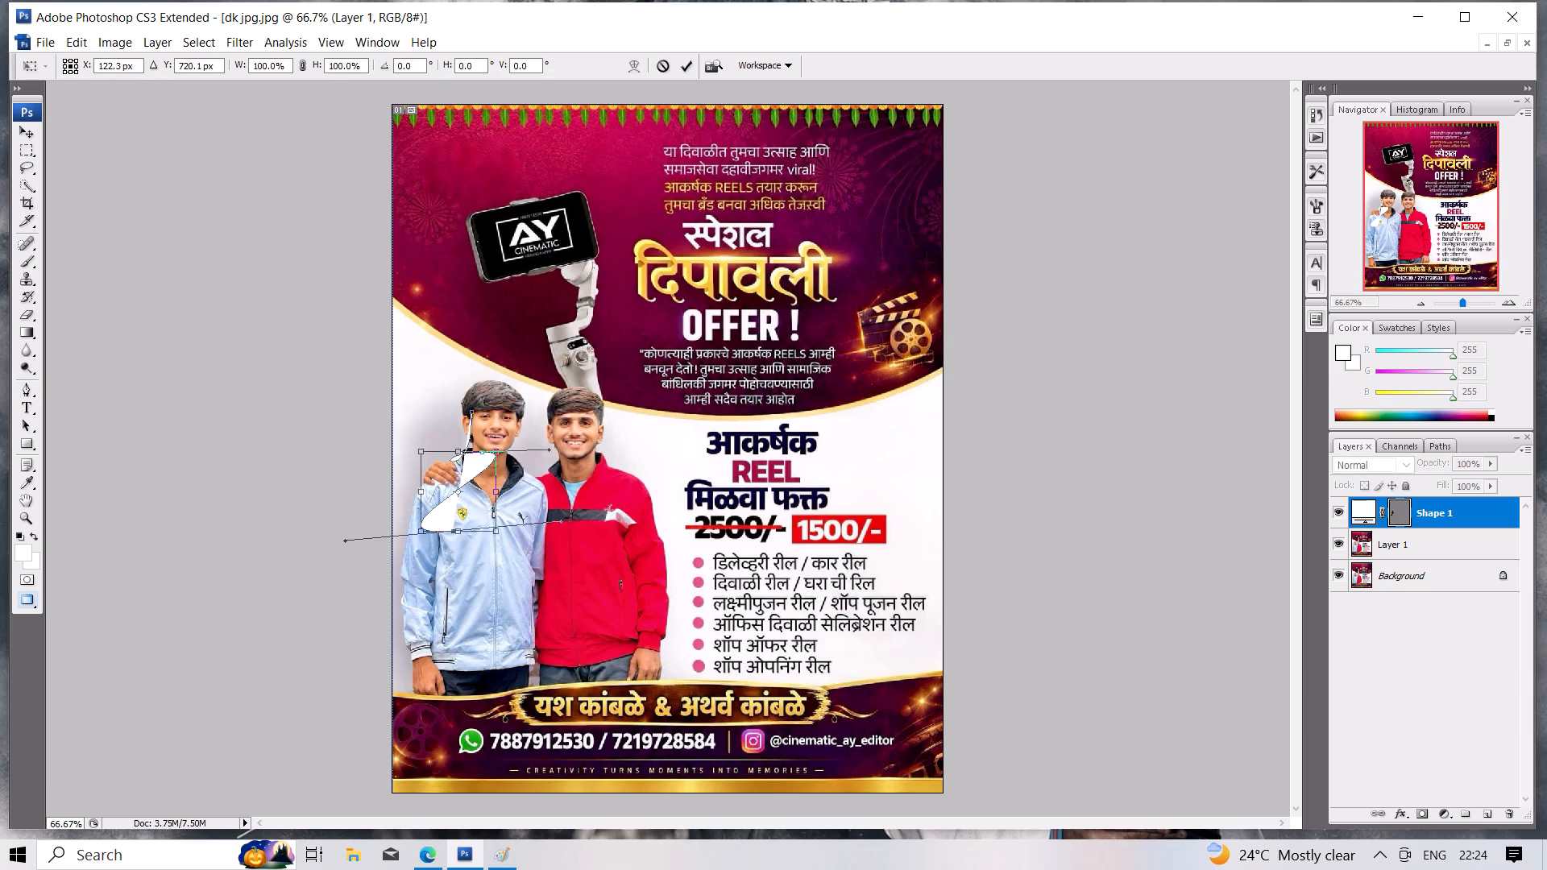
left_click_drag(494, 490, 604, 633)
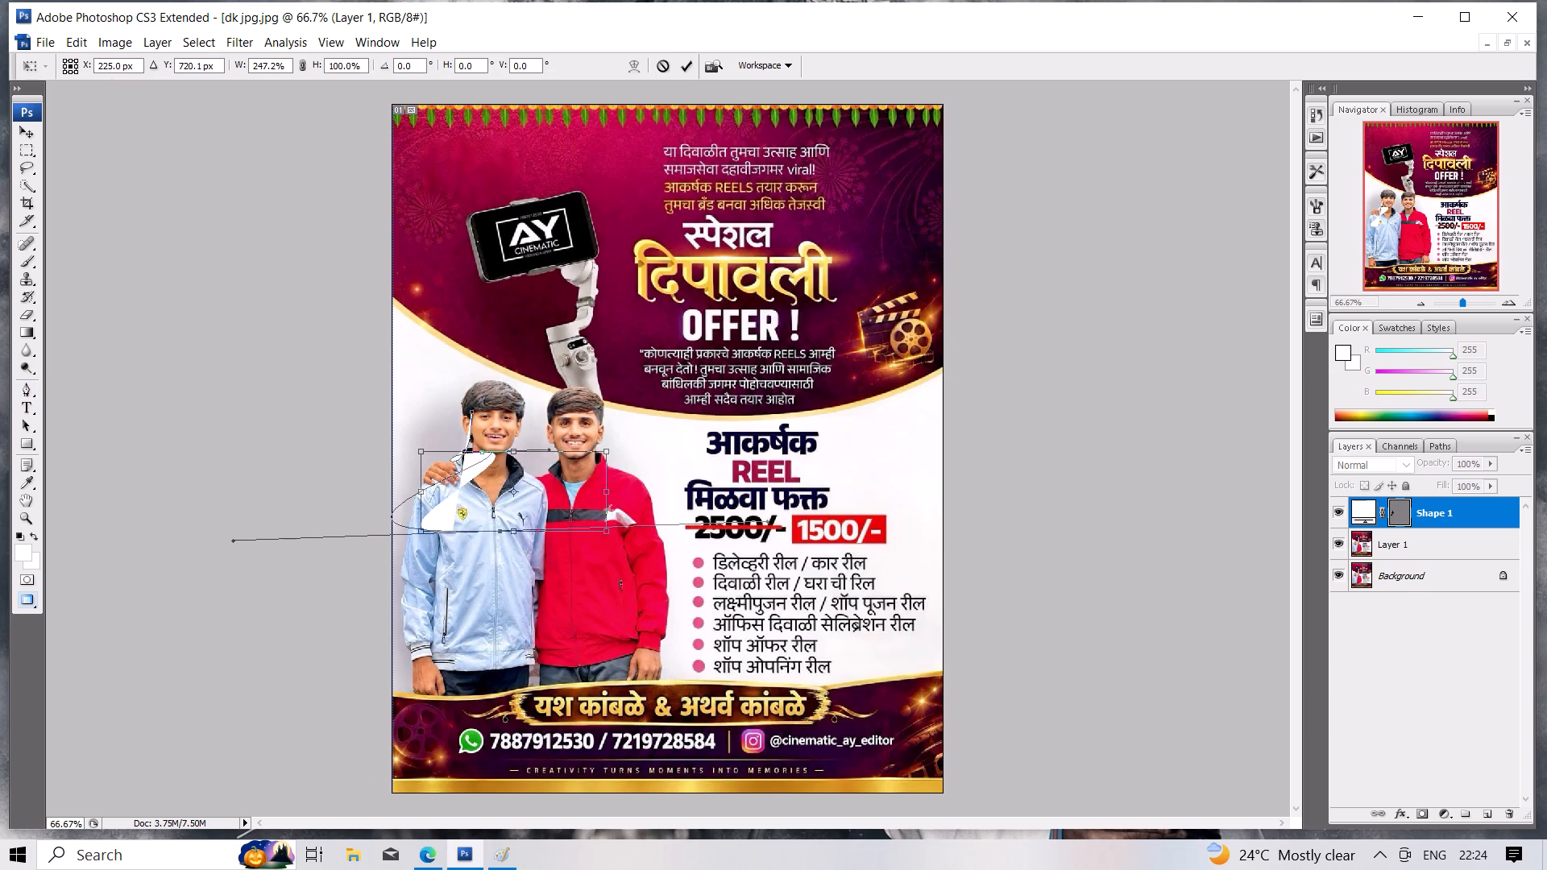
left_click_drag(484, 452, 483, 413)
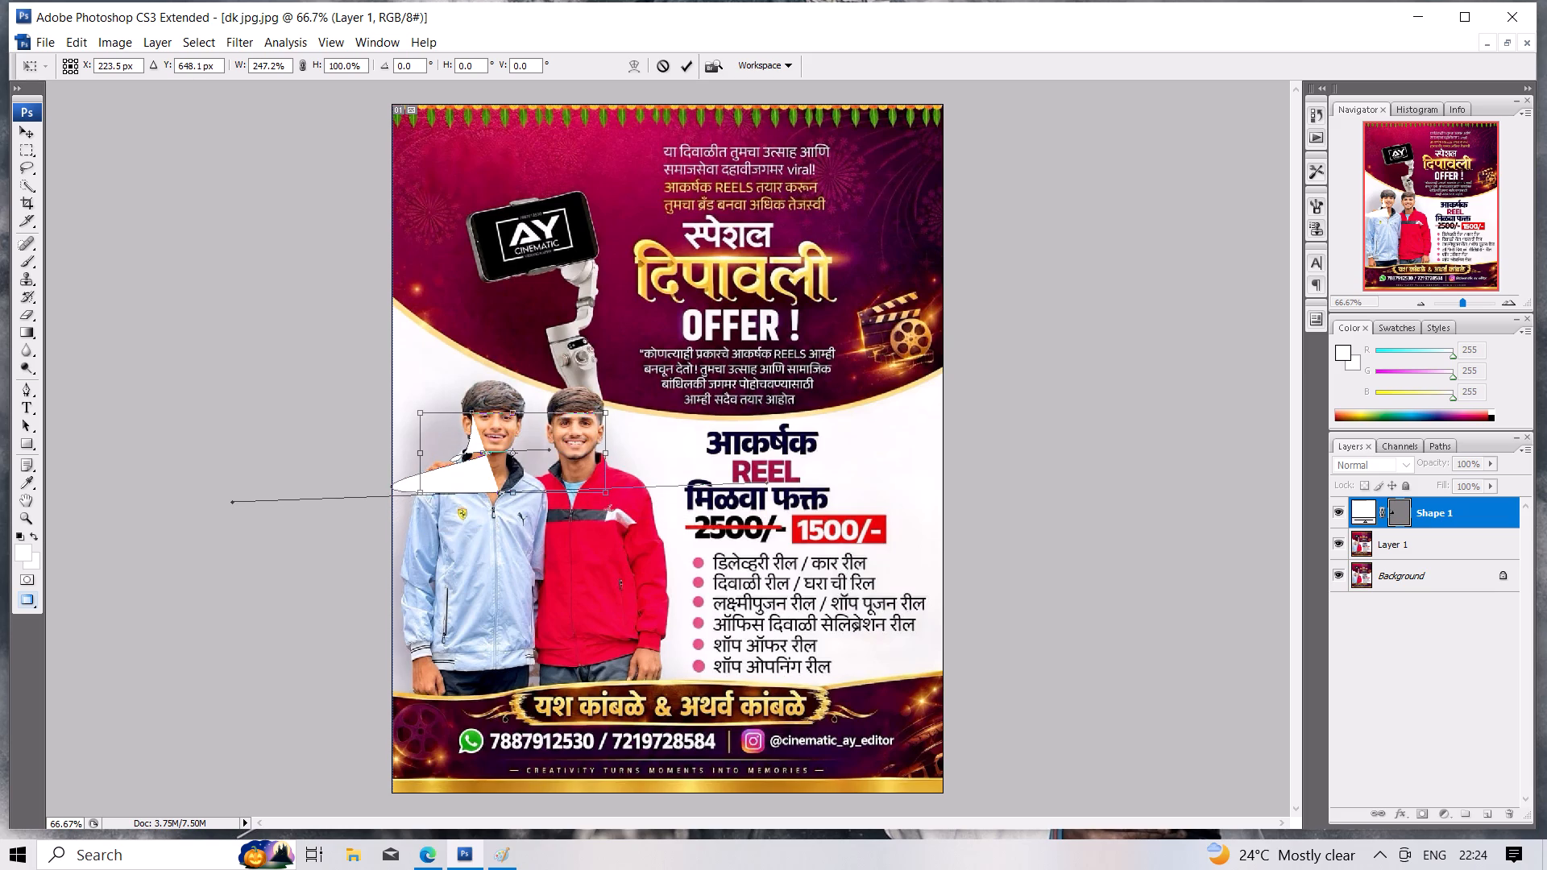
left_click_drag(420, 487, 444, 618)
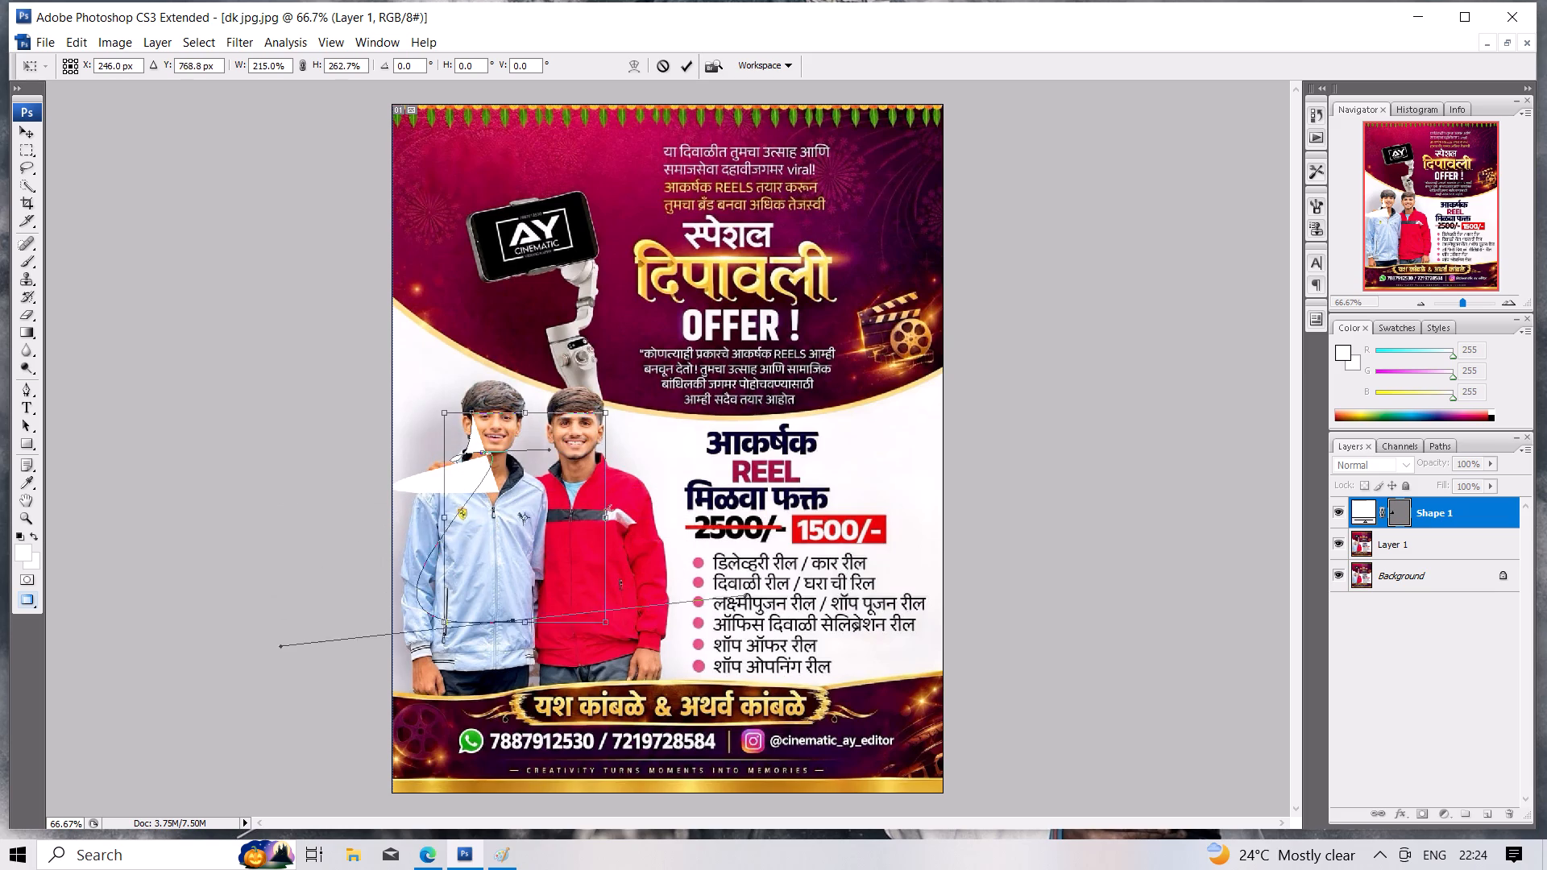
left_click_drag(444, 618, 437, 678)
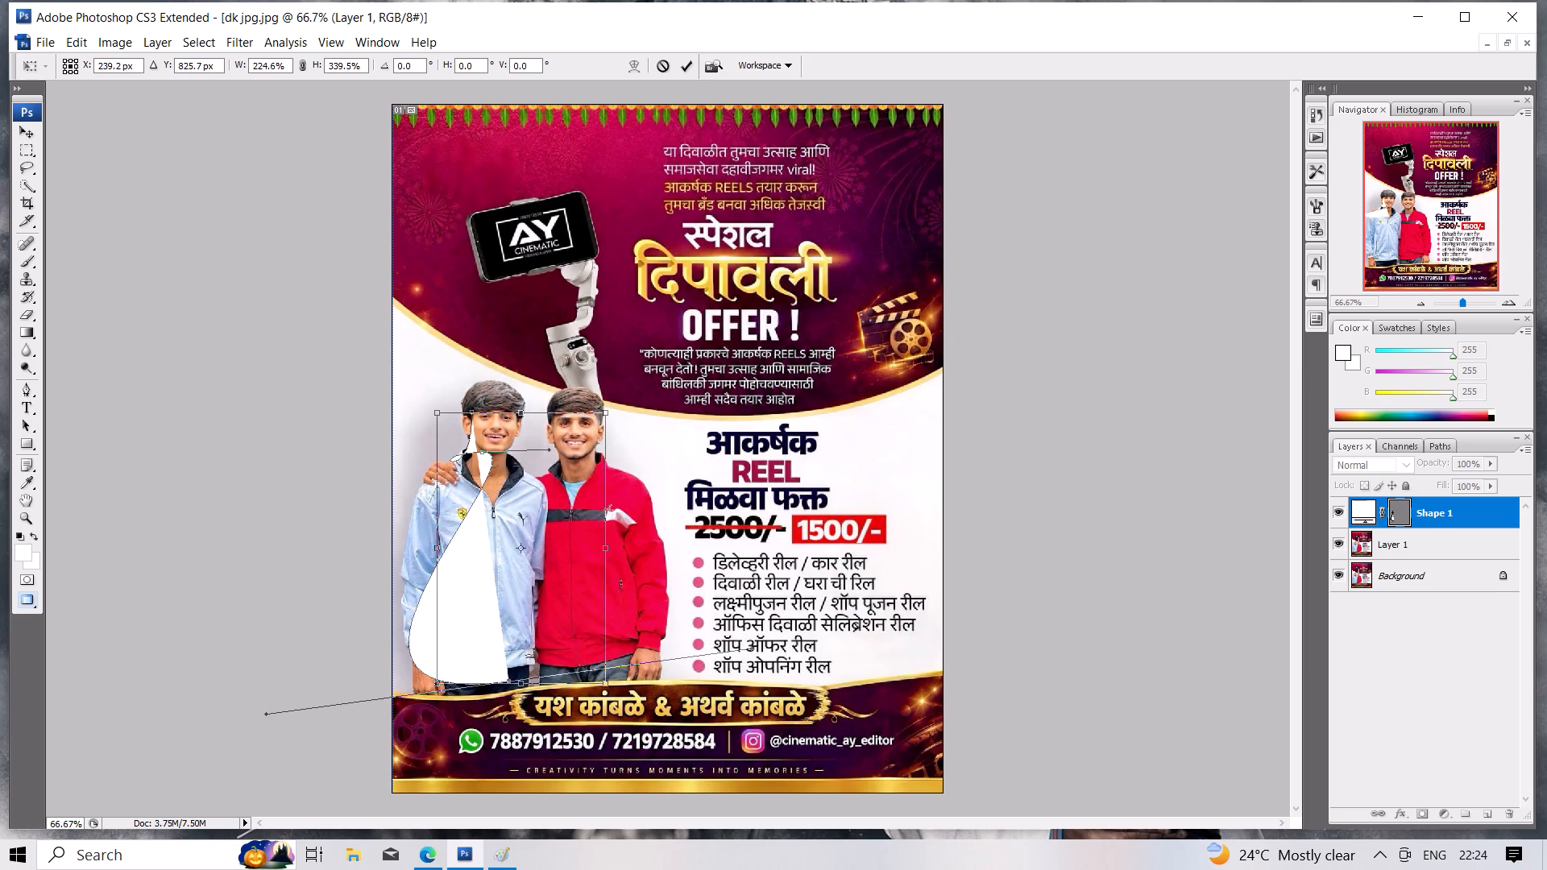
left_click_drag(608, 545, 597, 554)
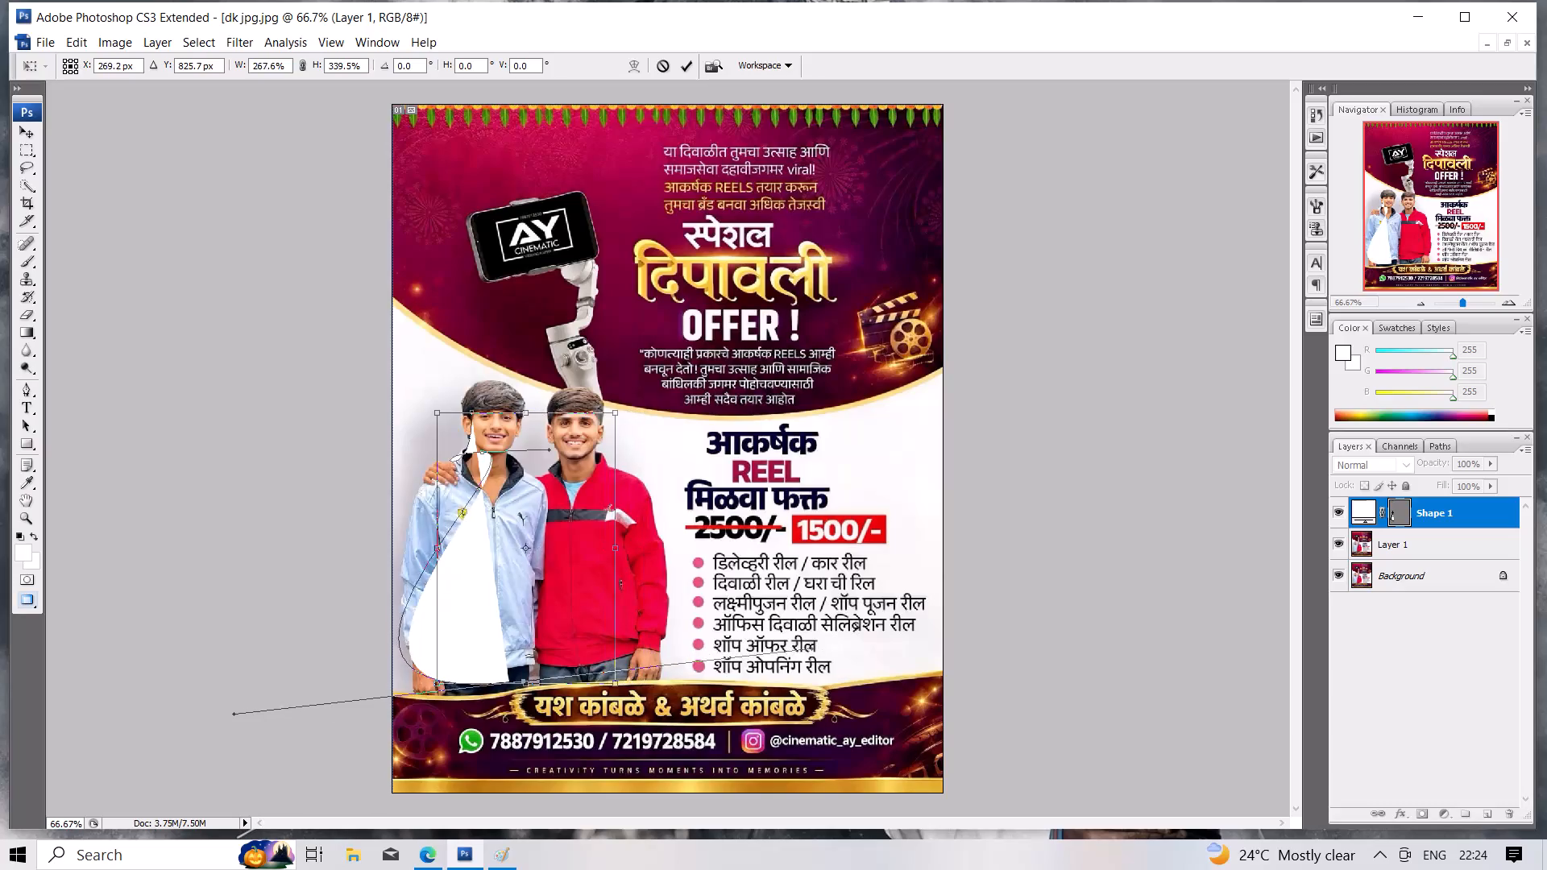
left_click_drag(597, 554, 344, 573)
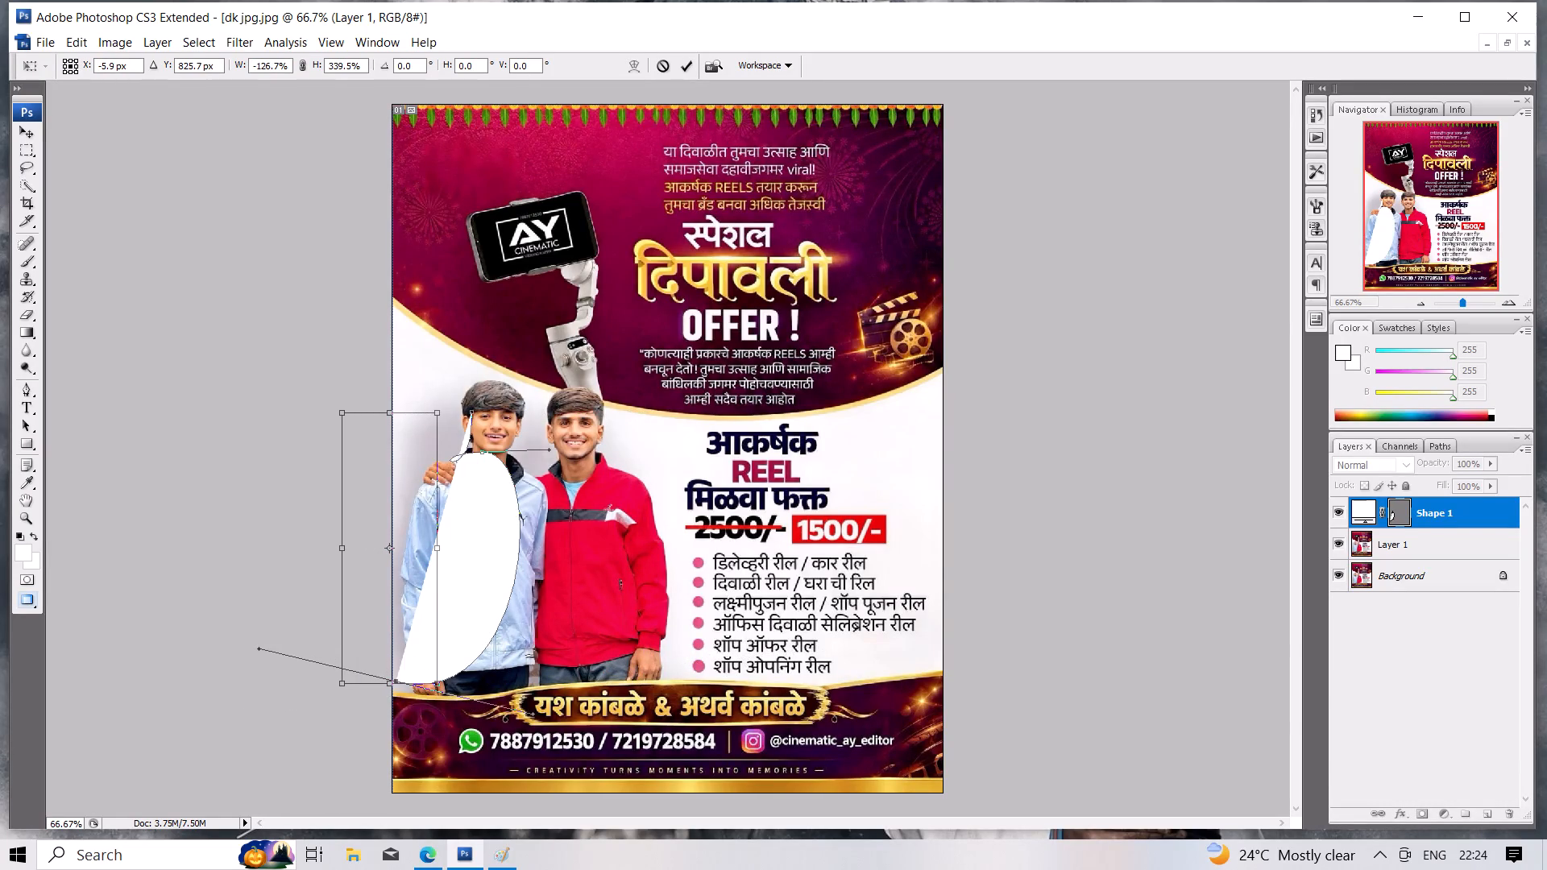
left_click_drag(433, 548, 513, 544)
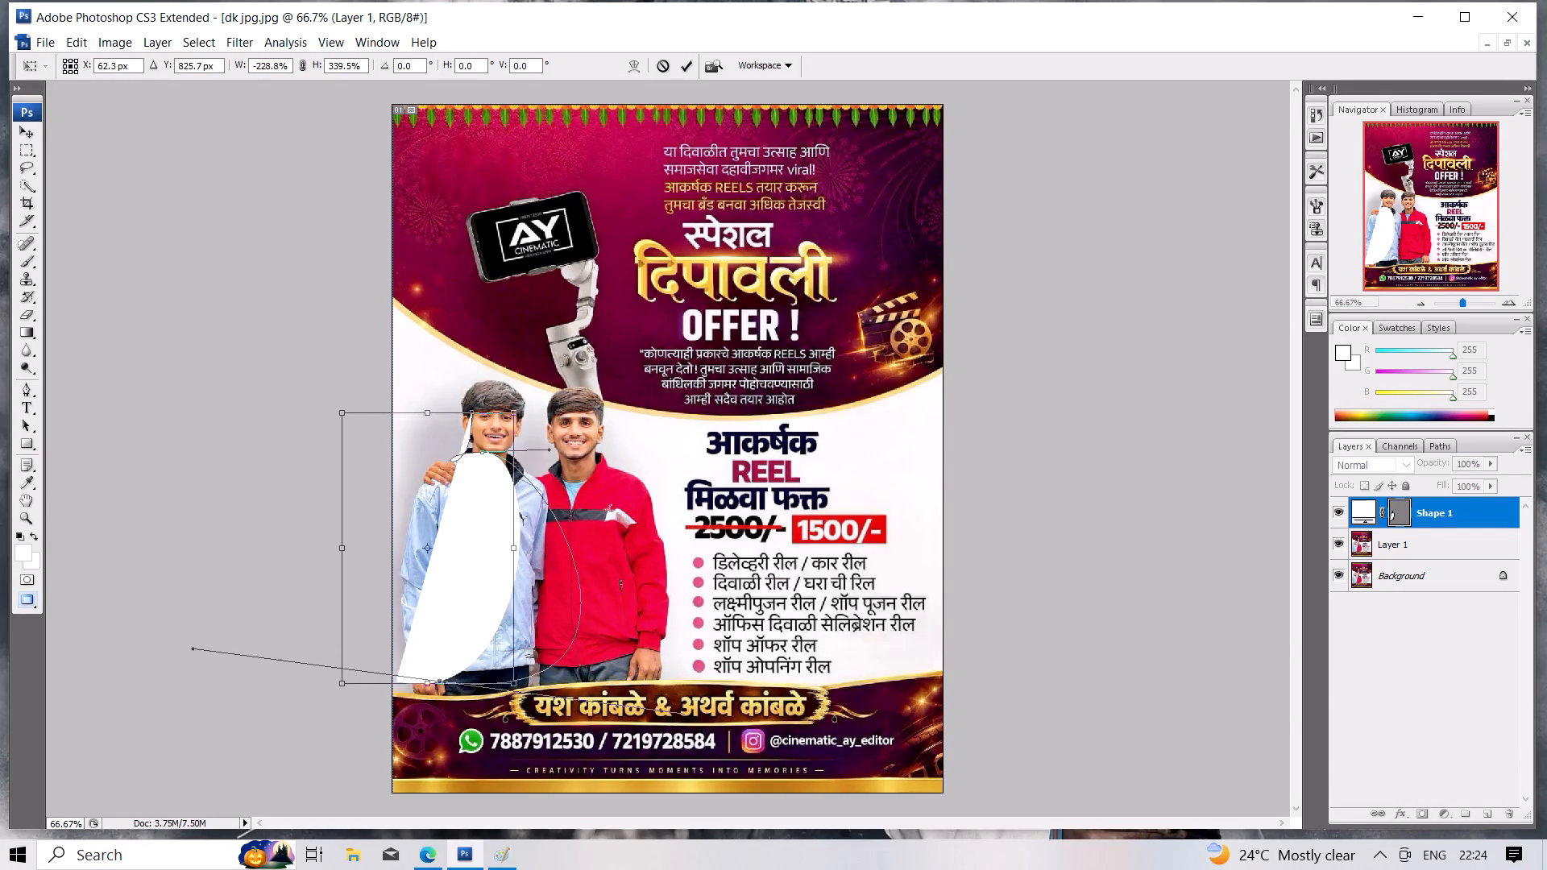
left_click_drag(513, 544, 597, 536)
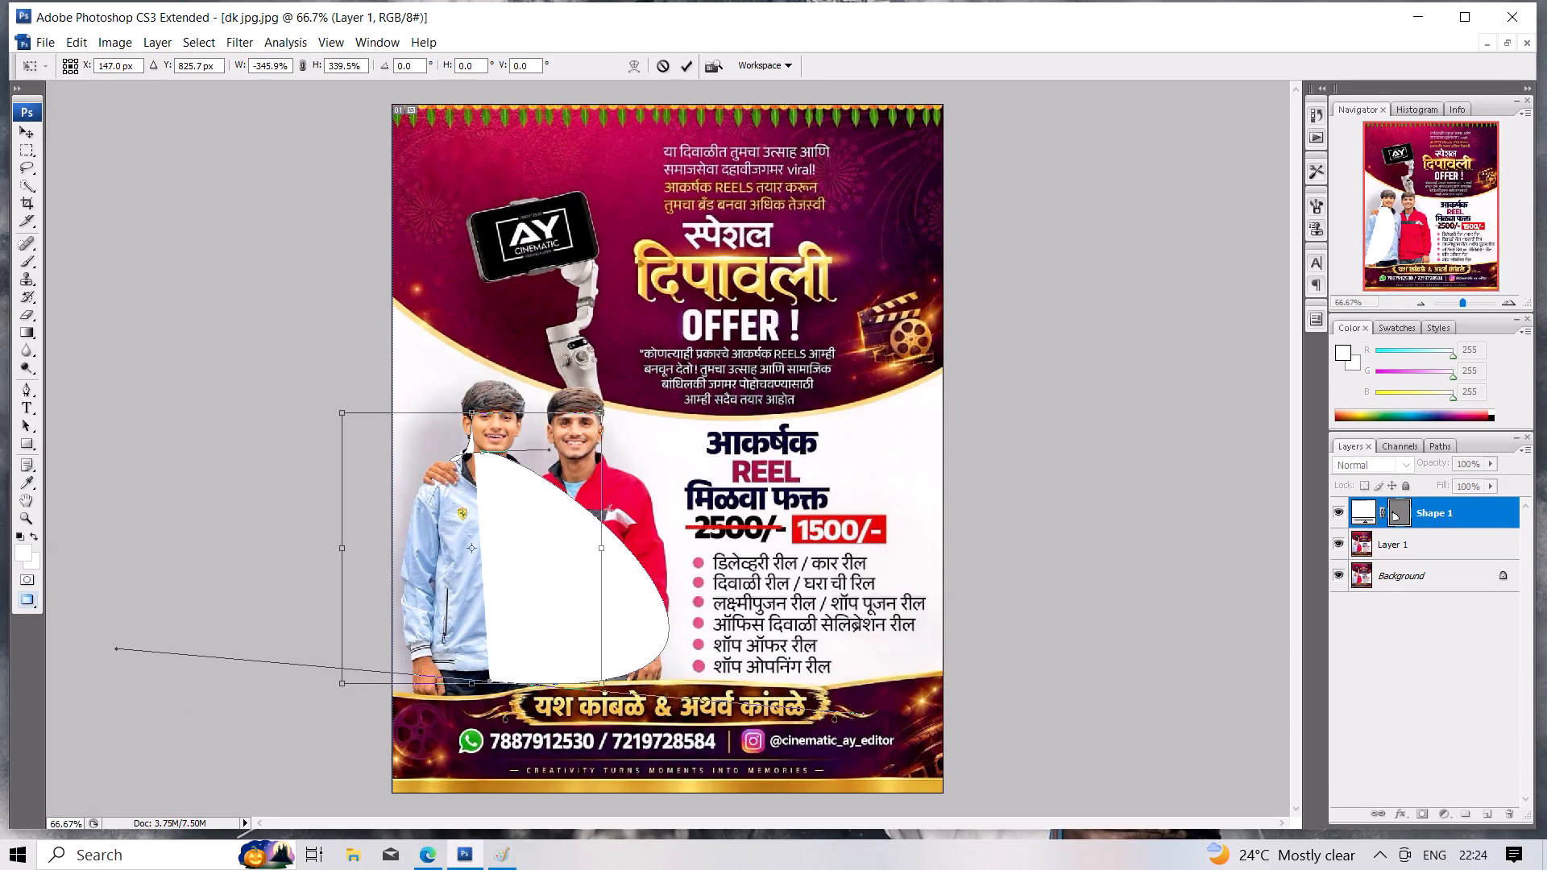
Stretch the shape points to 418.3% height and reposition them over the two people, centred at about X 189, Y 761 px.
left_click_drag(476, 414, 475, 389)
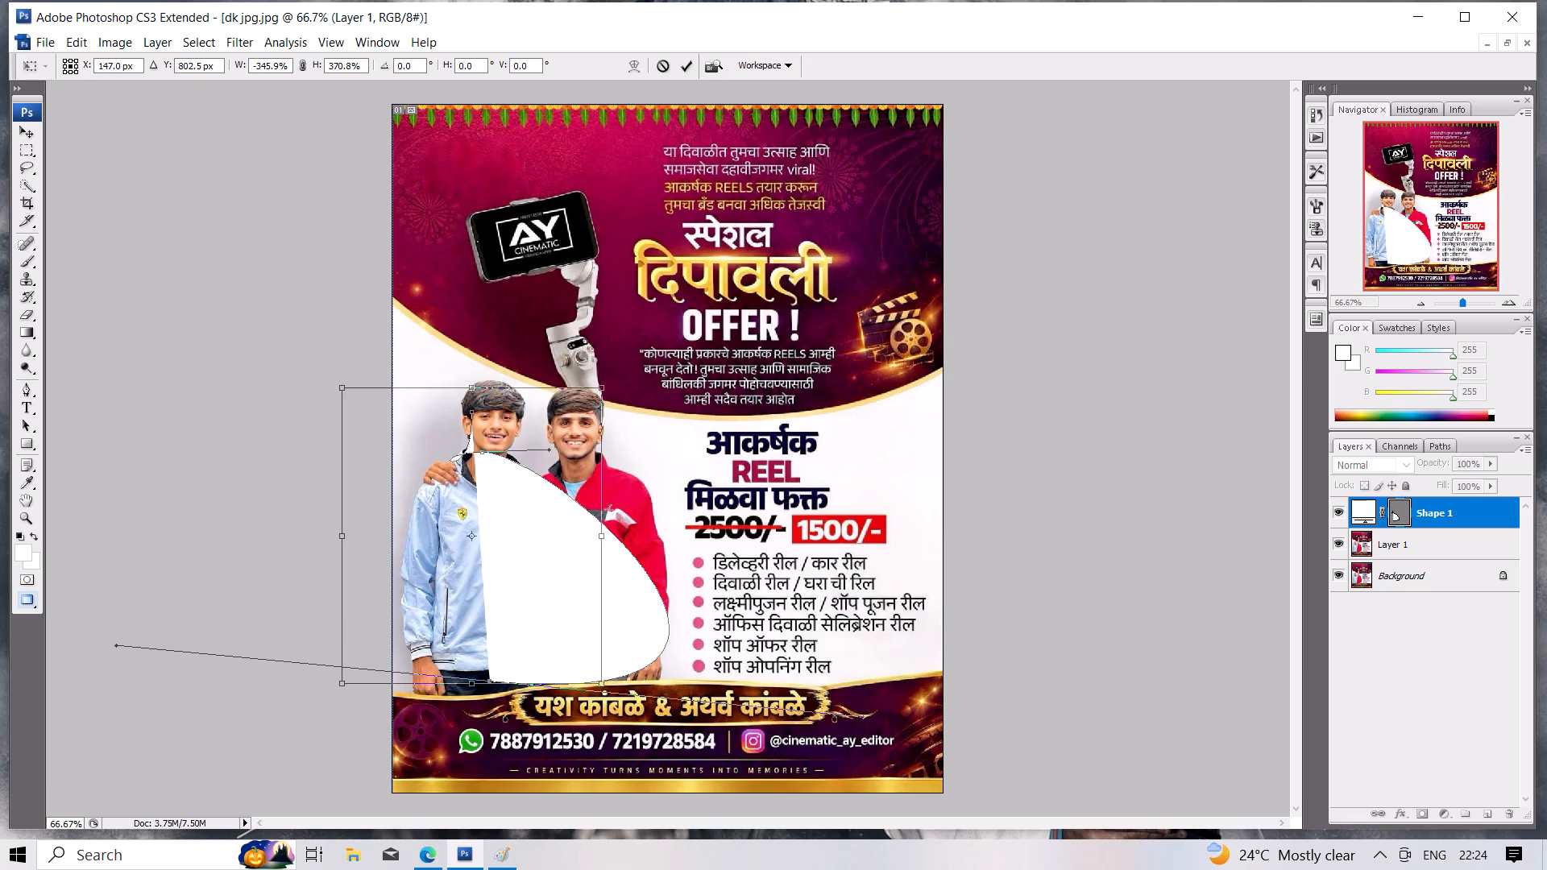
left_click_drag(475, 389, 583, 351)
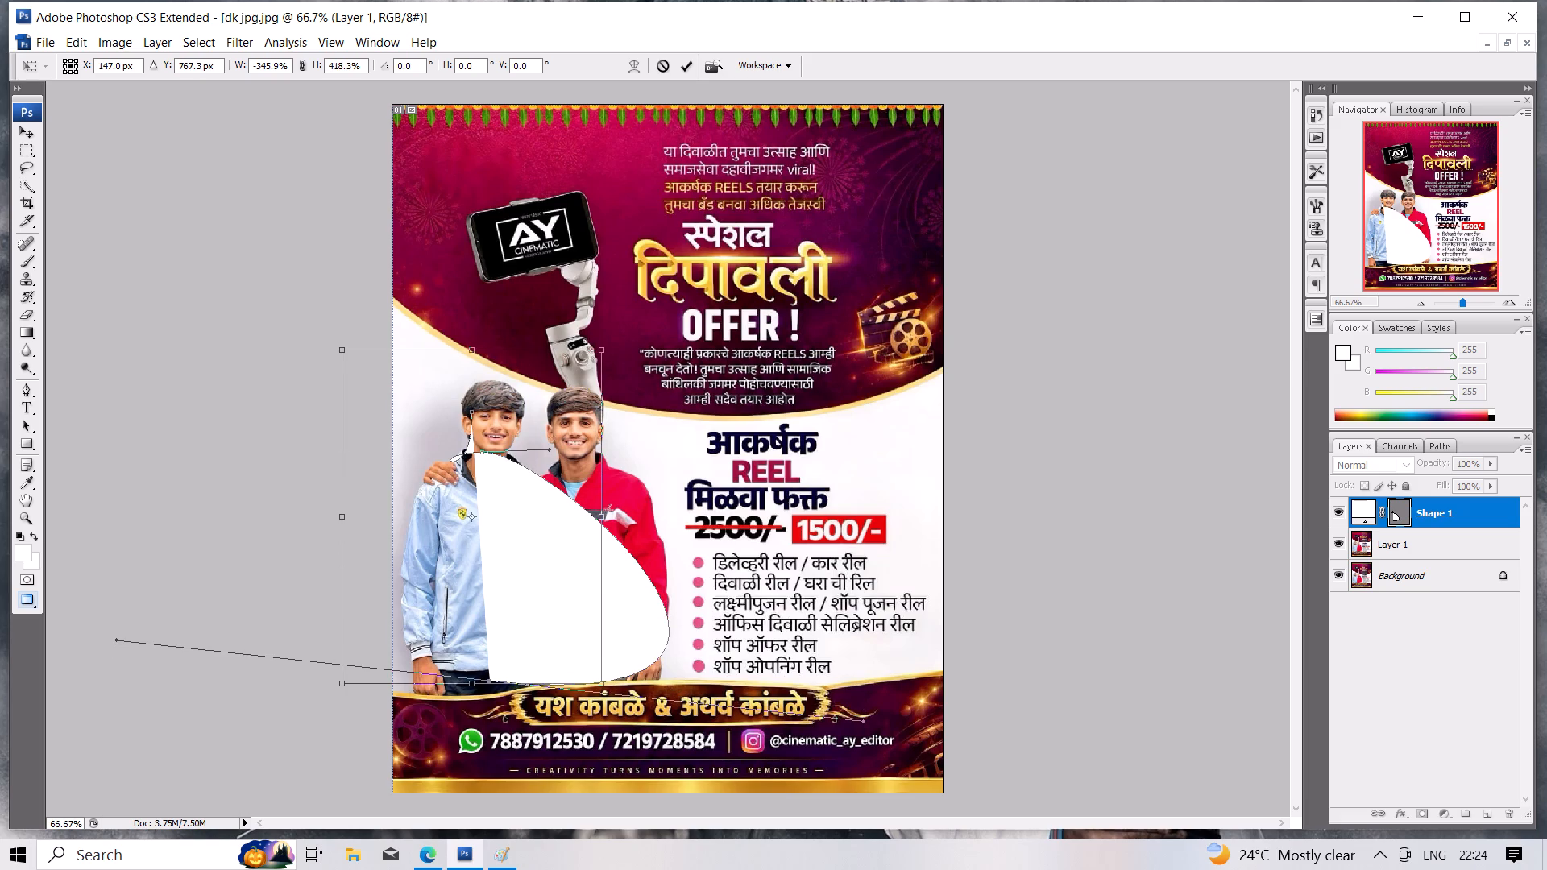
left_click_drag(468, 519, 496, 516)
left_click_drag(496, 516, 491, 516)
left_click_drag(460, 511, 508, 507)
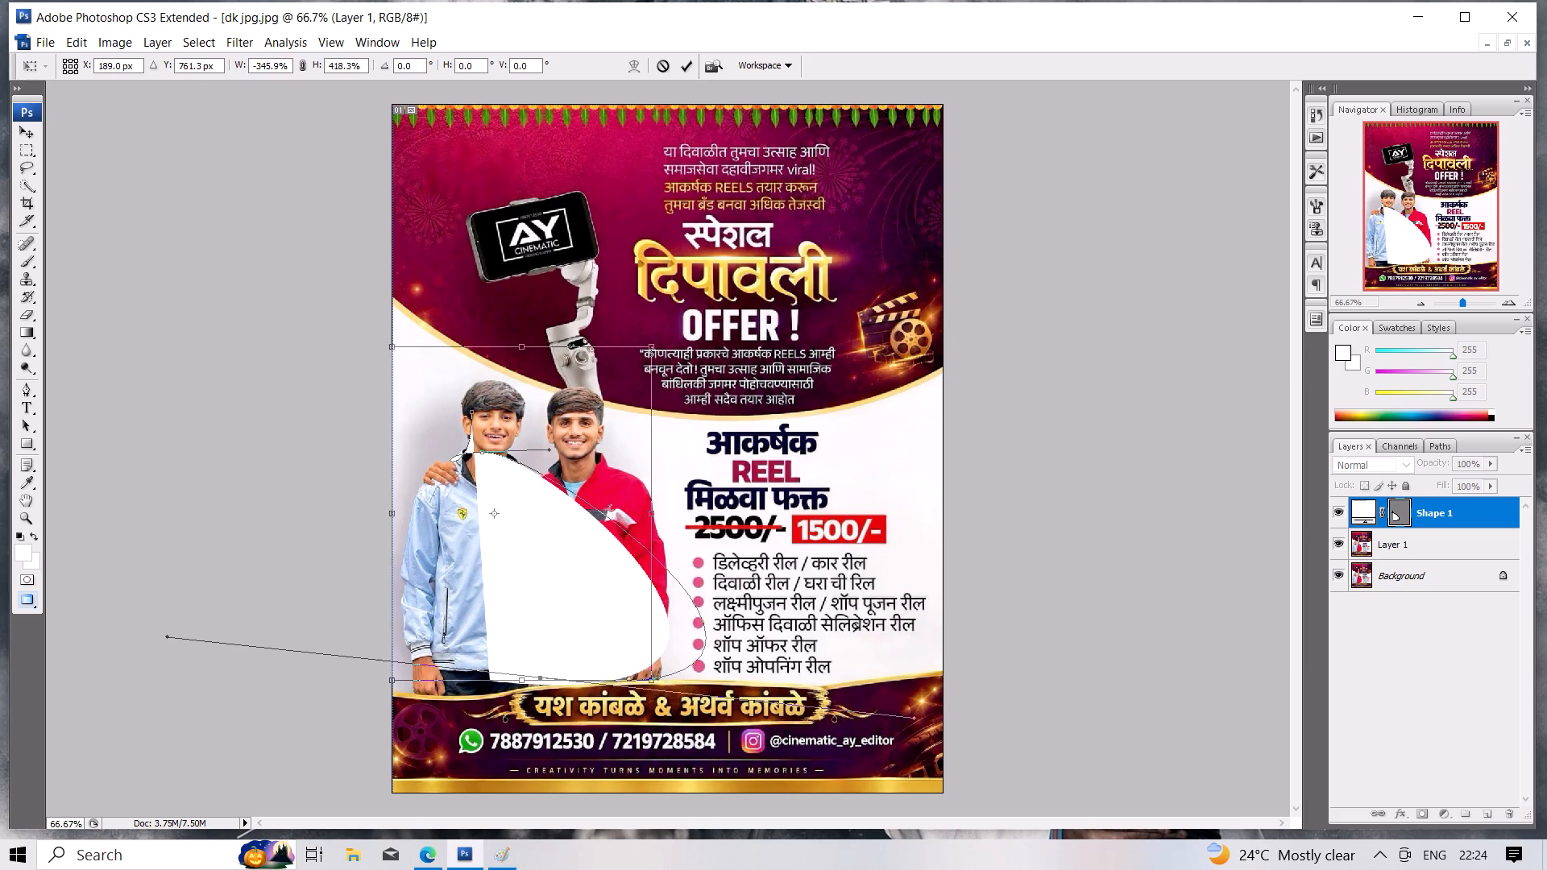
left_click_drag(508, 507, 528, 513)
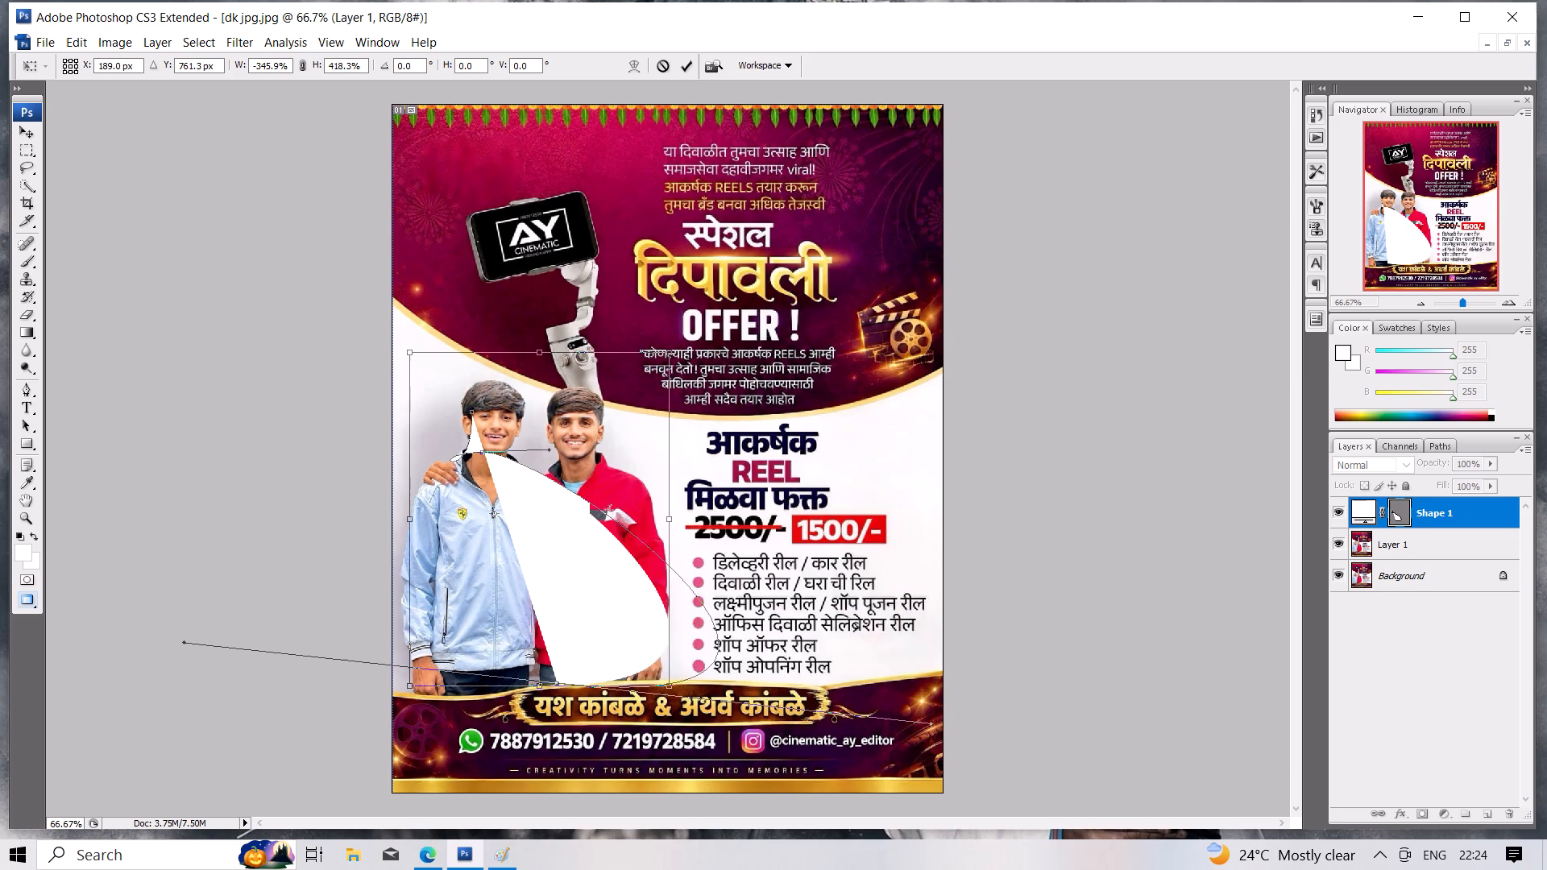
left_click_drag(528, 513, 483, 508)
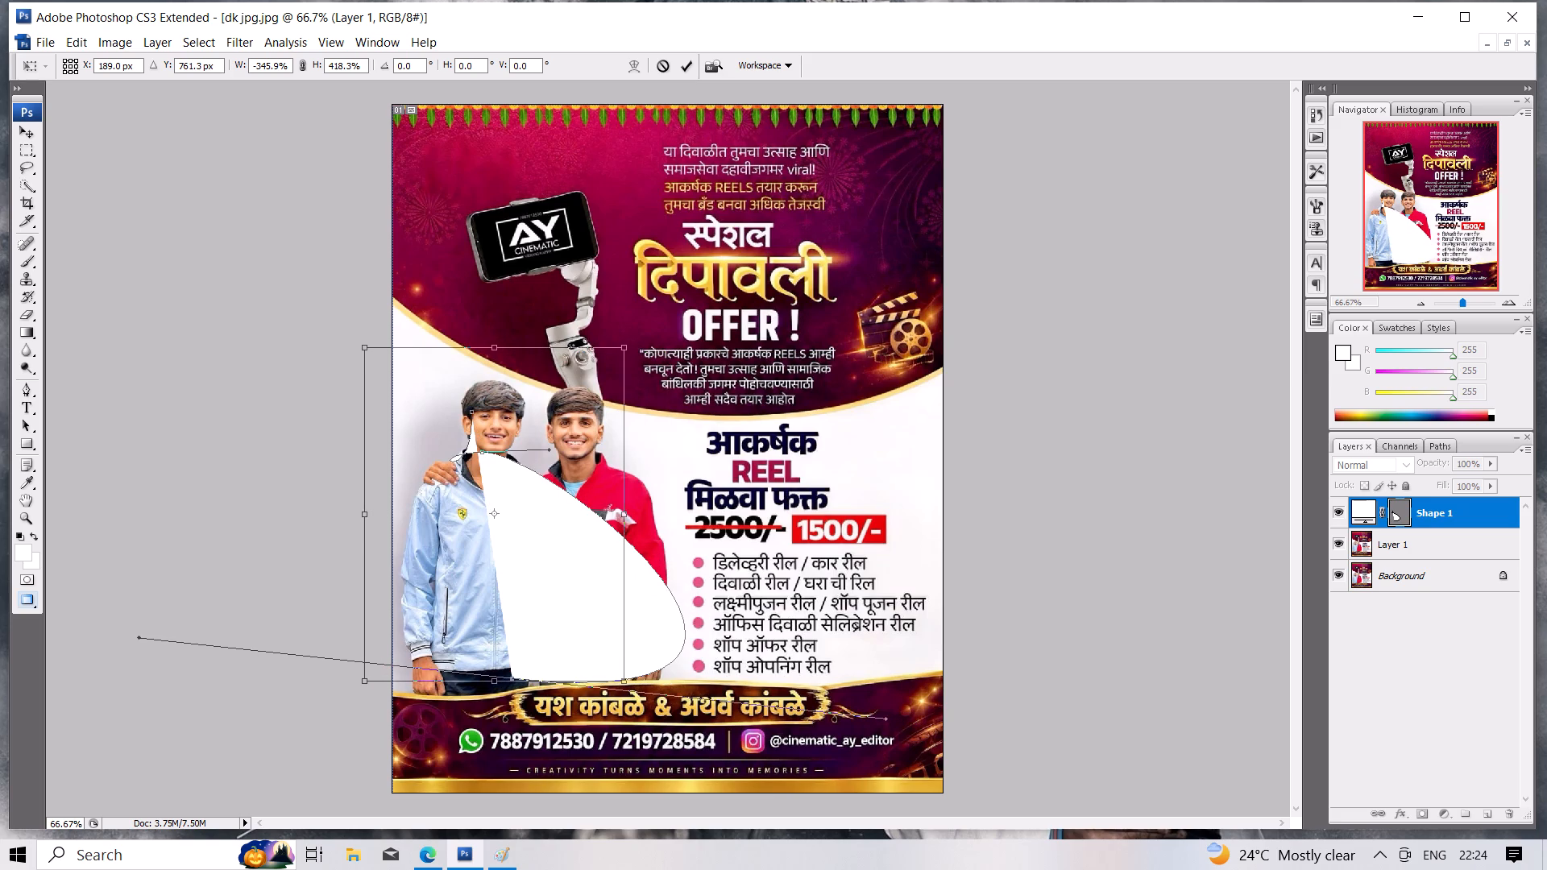
Rotate the shape points to -163.2° and scale them to 263.4% width and -360.5% height.
left_click_drag(683, 629, 653, 615)
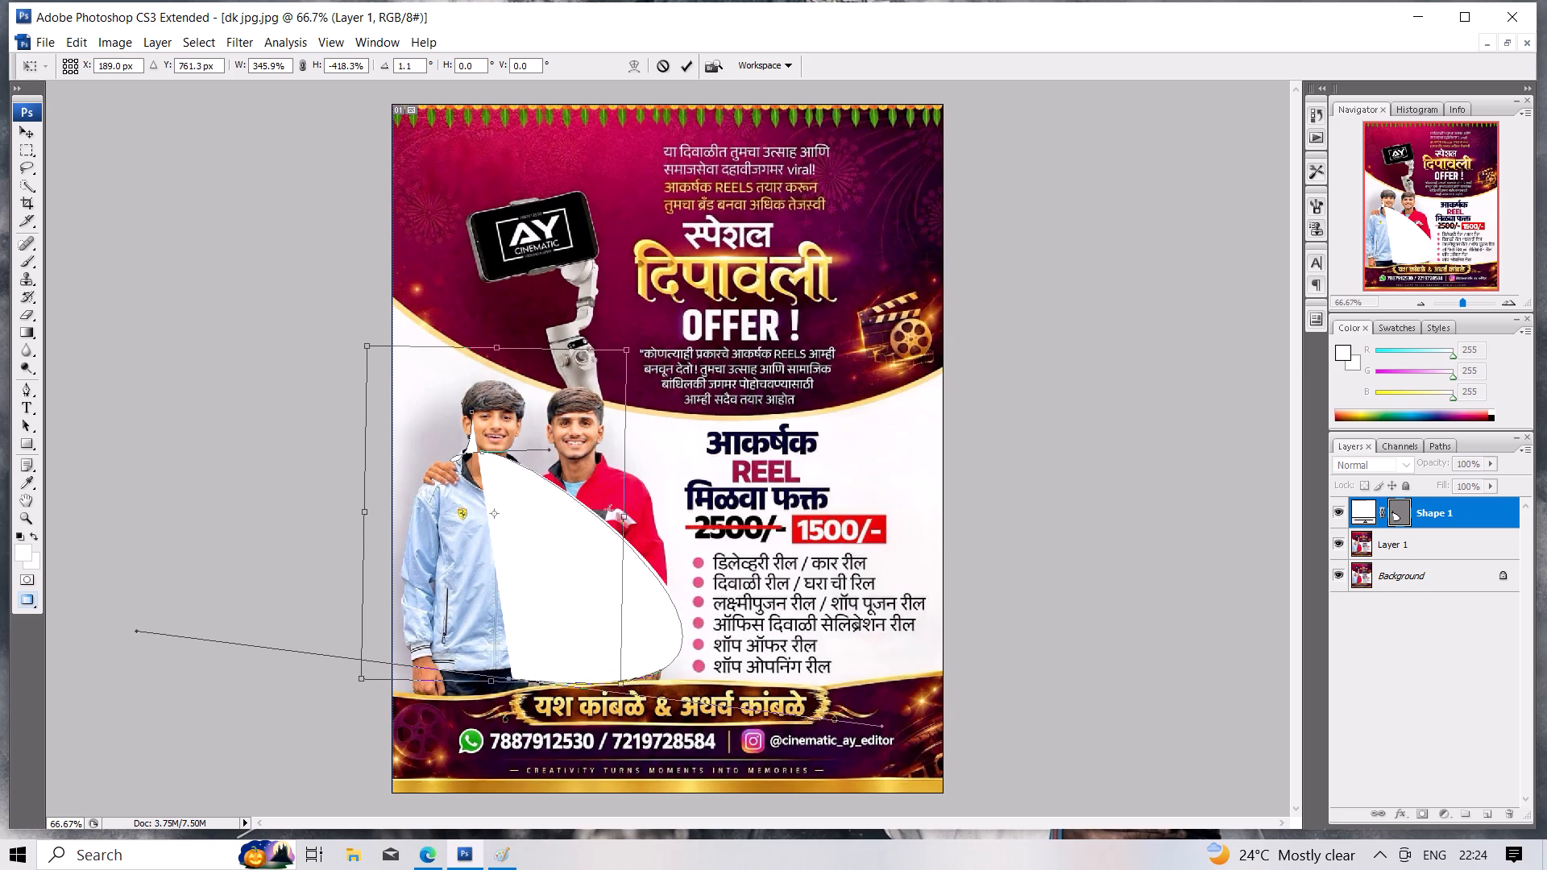
left_click_drag(653, 615, 559, 492)
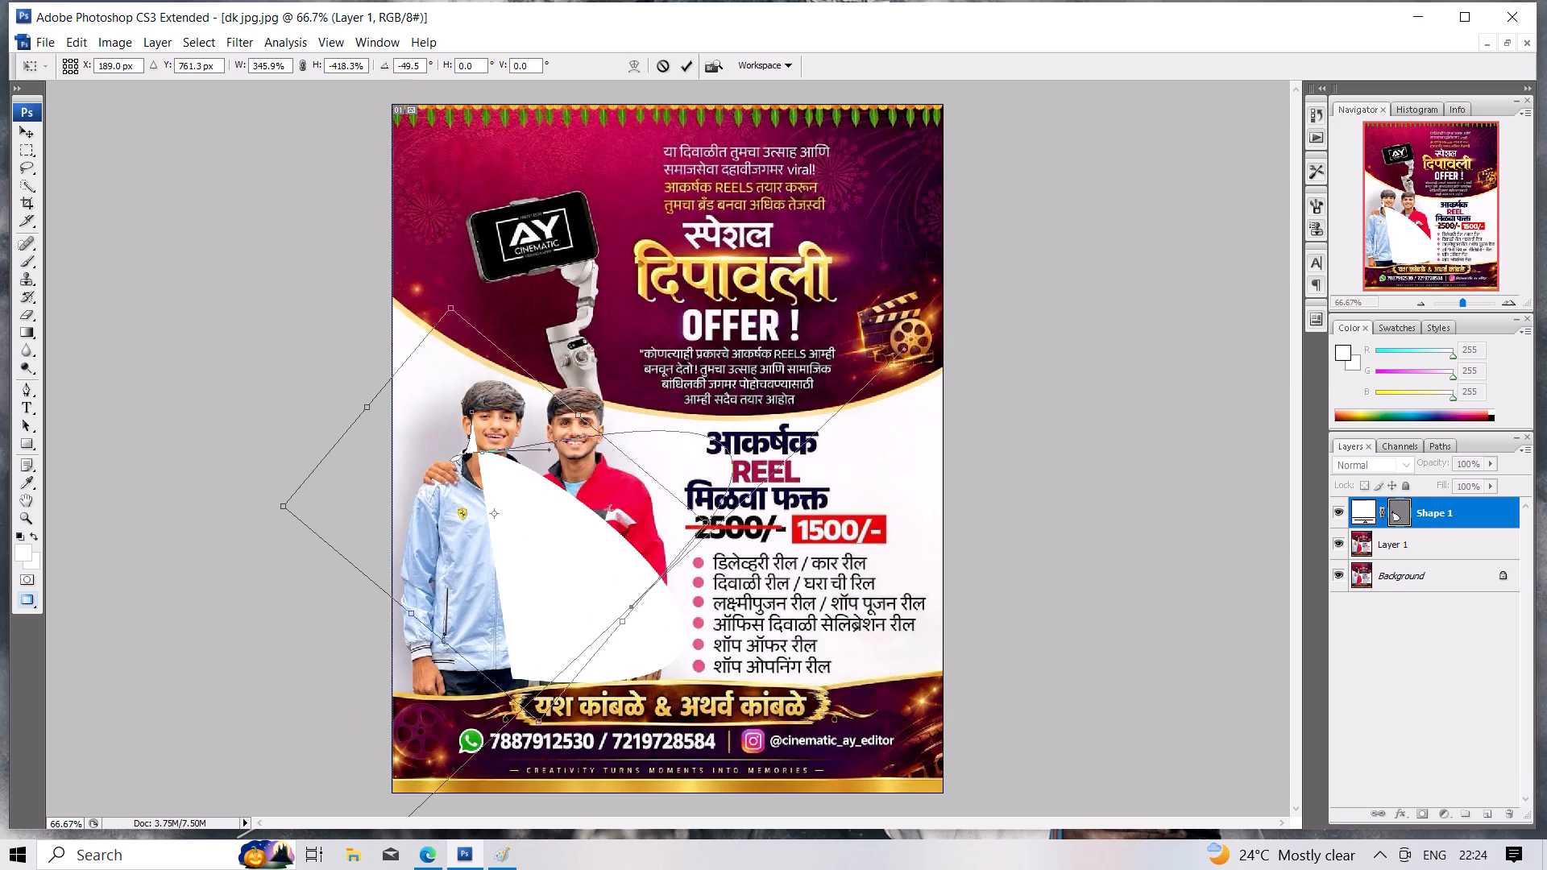
left_click_drag(559, 492, 499, 495)
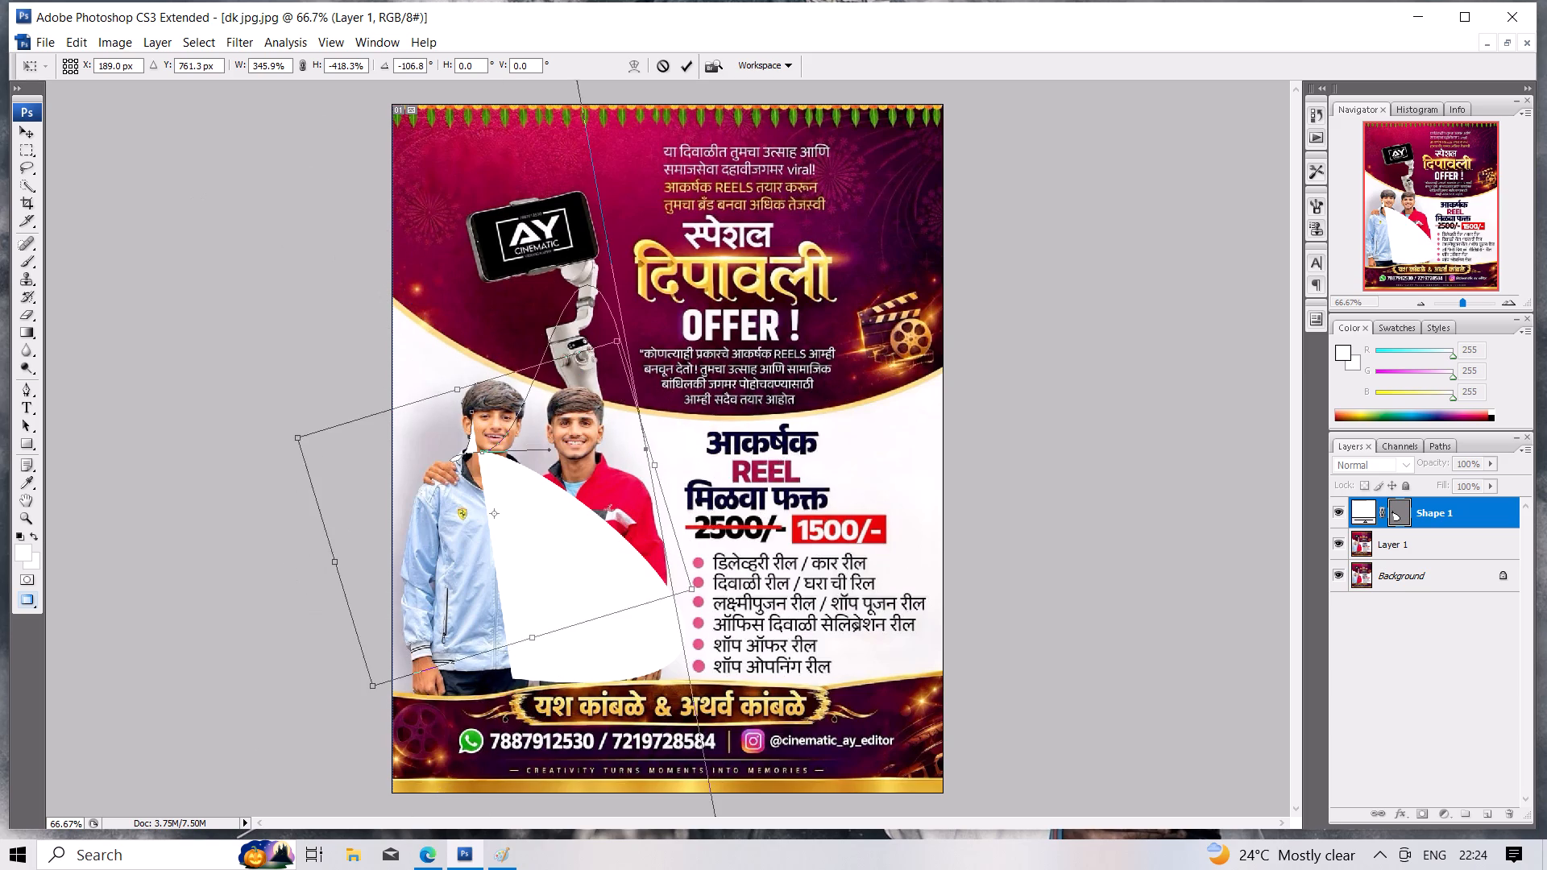
left_click_drag(499, 495, 460, 476)
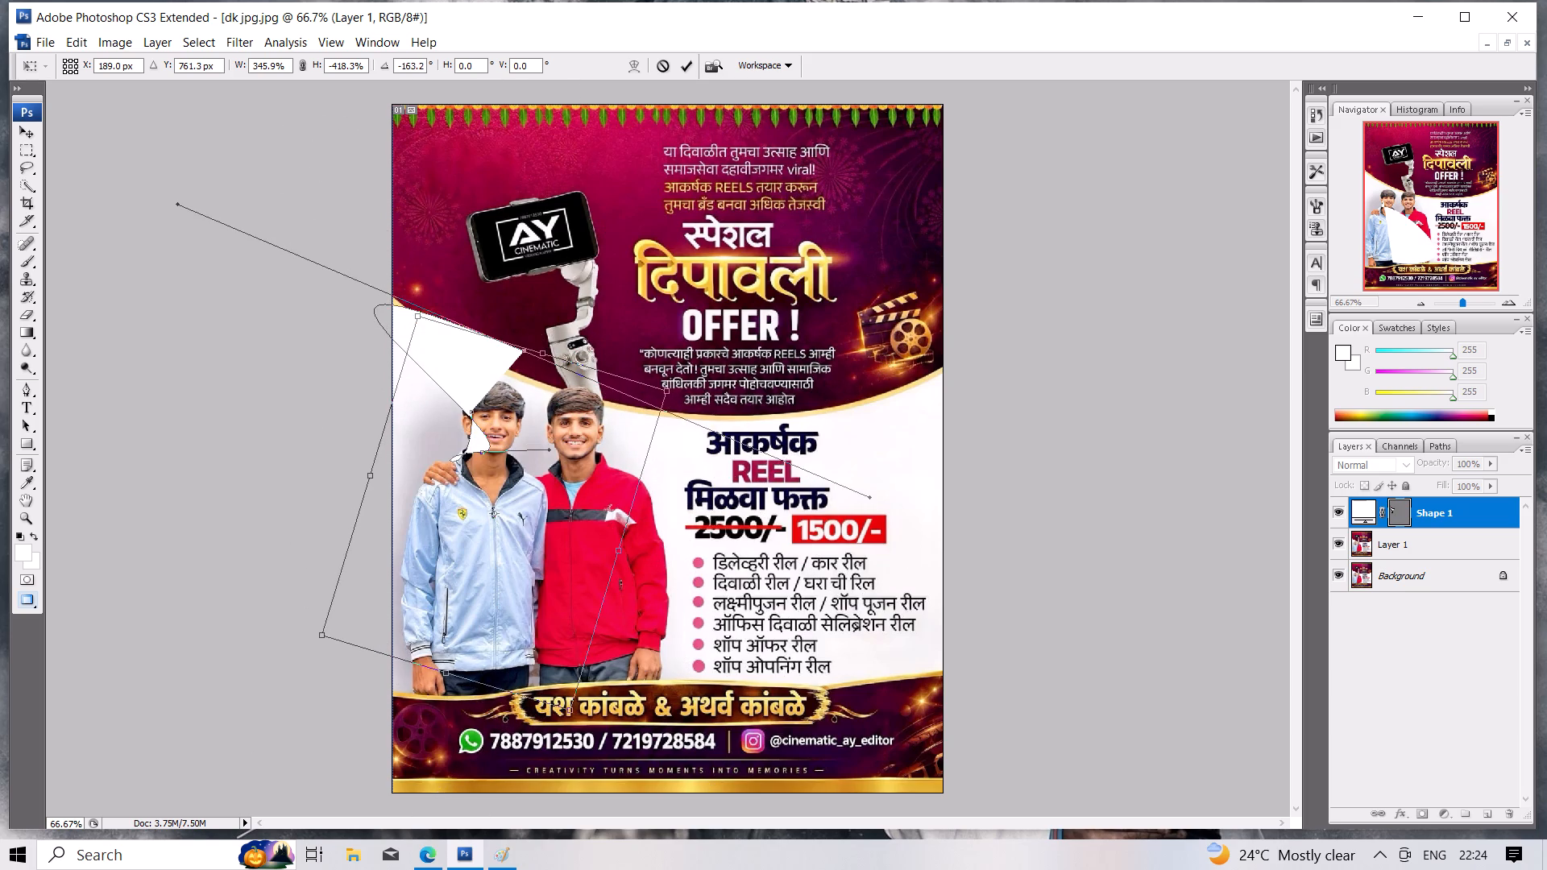
left_click_drag(419, 310, 419, 313)
left_click_drag(419, 313, 465, 372)
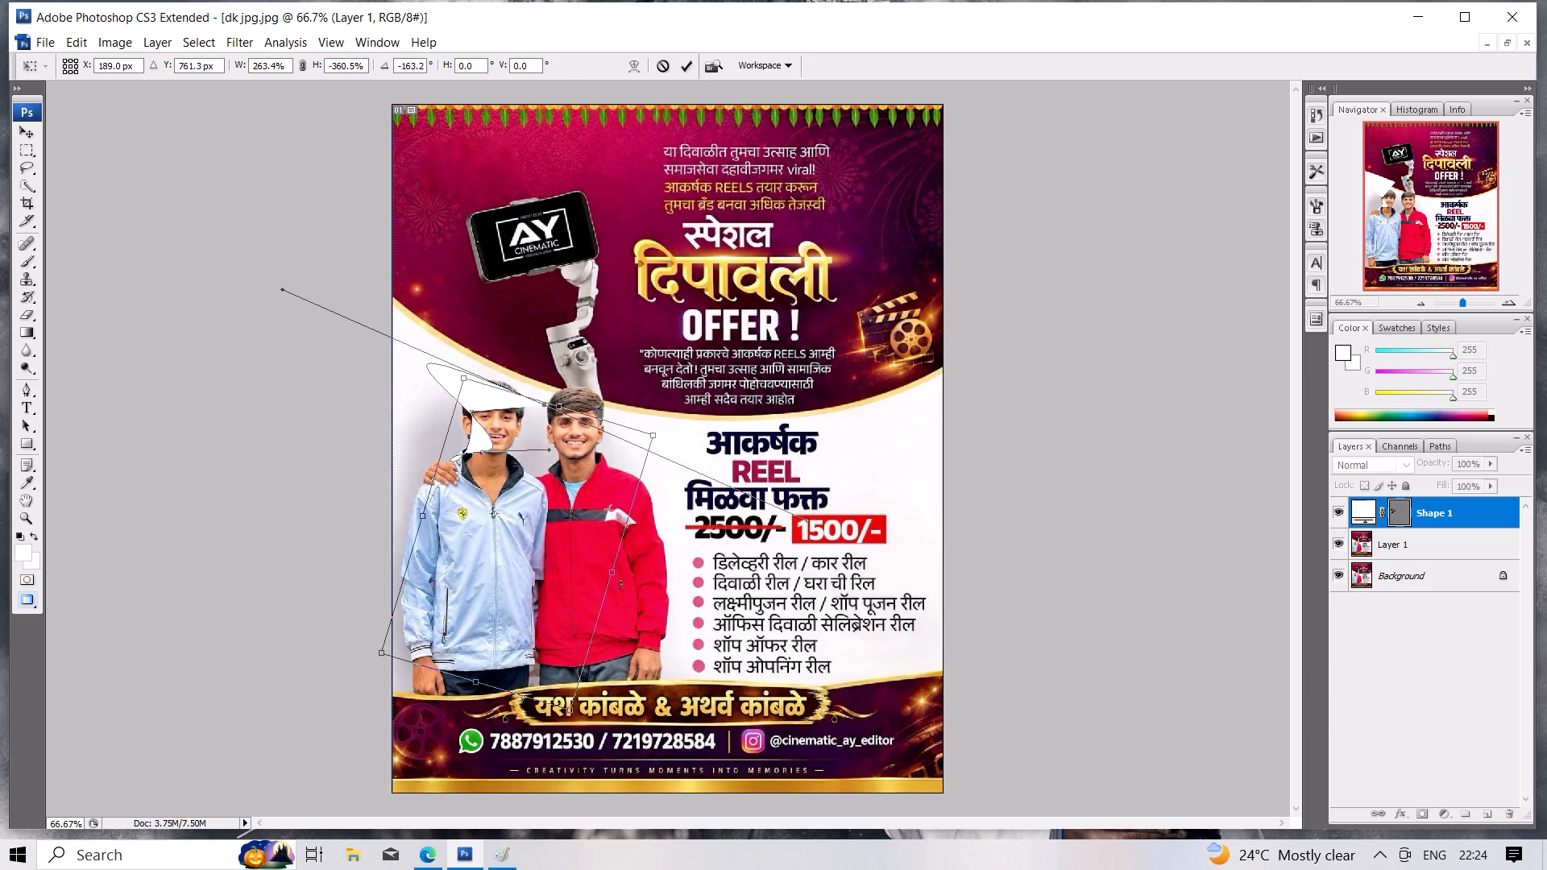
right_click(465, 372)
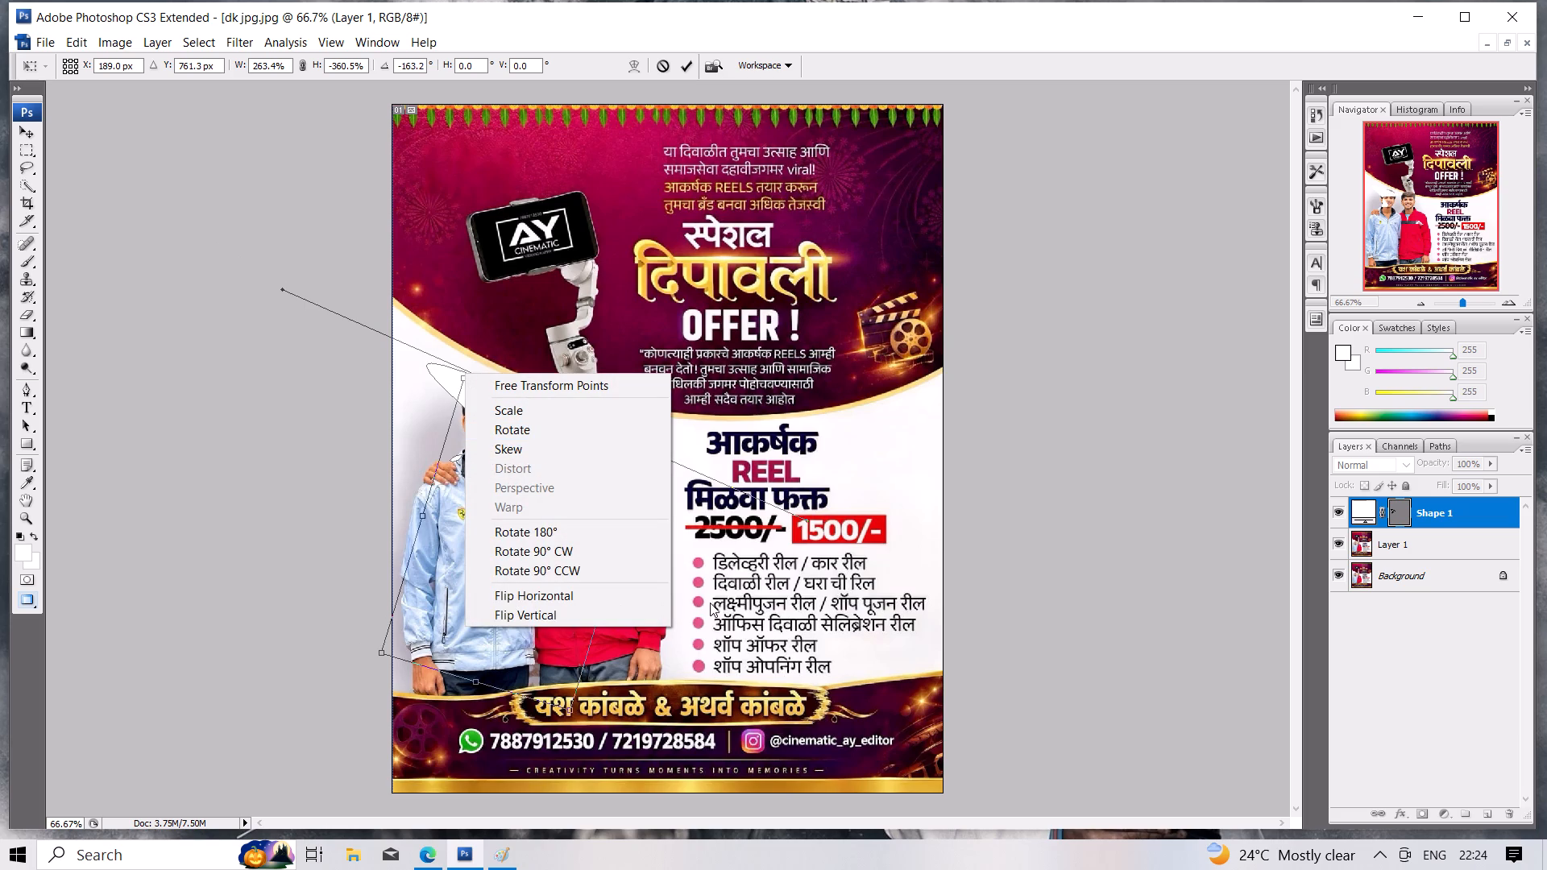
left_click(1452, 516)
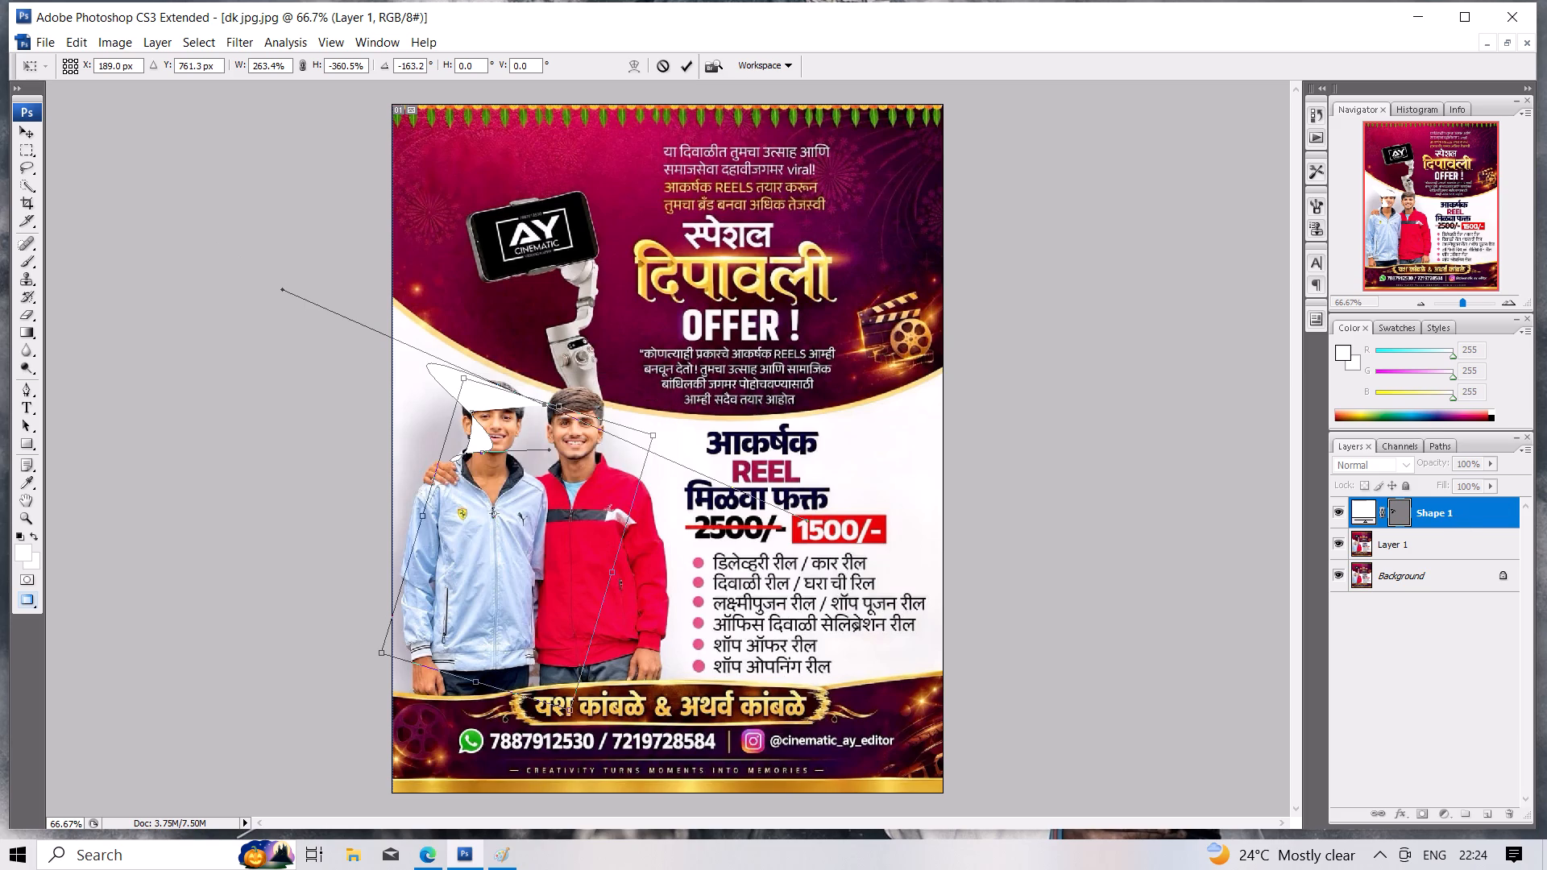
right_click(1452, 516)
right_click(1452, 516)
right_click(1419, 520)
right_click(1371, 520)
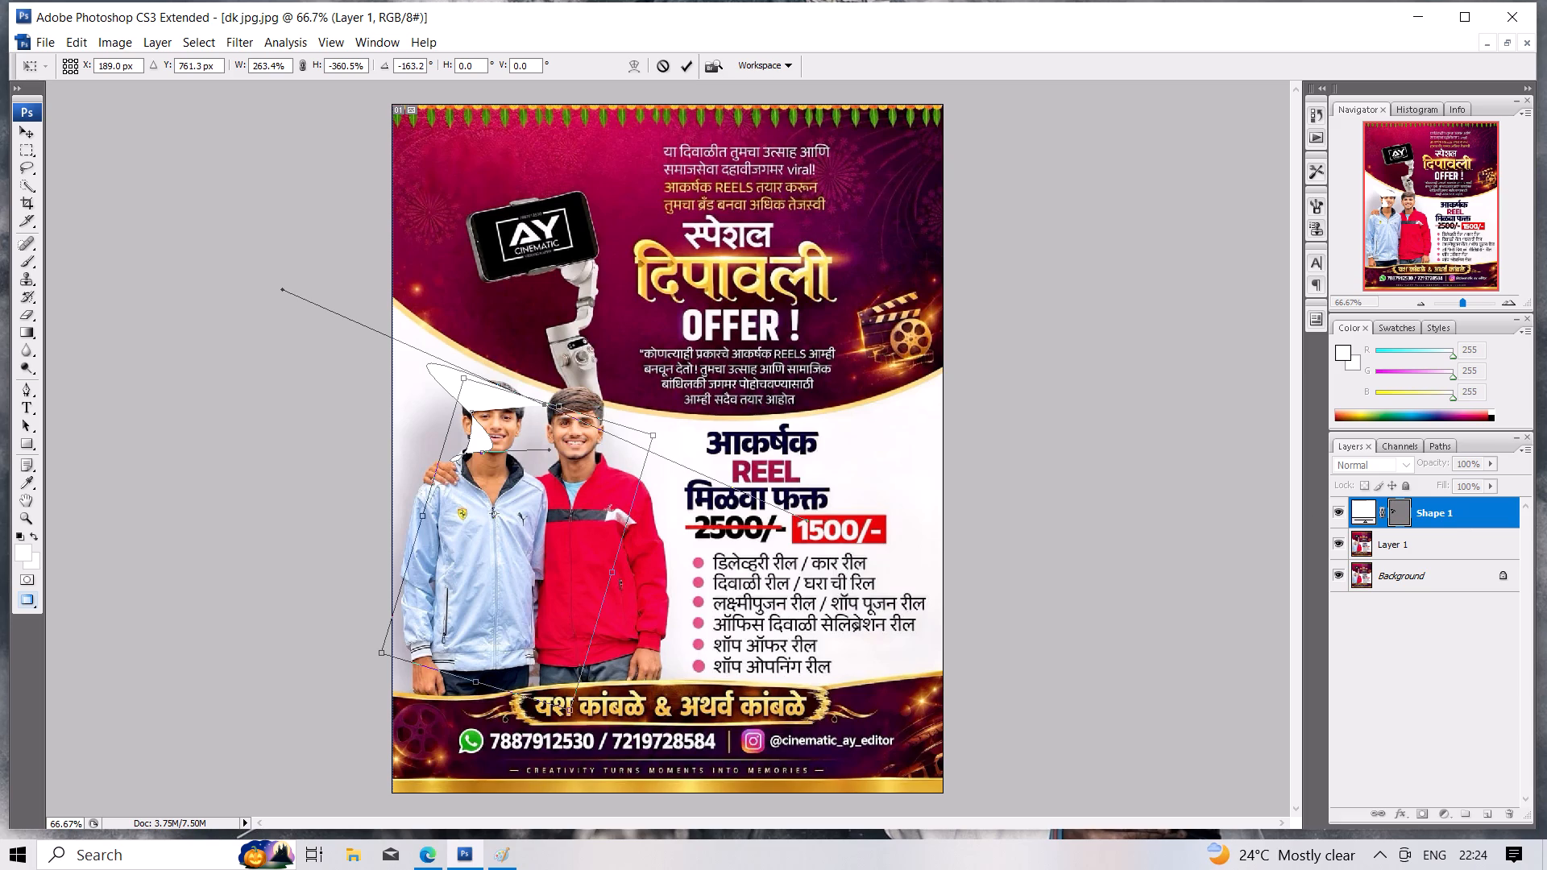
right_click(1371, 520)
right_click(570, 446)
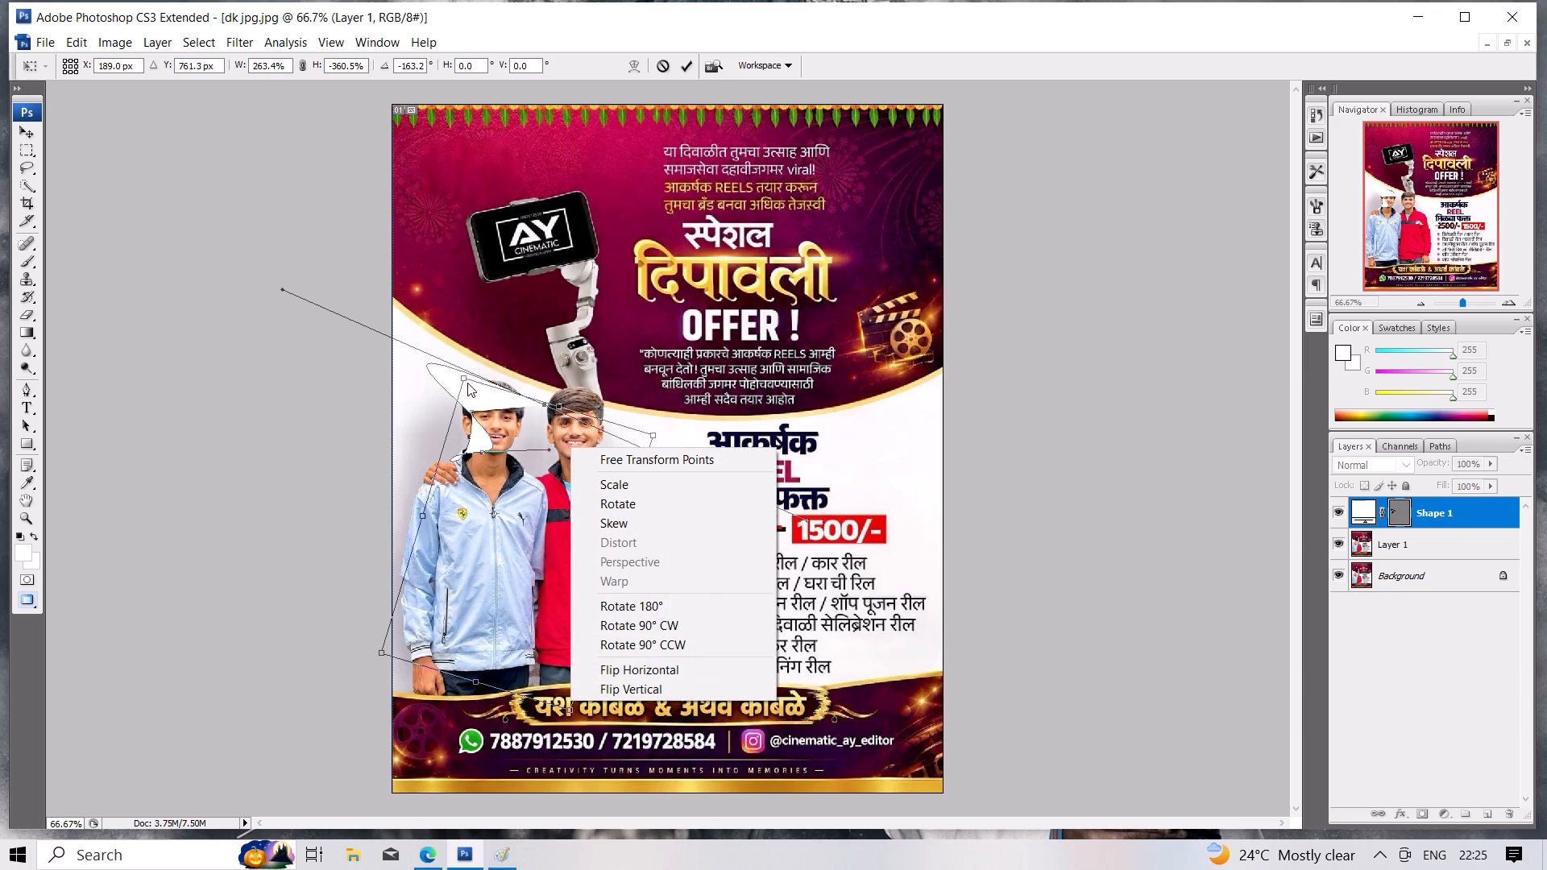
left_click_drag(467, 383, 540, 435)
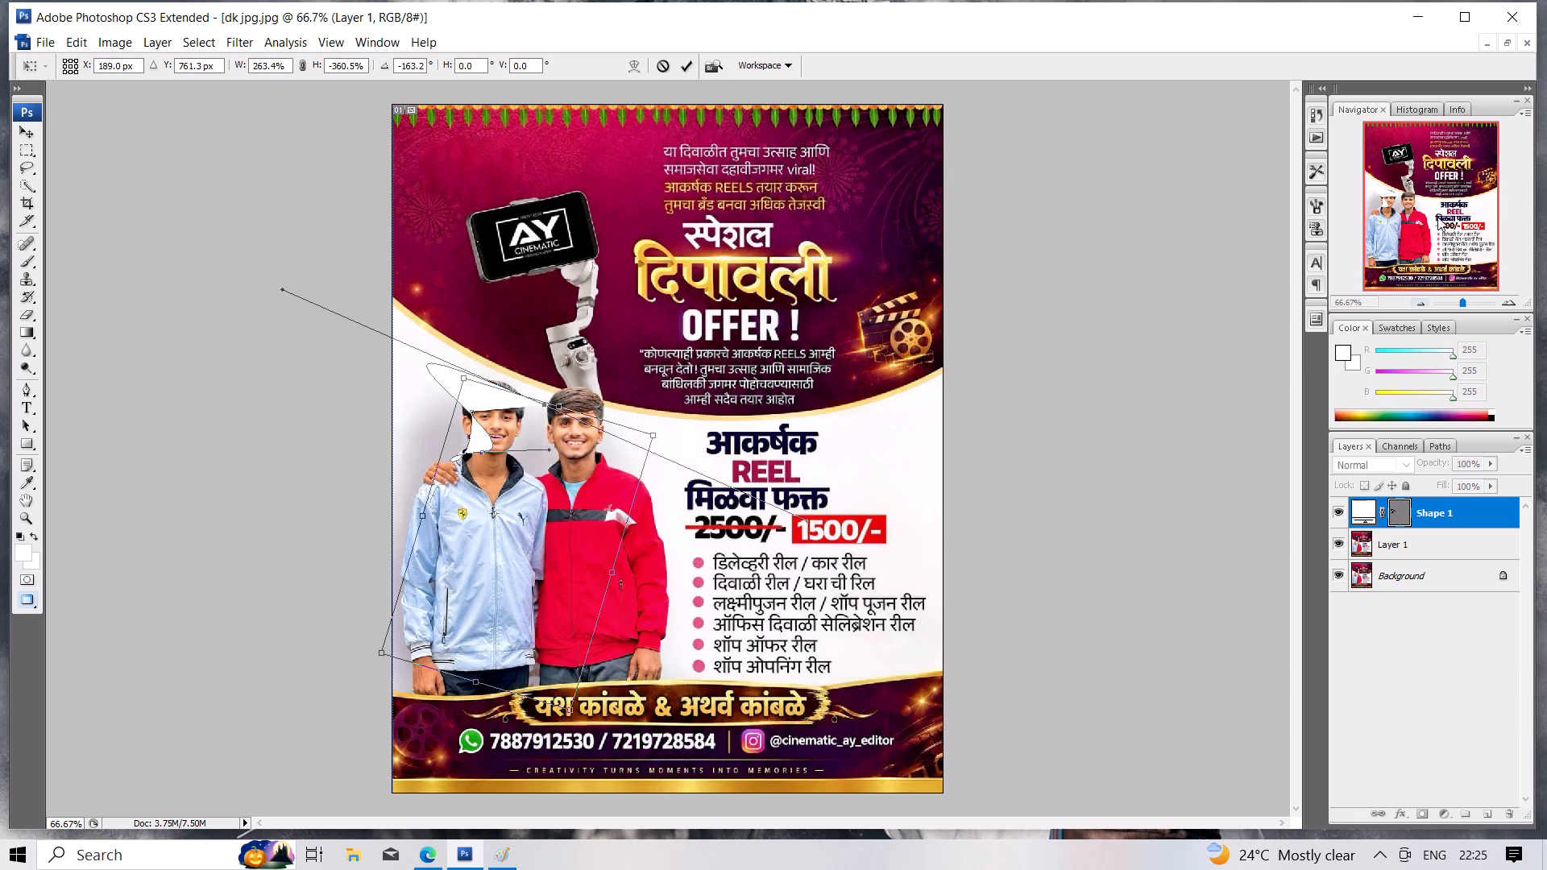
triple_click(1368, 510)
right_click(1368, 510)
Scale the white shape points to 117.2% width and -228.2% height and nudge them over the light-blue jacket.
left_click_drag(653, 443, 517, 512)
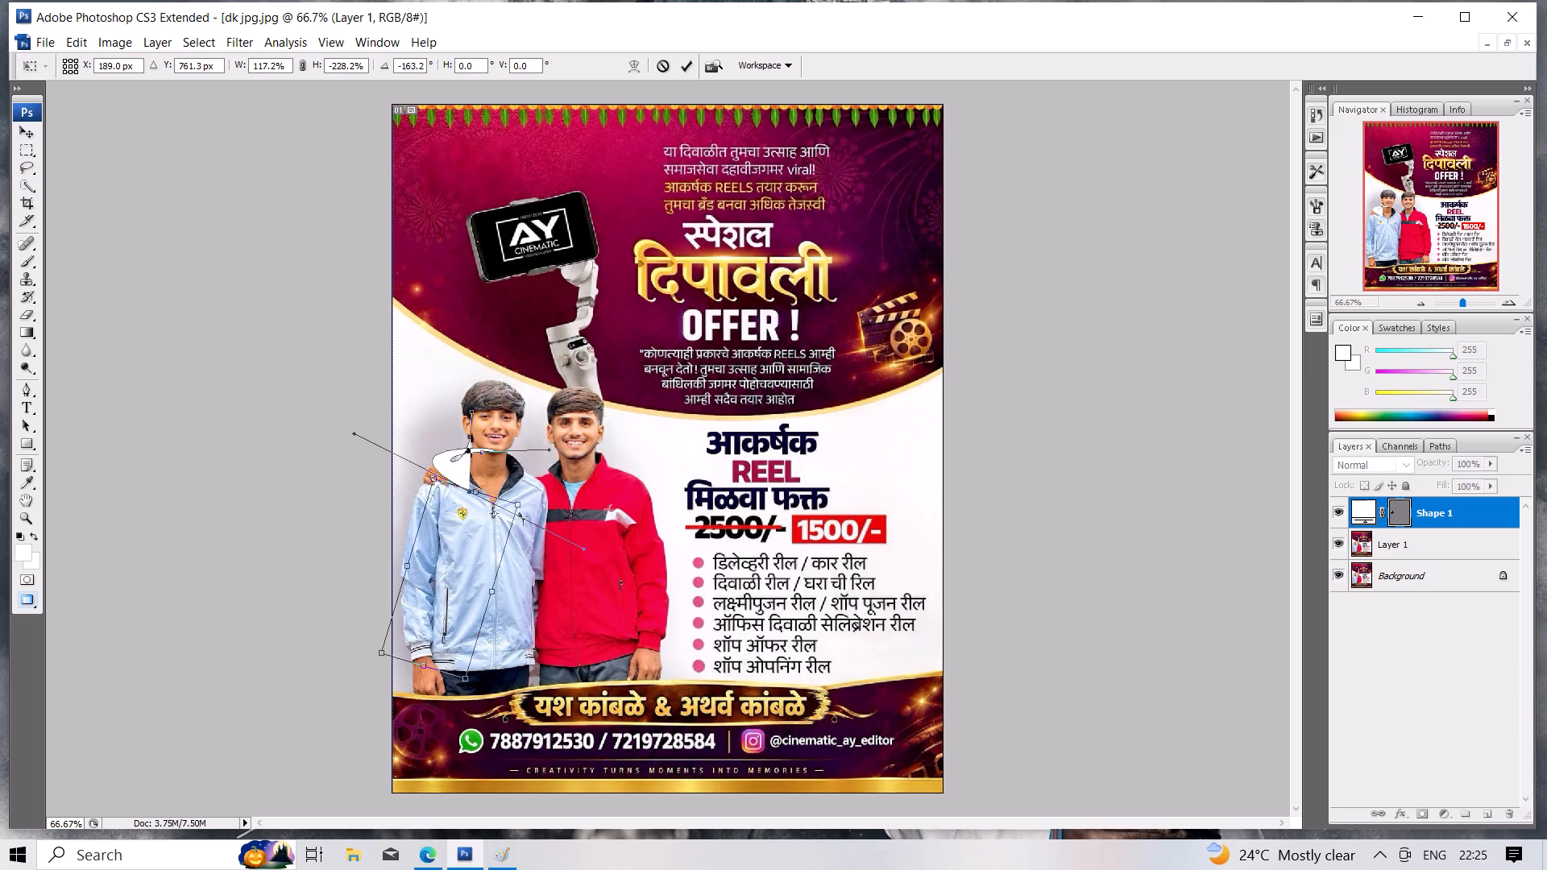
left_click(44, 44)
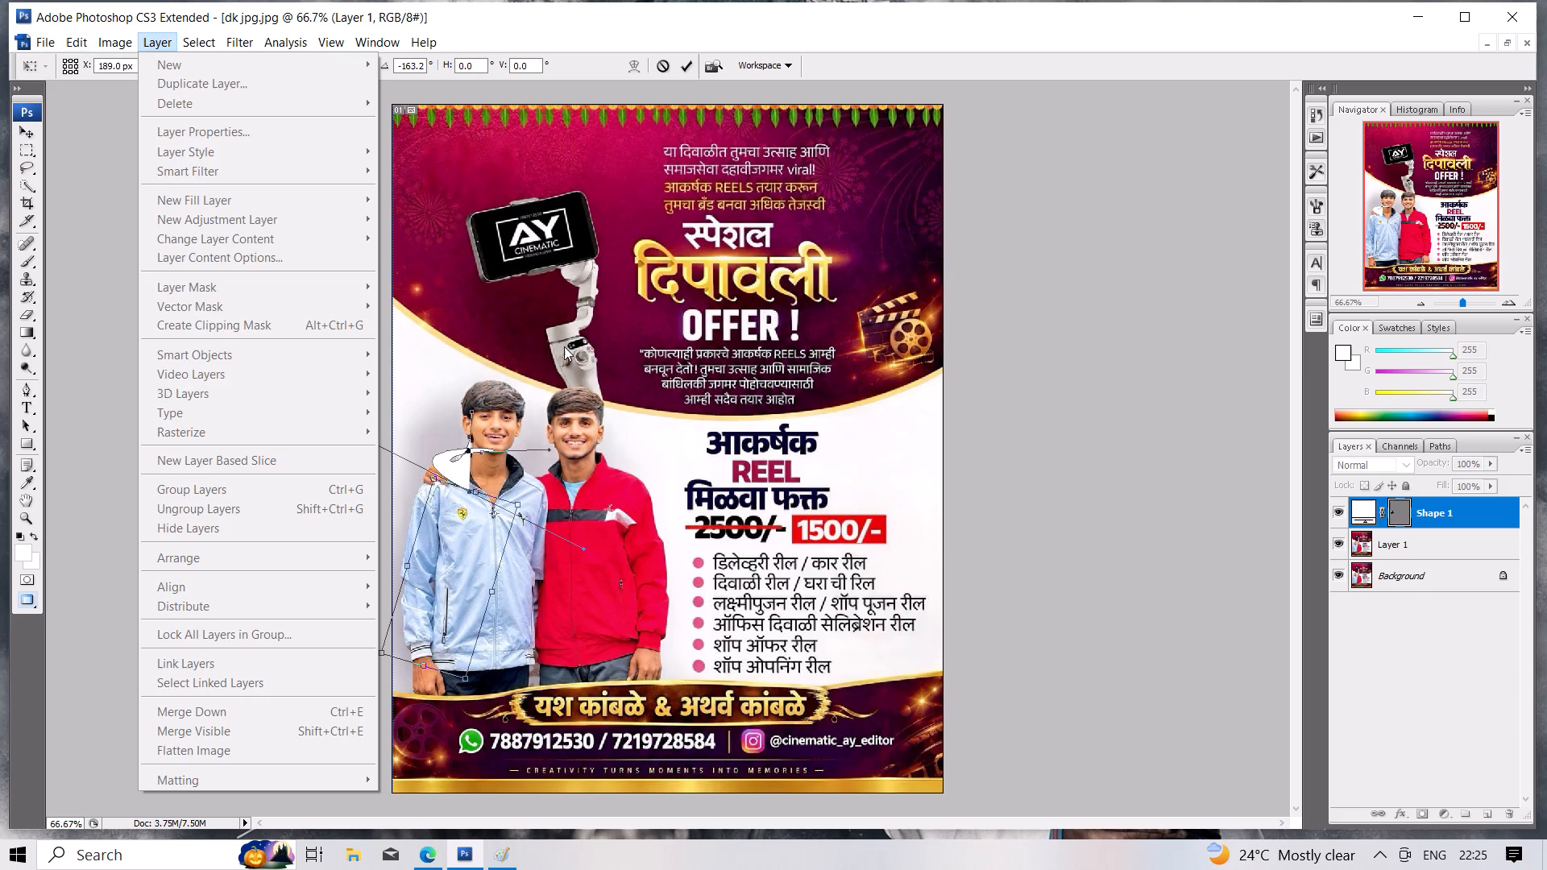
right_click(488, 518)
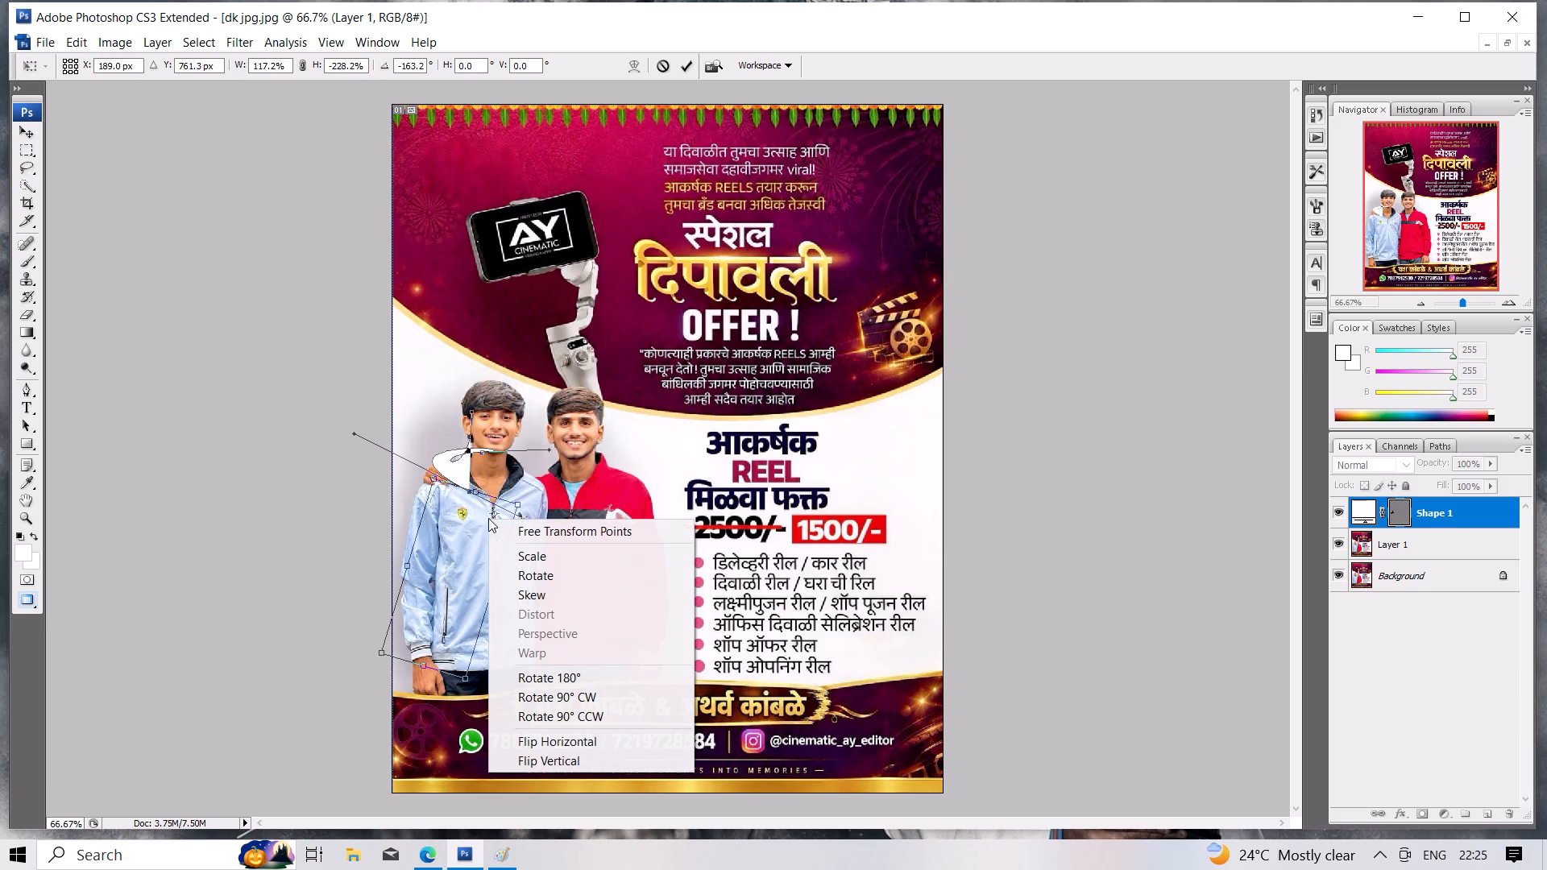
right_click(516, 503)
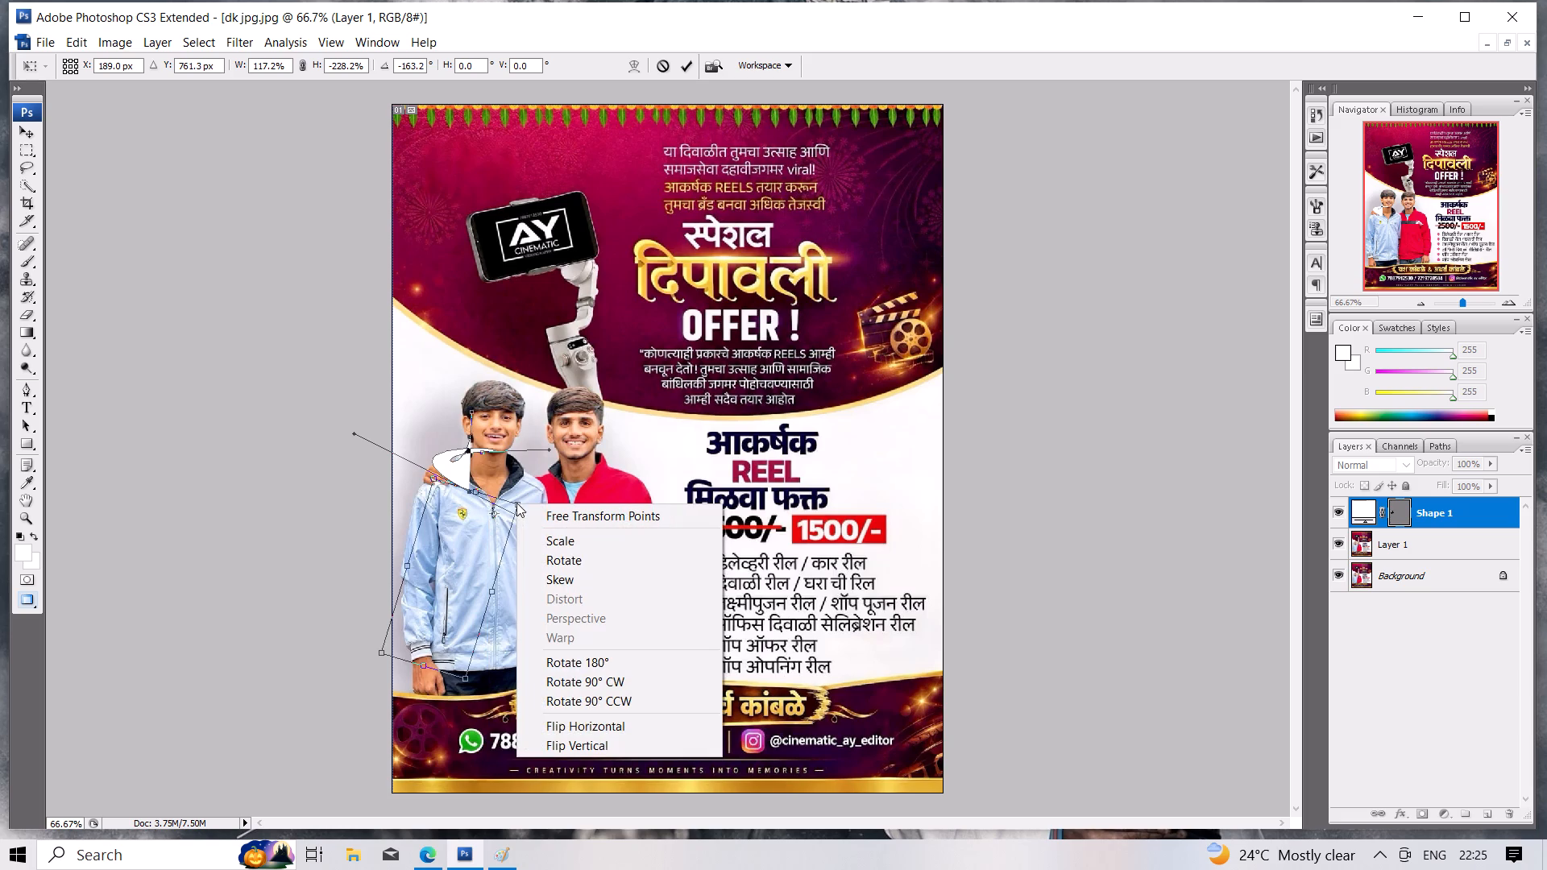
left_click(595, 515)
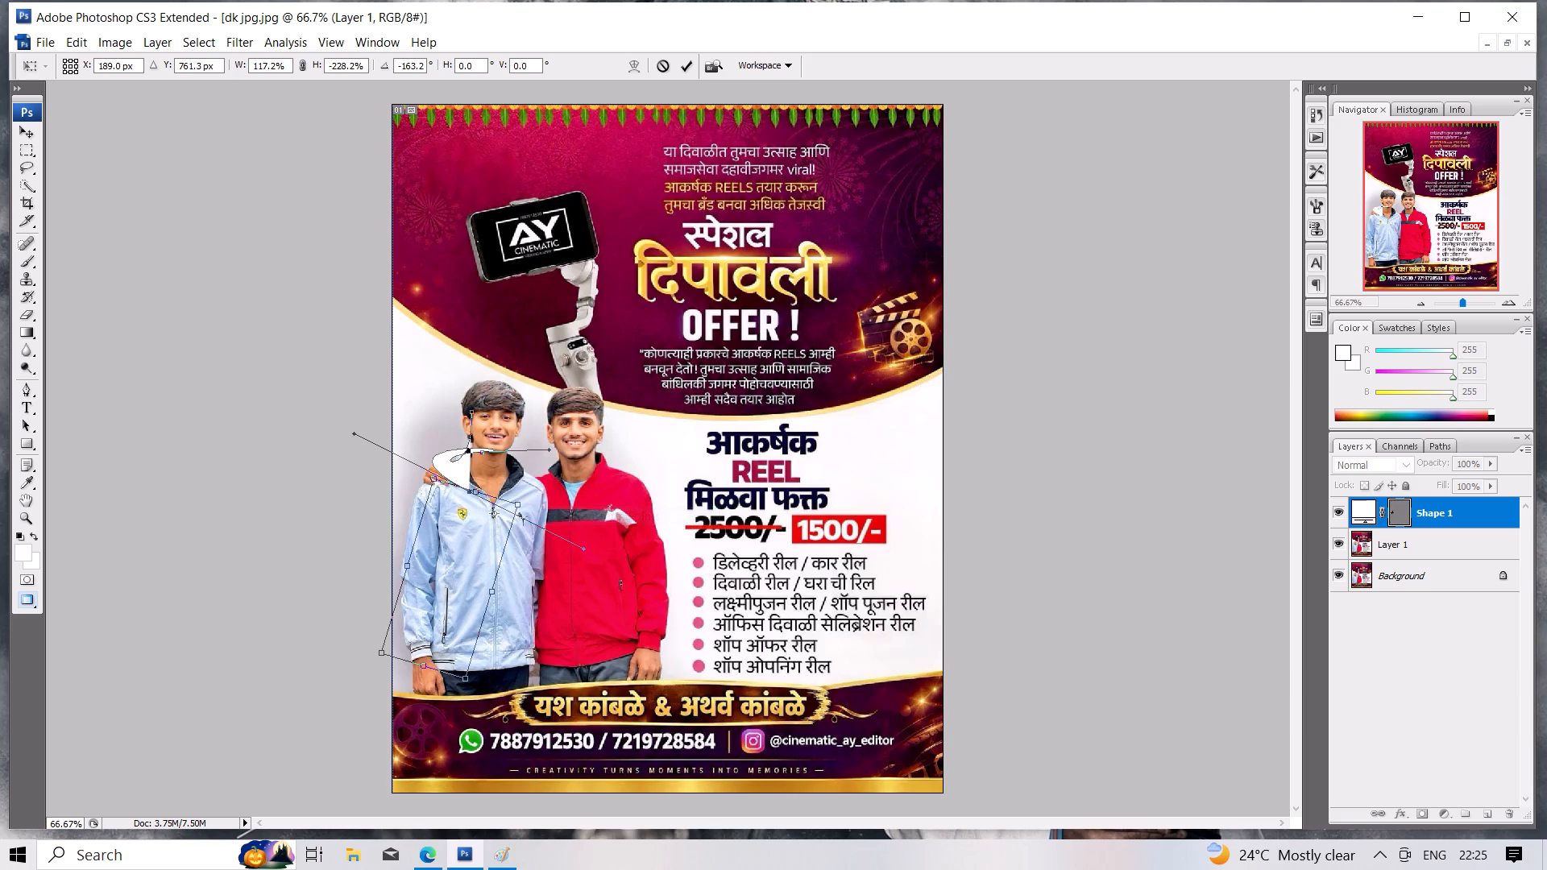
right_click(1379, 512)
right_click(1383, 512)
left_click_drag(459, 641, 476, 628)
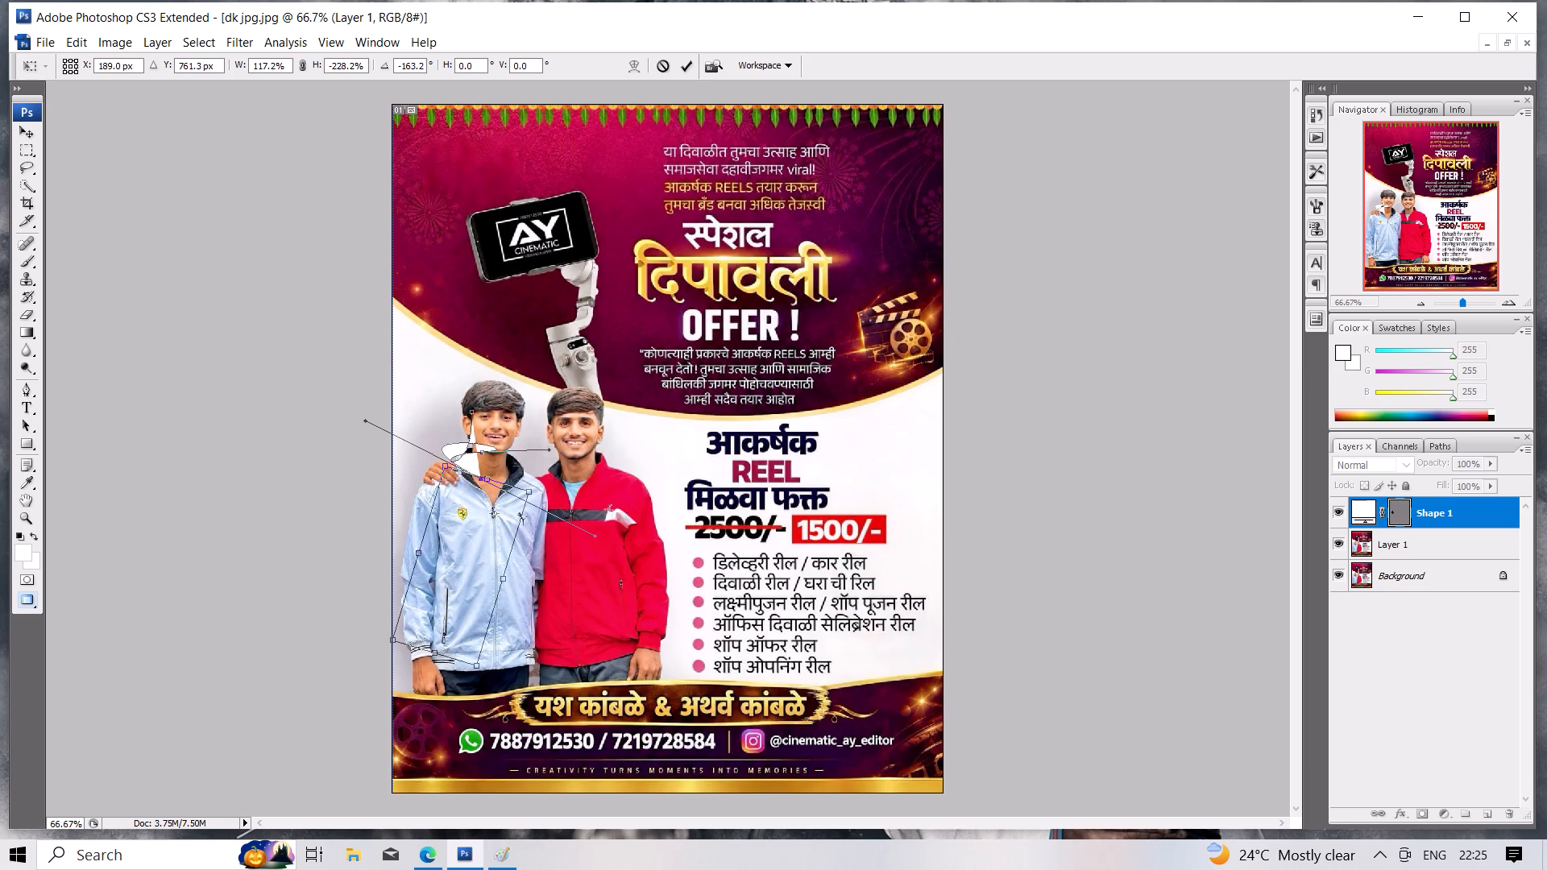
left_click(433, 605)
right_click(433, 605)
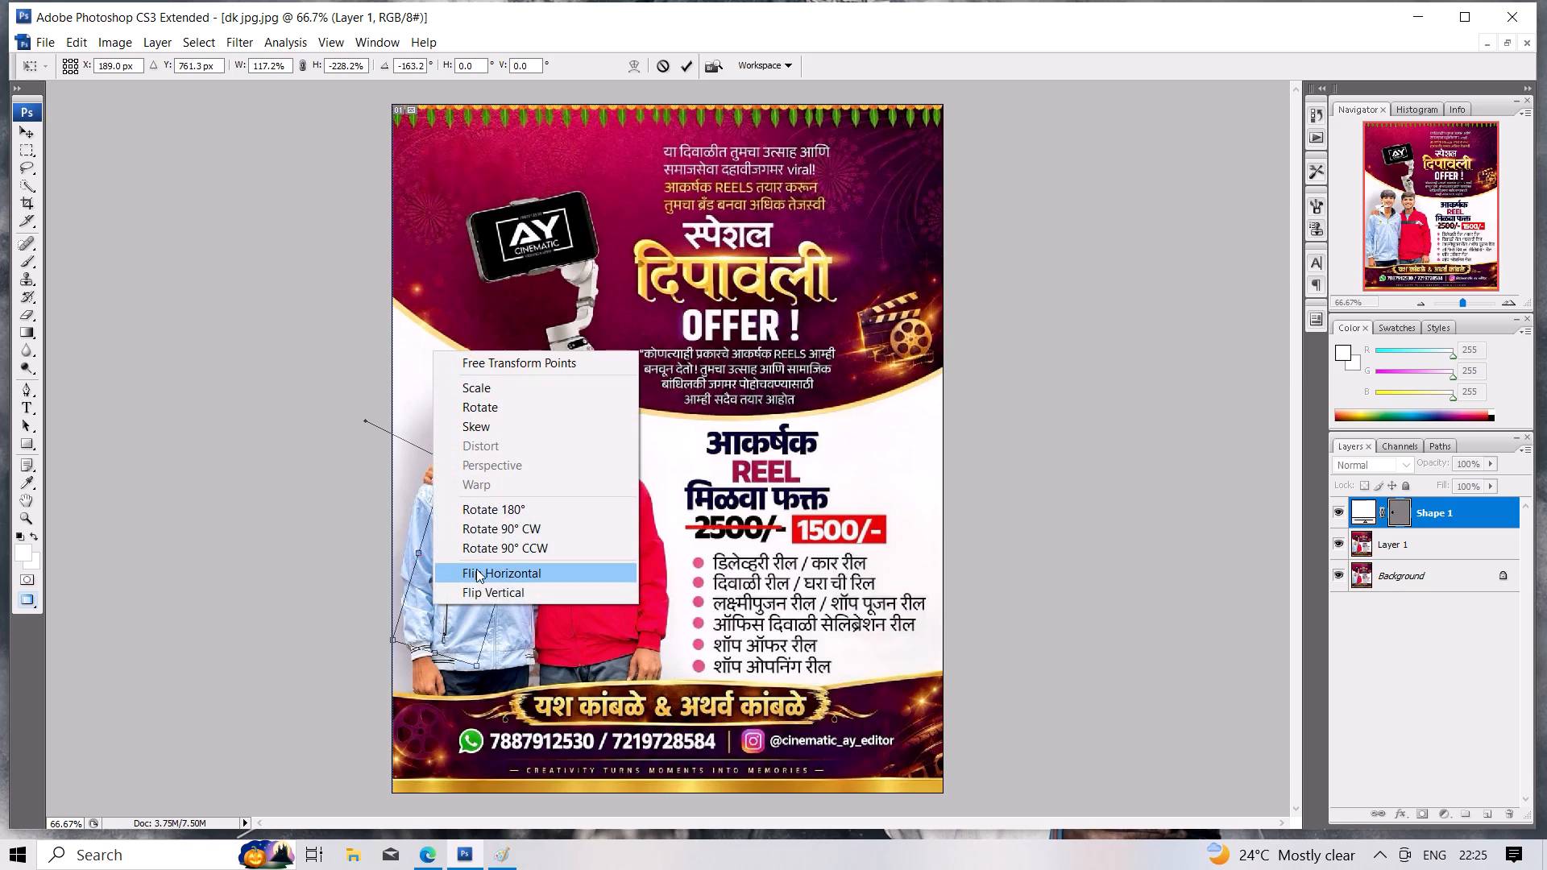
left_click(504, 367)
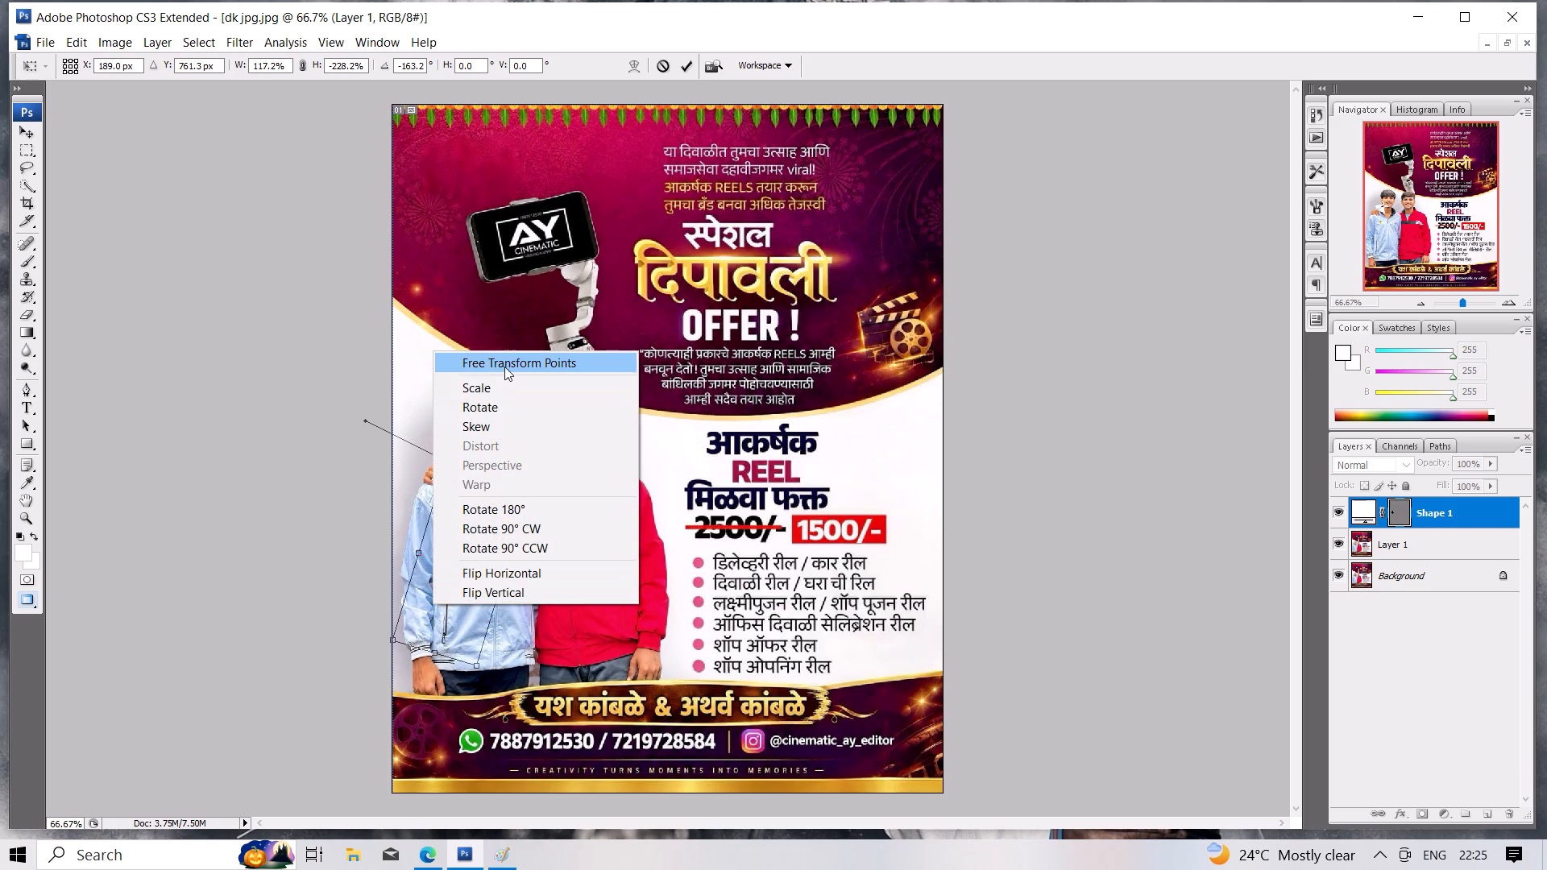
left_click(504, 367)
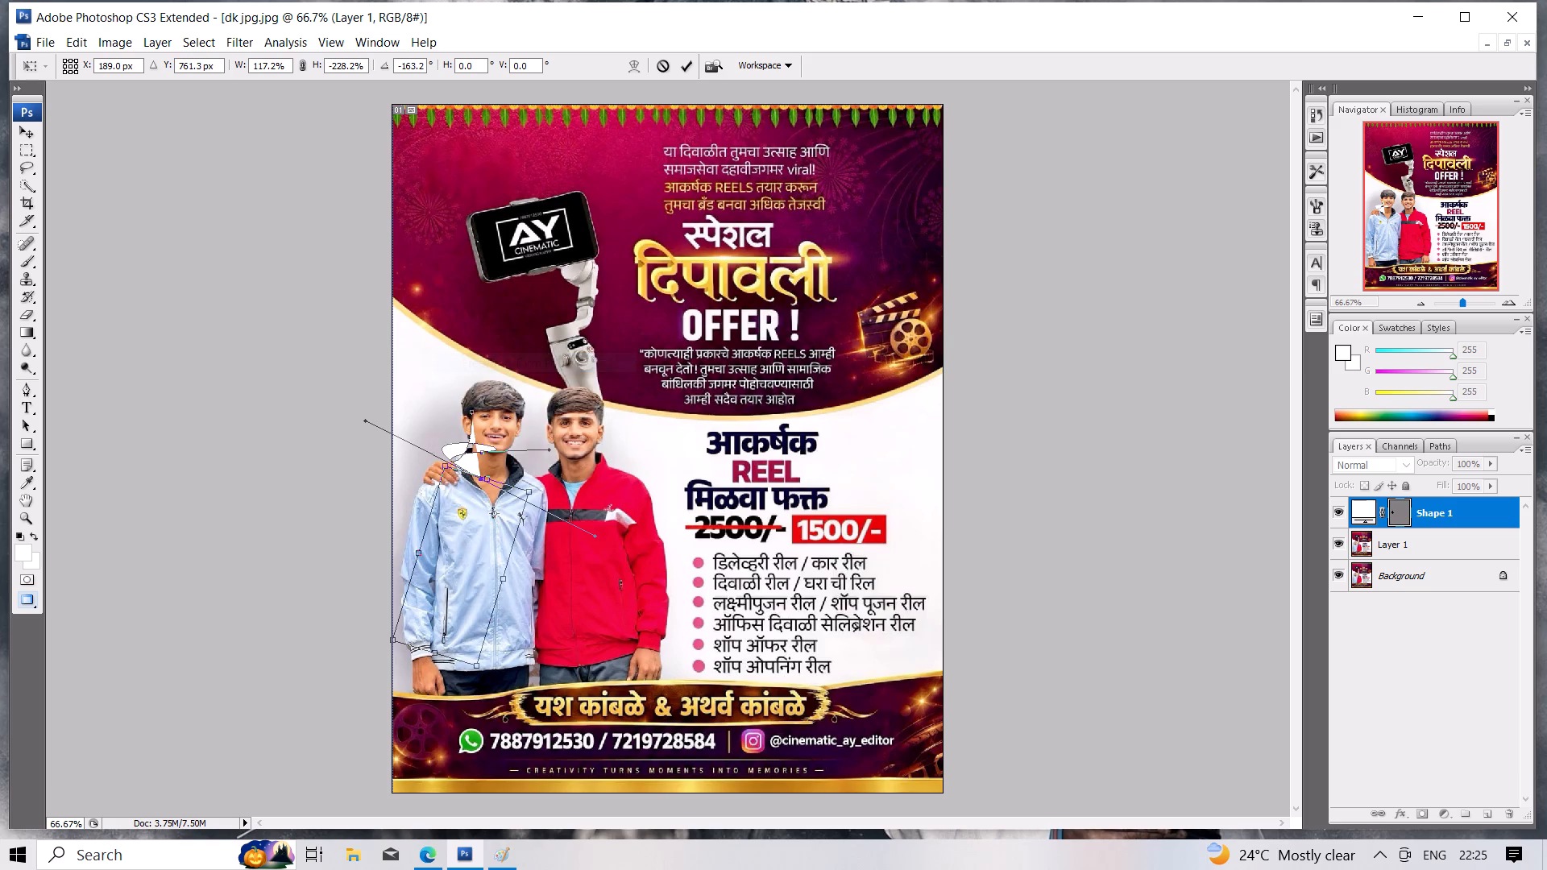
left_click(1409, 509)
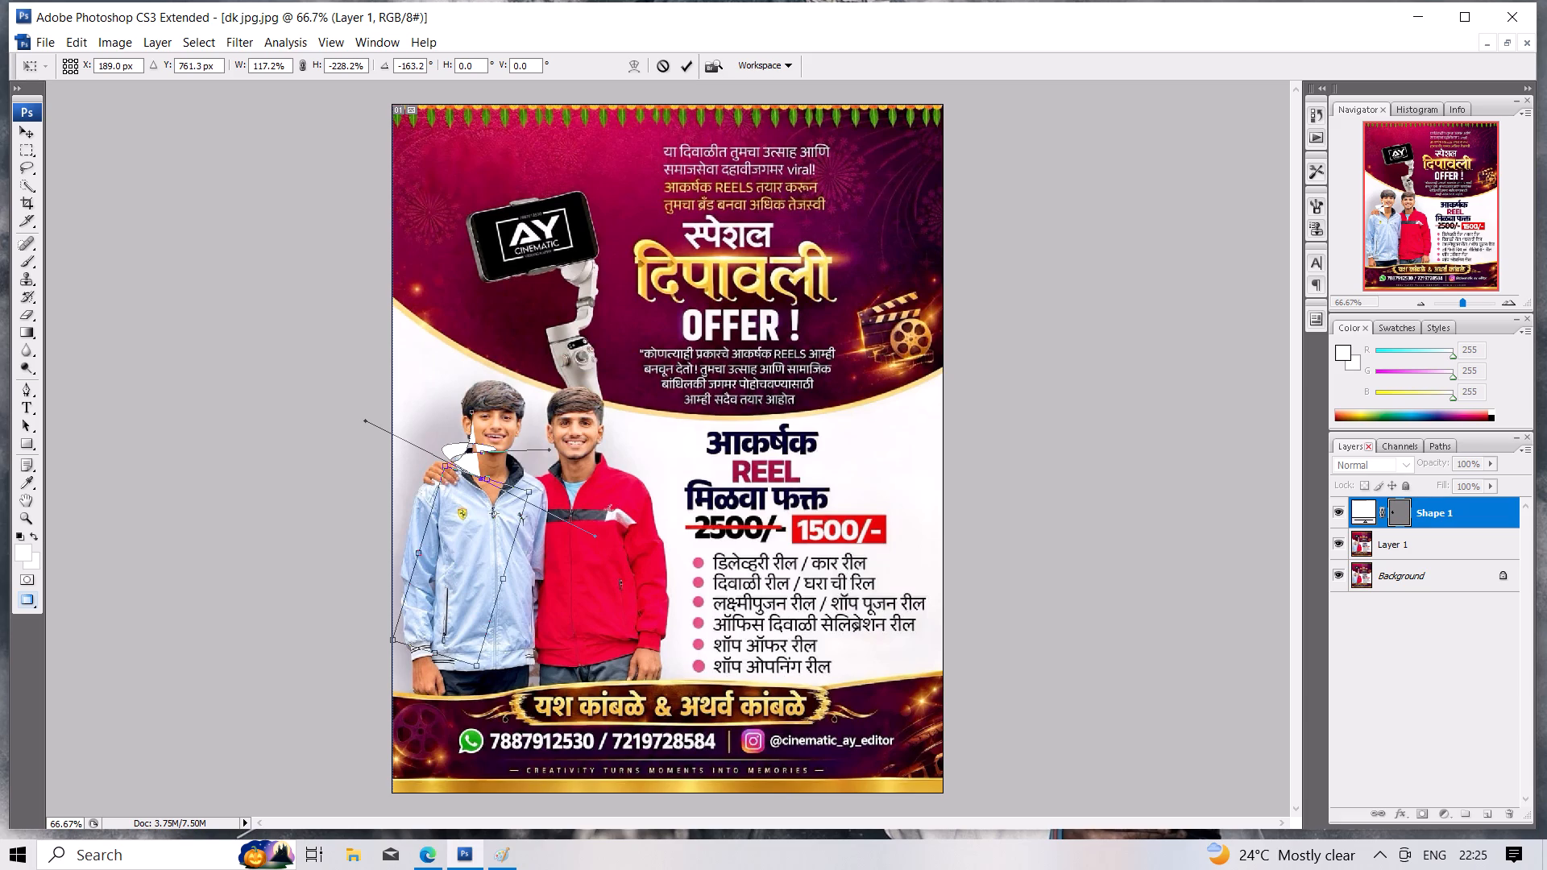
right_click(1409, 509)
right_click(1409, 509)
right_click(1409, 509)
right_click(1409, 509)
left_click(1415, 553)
Start closing the poster to apply the pending shape transformation, and cancel saving so the document stays open.
left_click(46, 47)
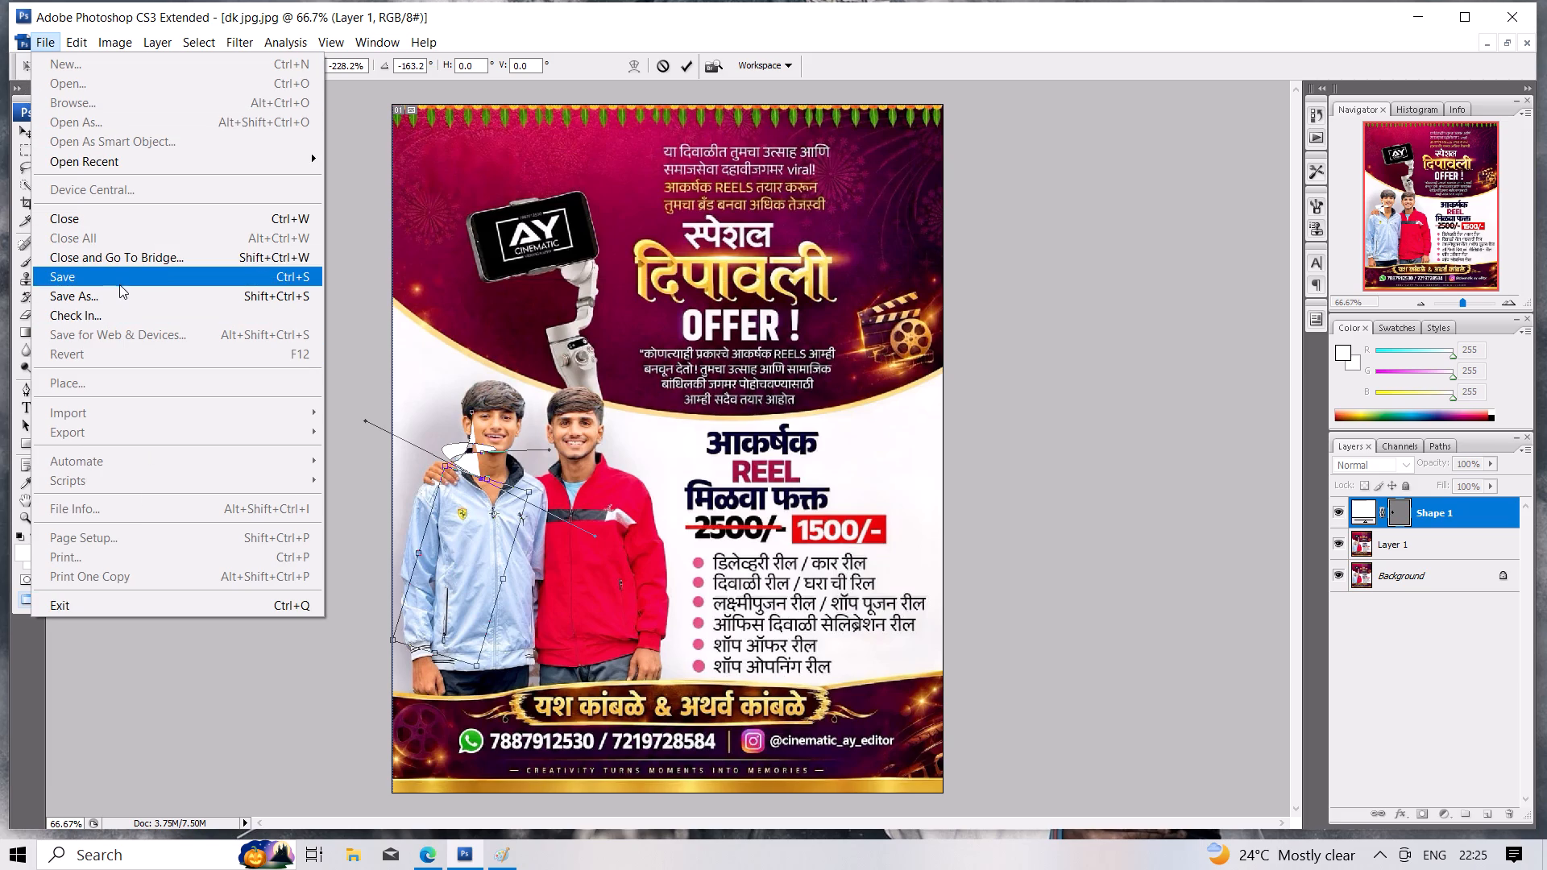
left_click(149, 222)
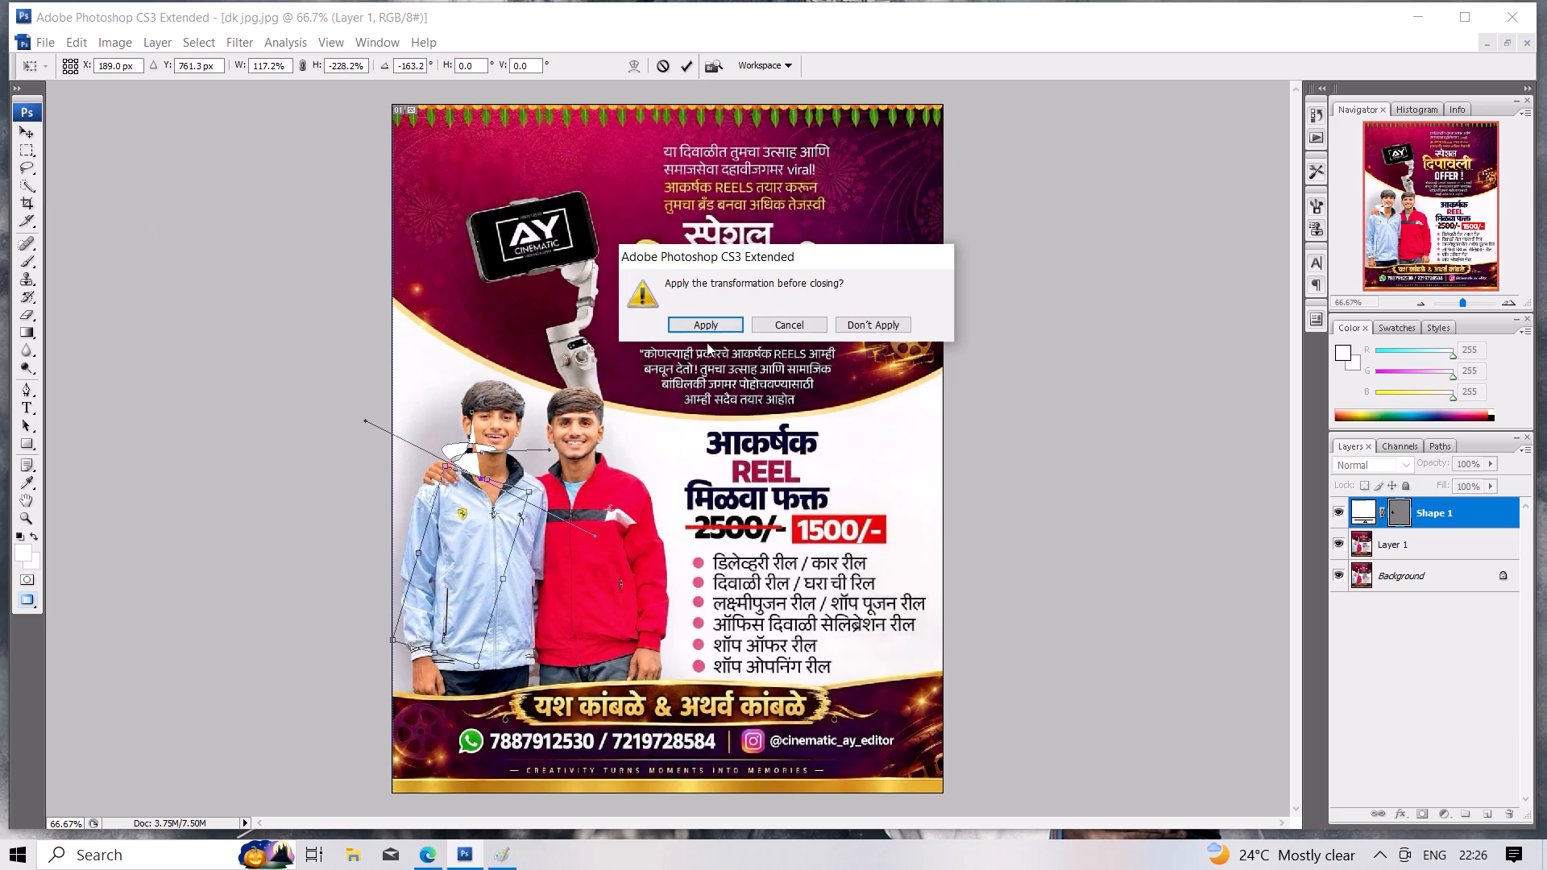
left_click(718, 321)
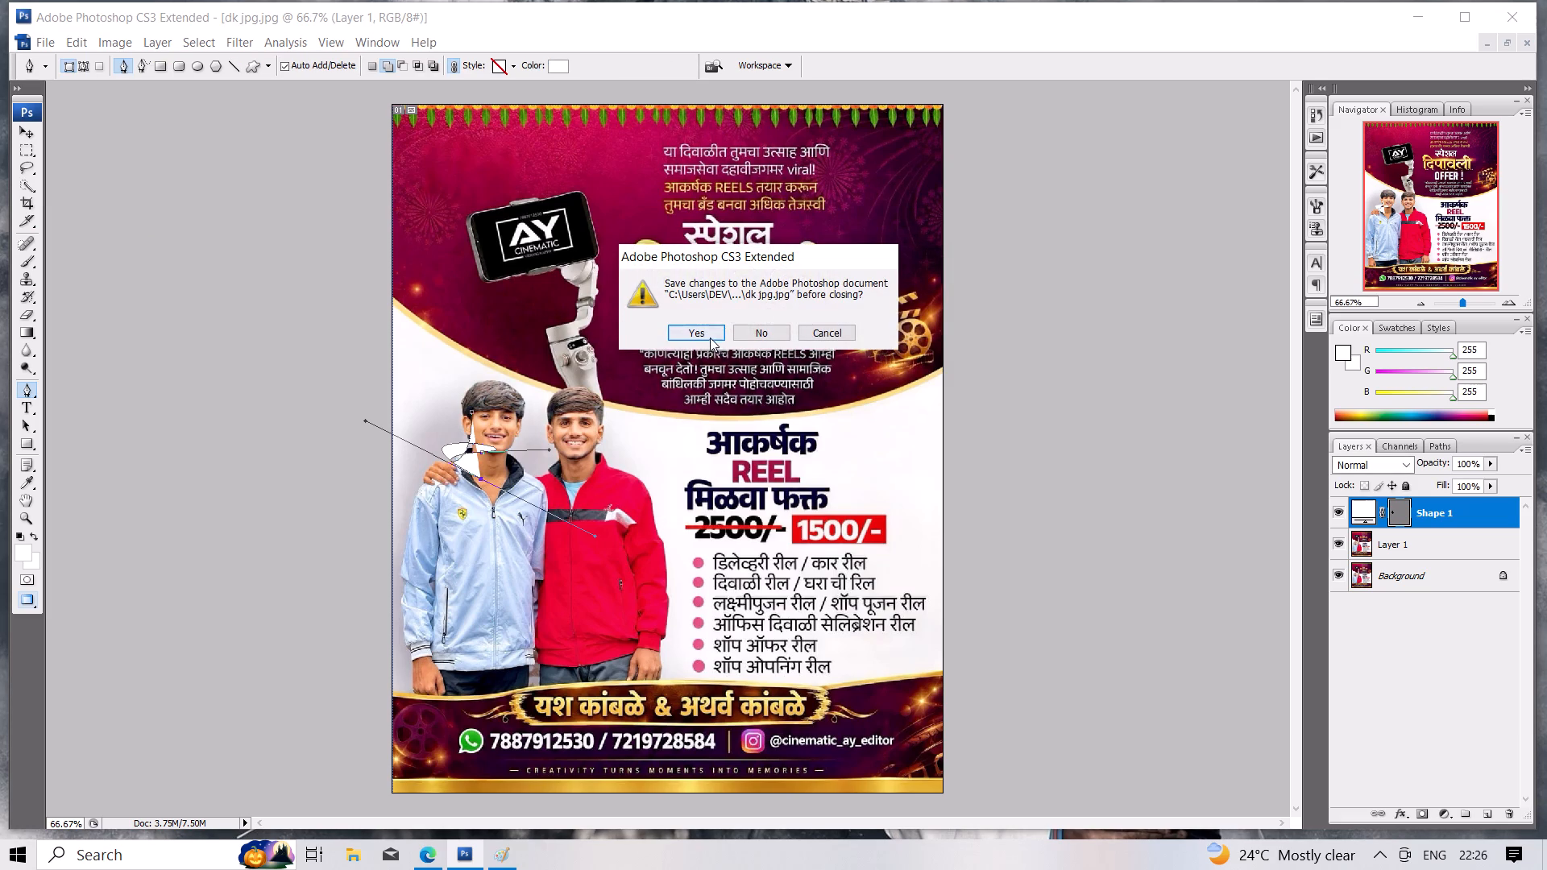
left_click(710, 337)
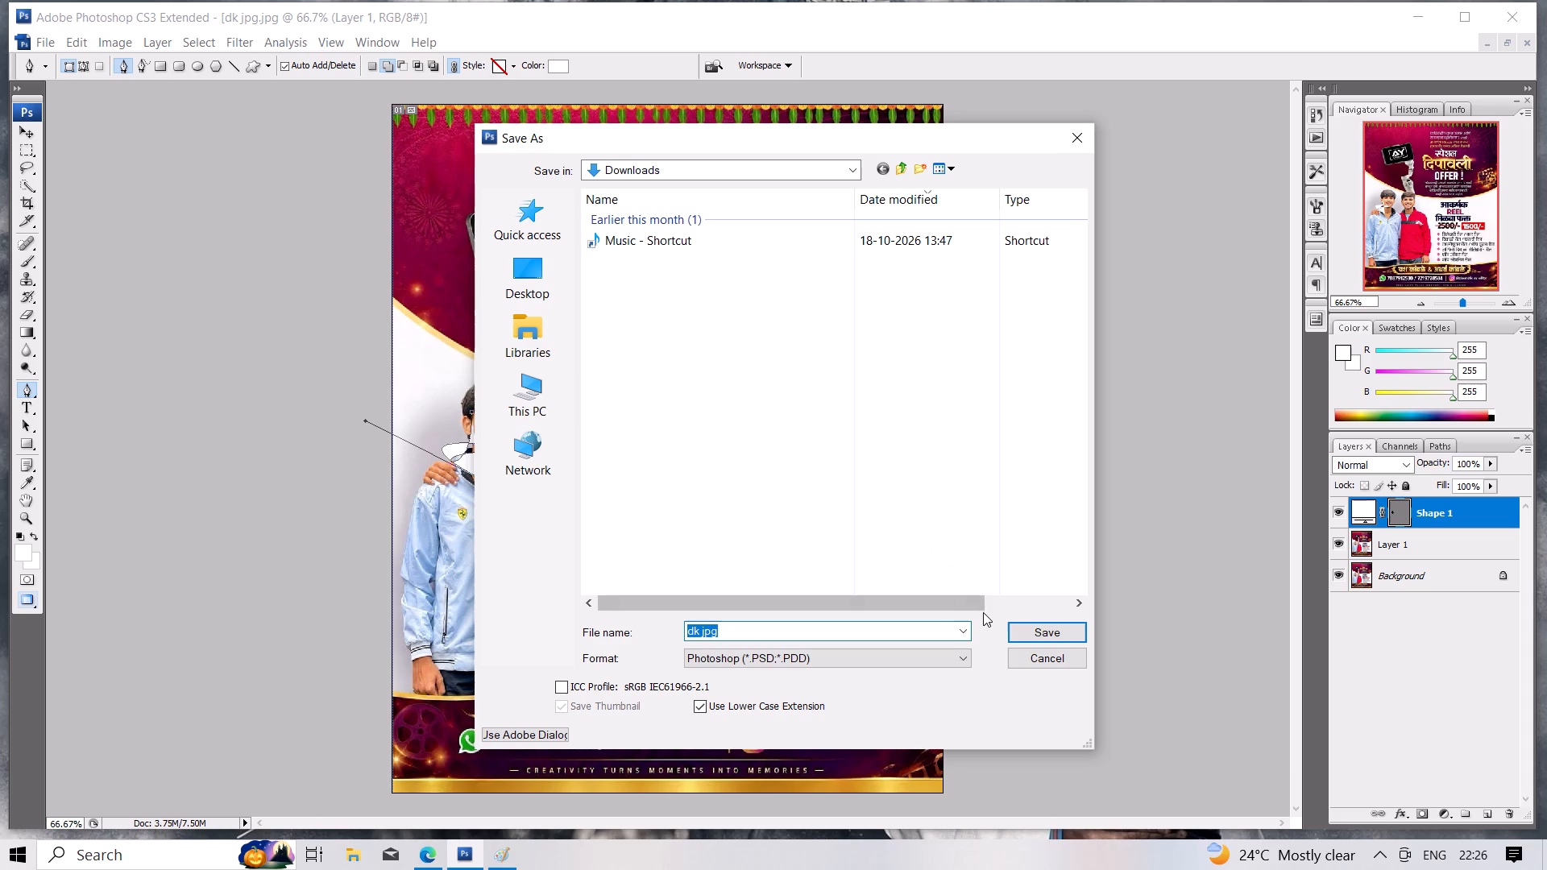
left_click(1024, 661)
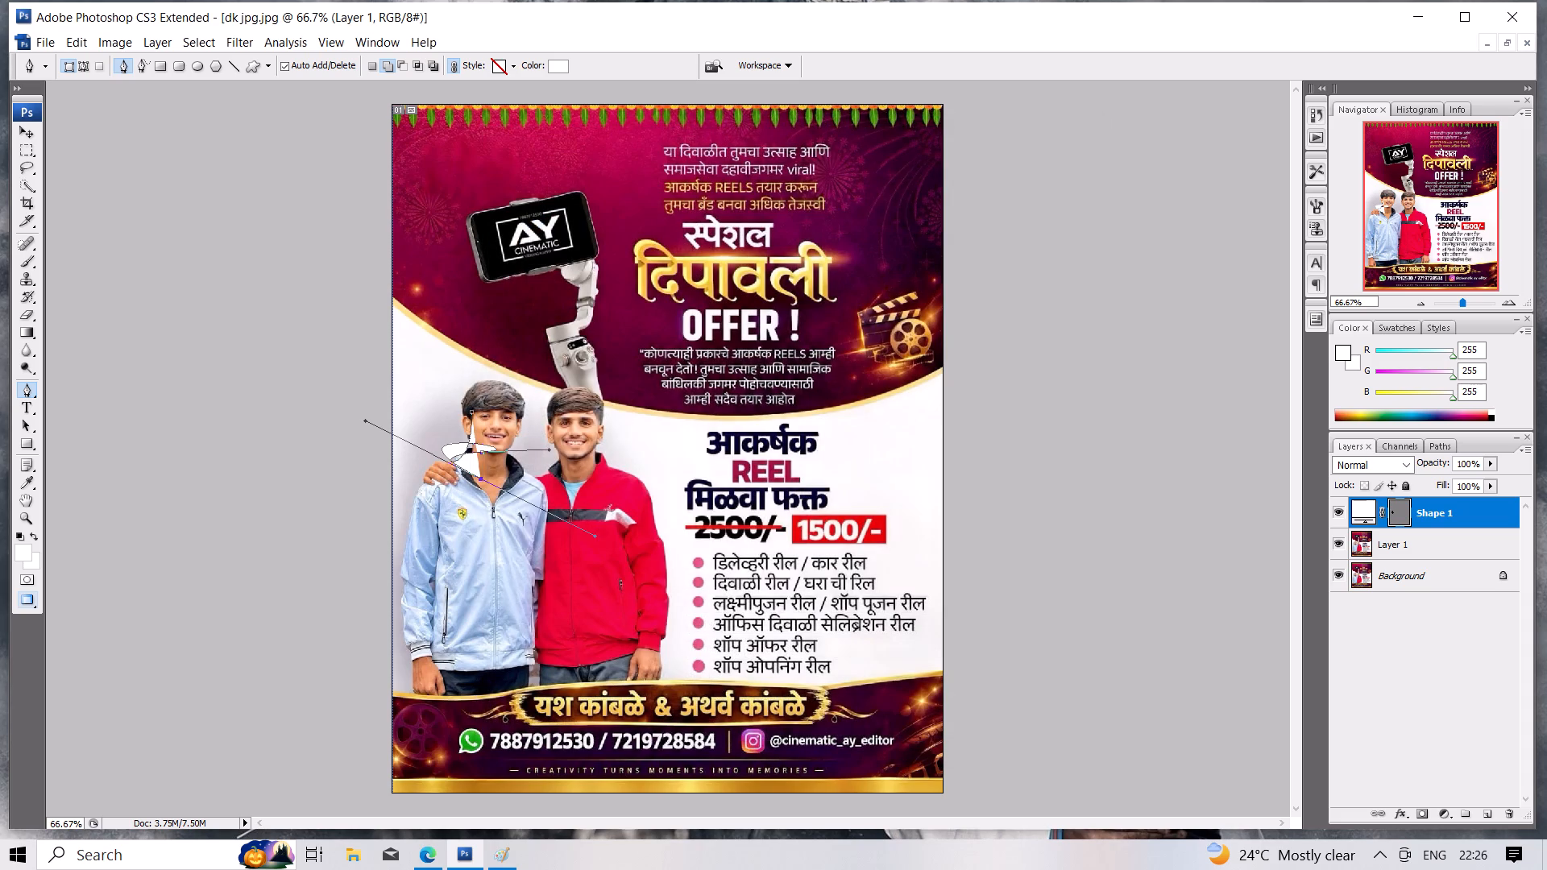
Delete the Shape 1 layer with the white pen shape.
right_click(1440, 521)
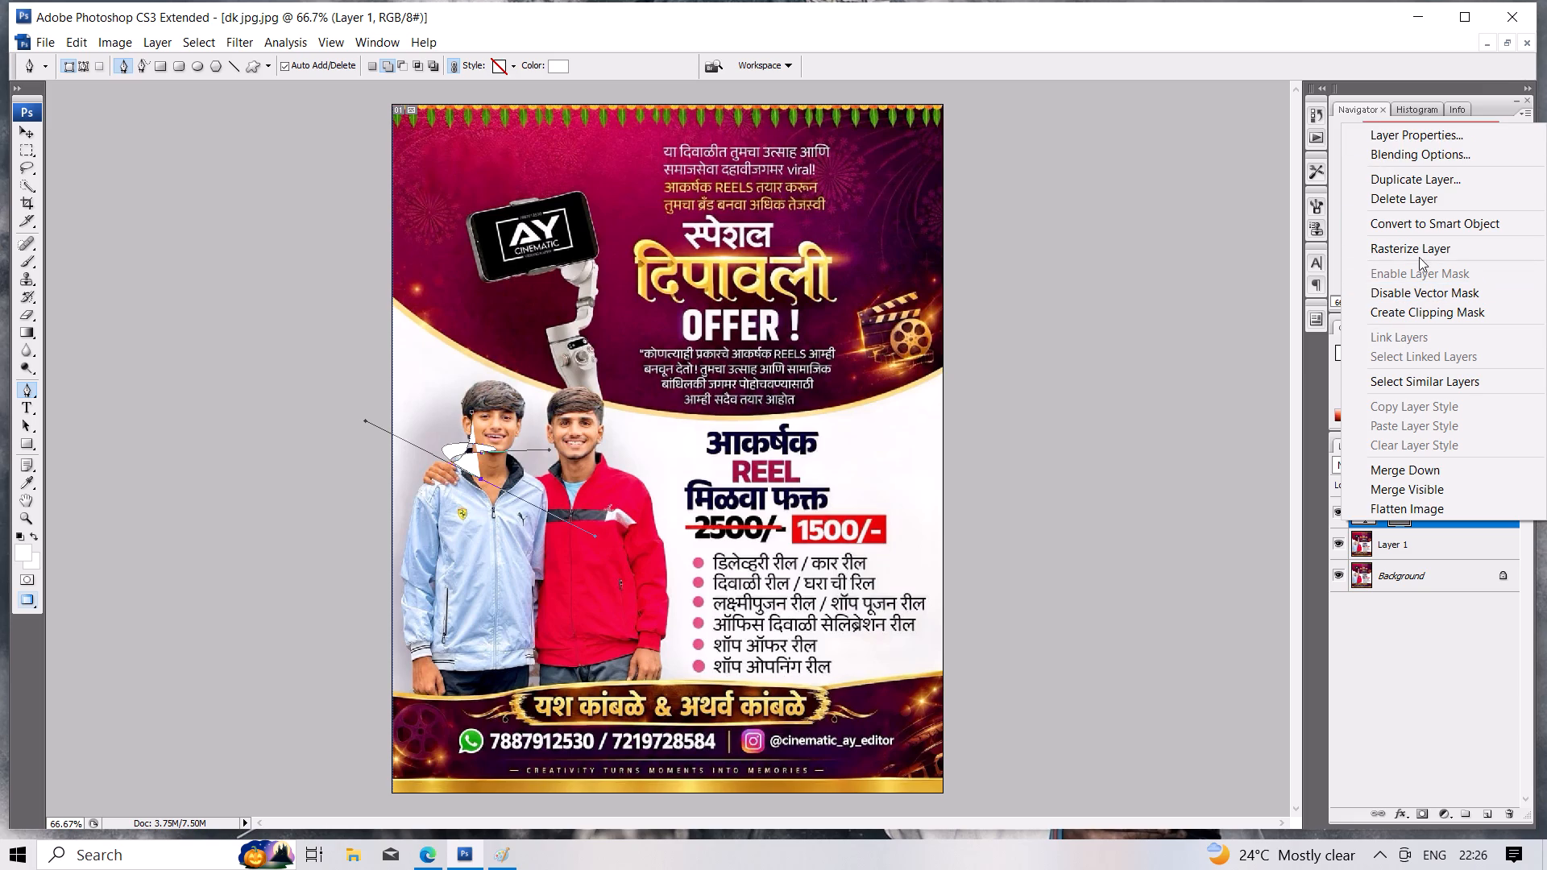
left_click(1414, 201)
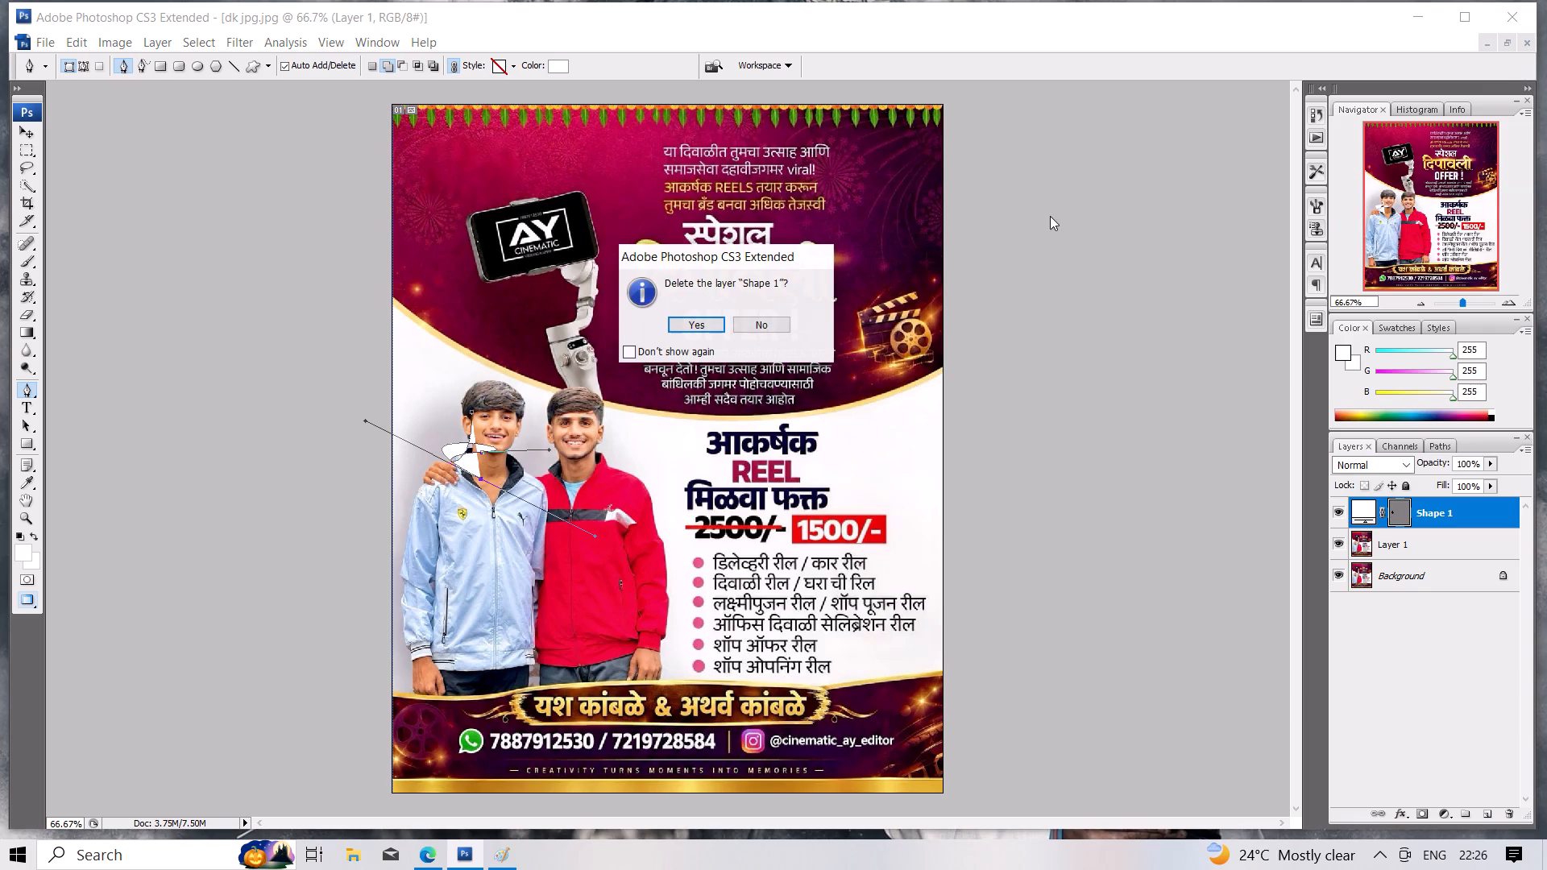
left_click(682, 318)
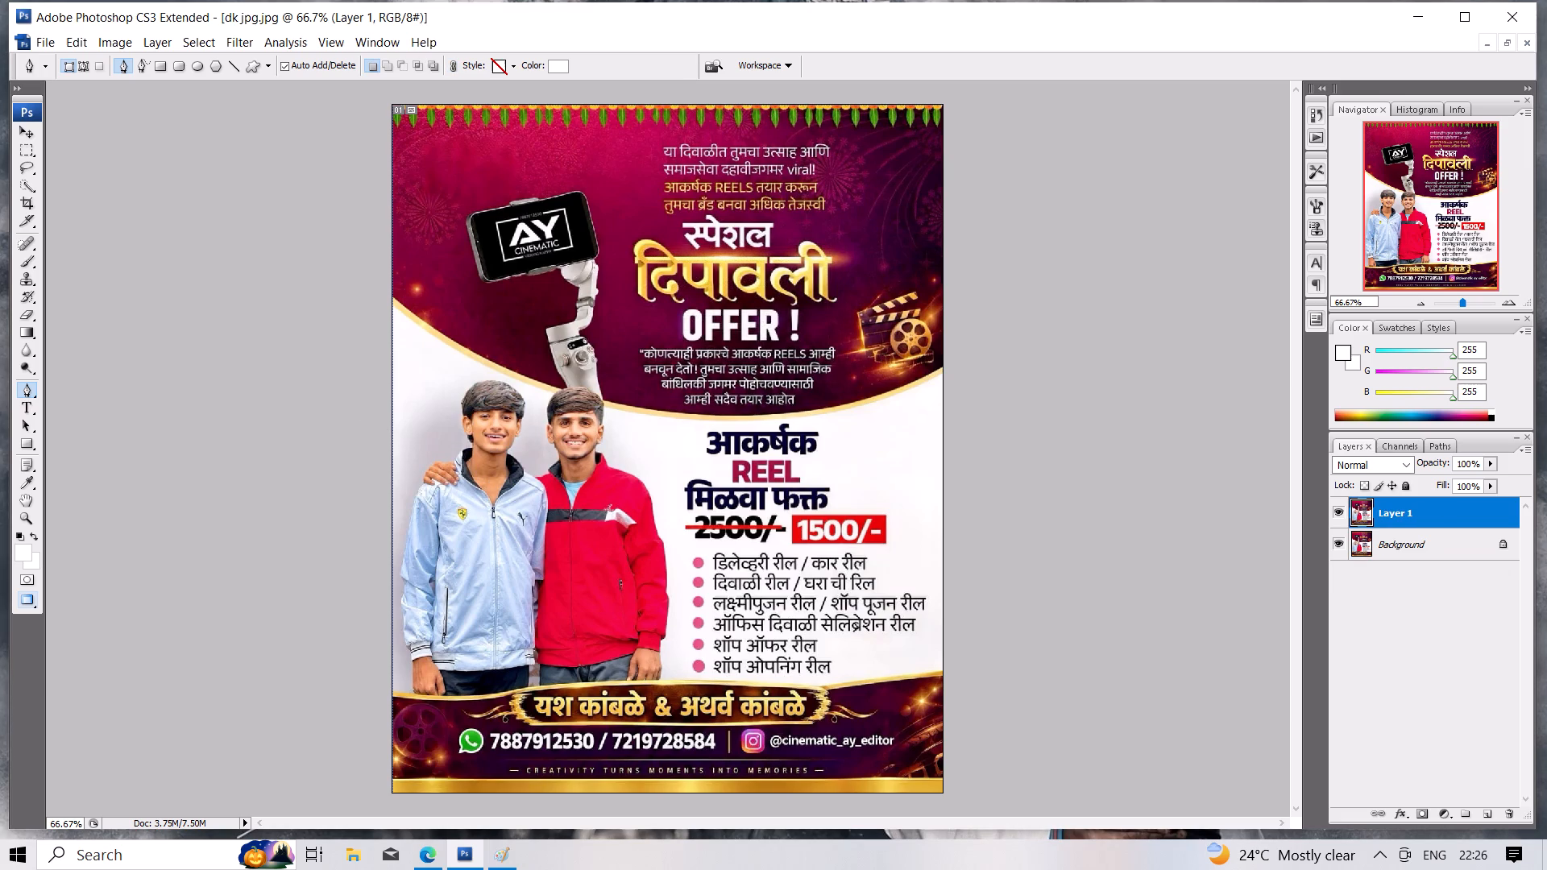
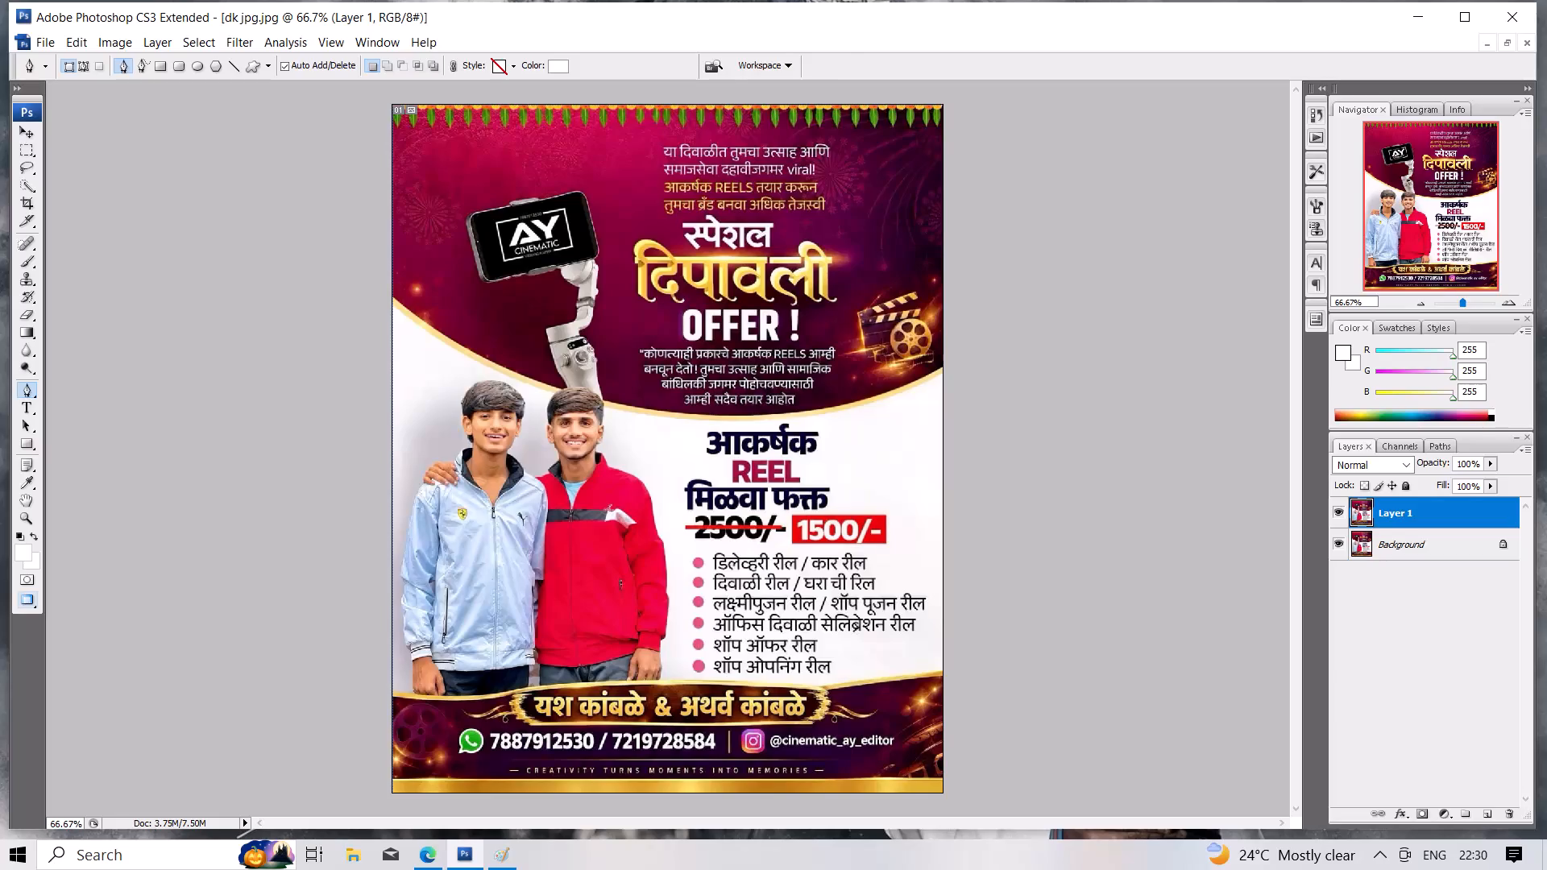
Look through the available tool presets.
left_click(1305, 168)
left_click(1319, 172)
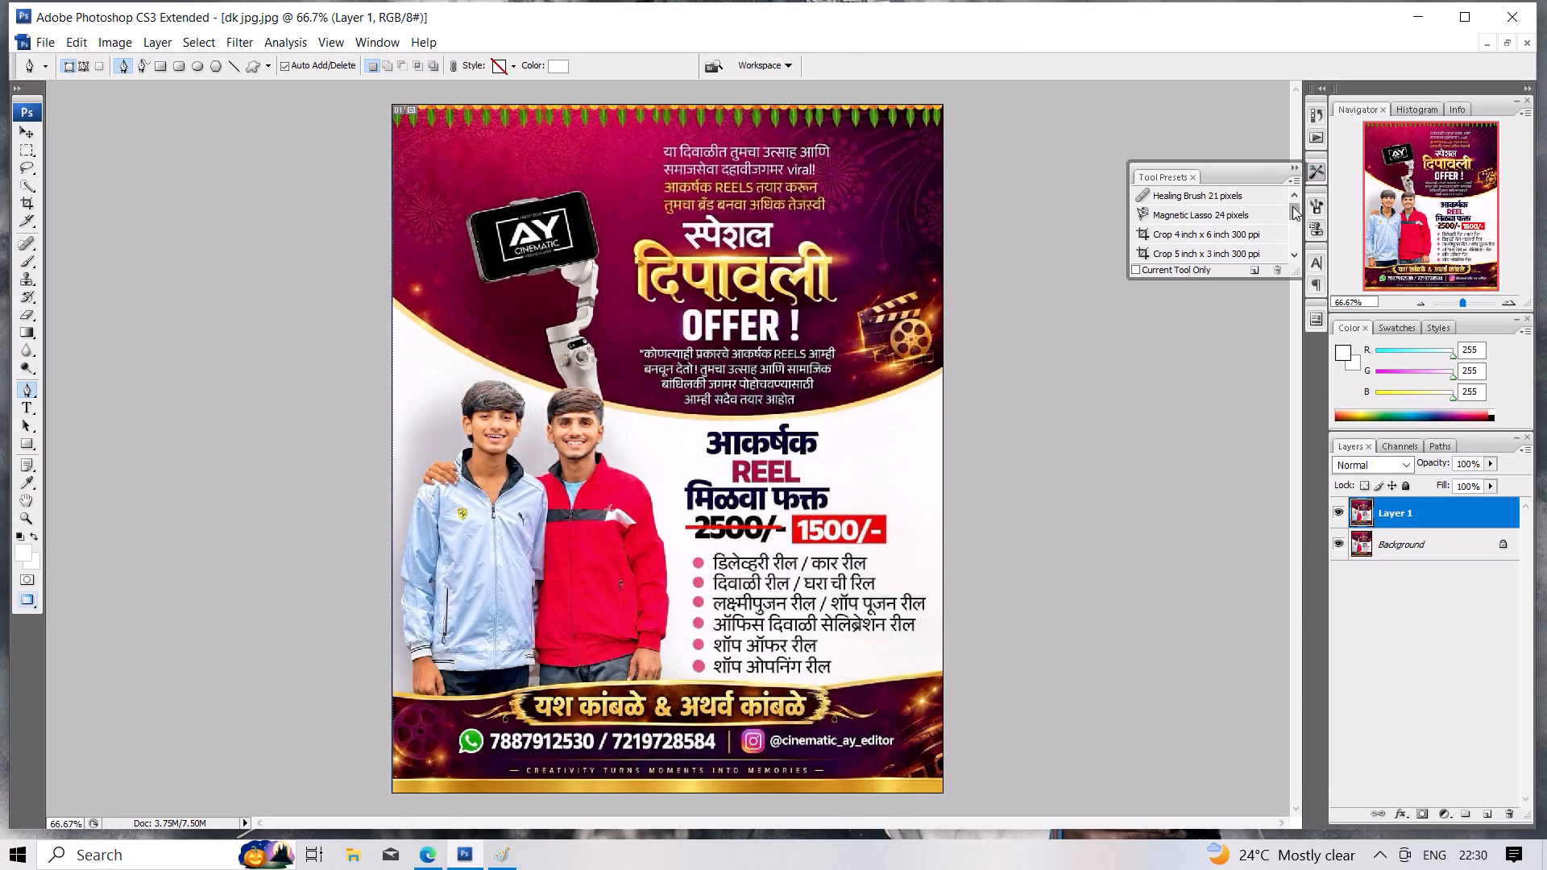
left_click_drag(1293, 208, 1293, 218)
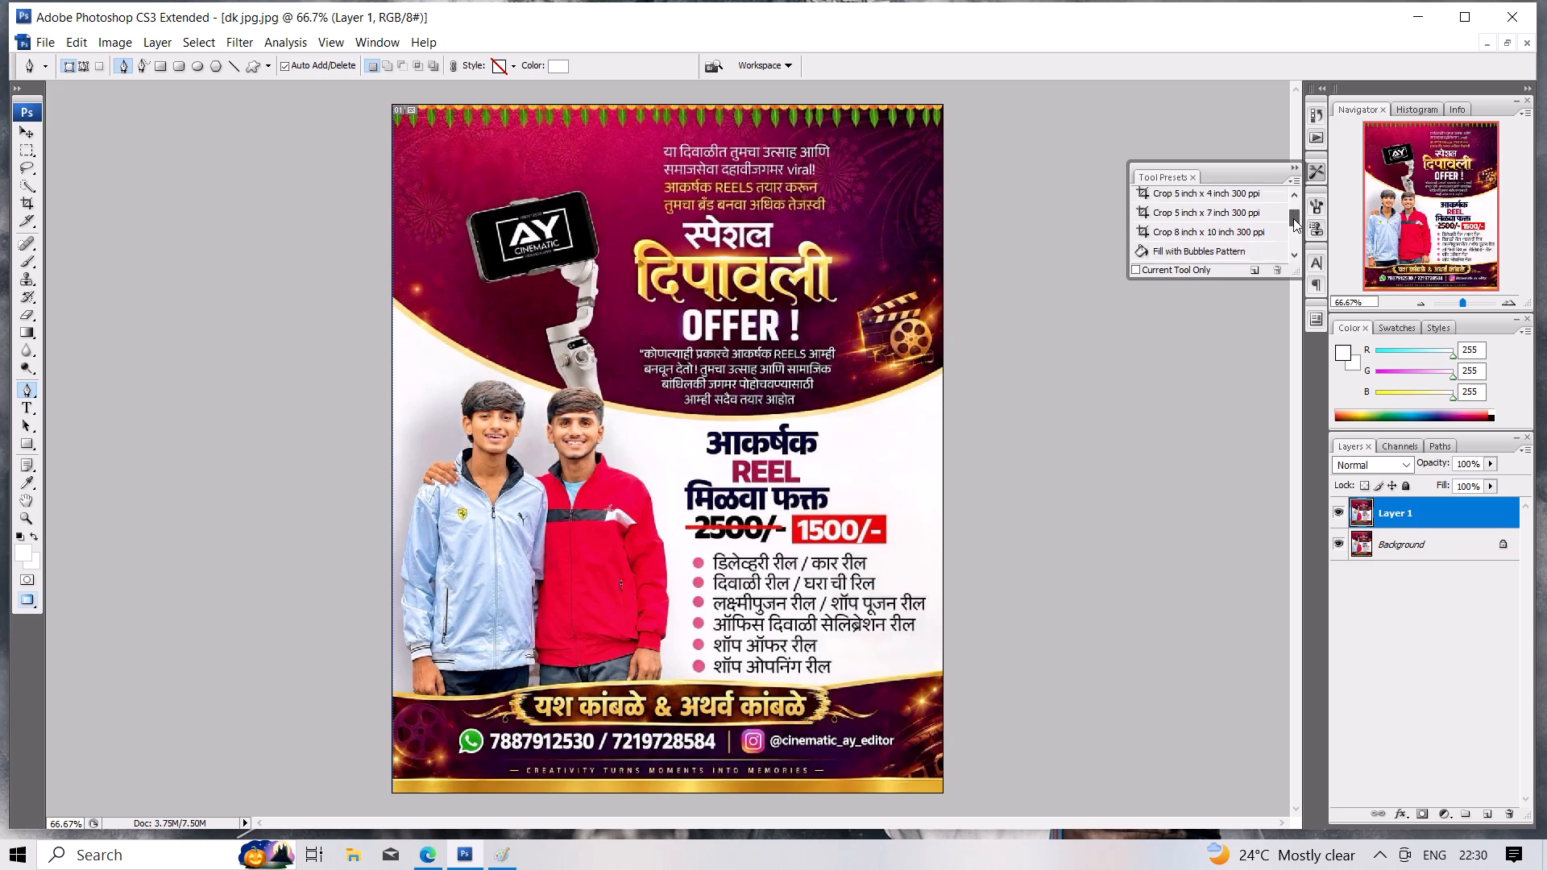
left_click_drag(1293, 218, 1293, 272)
left_click_drag(1292, 266, 1261, 197)
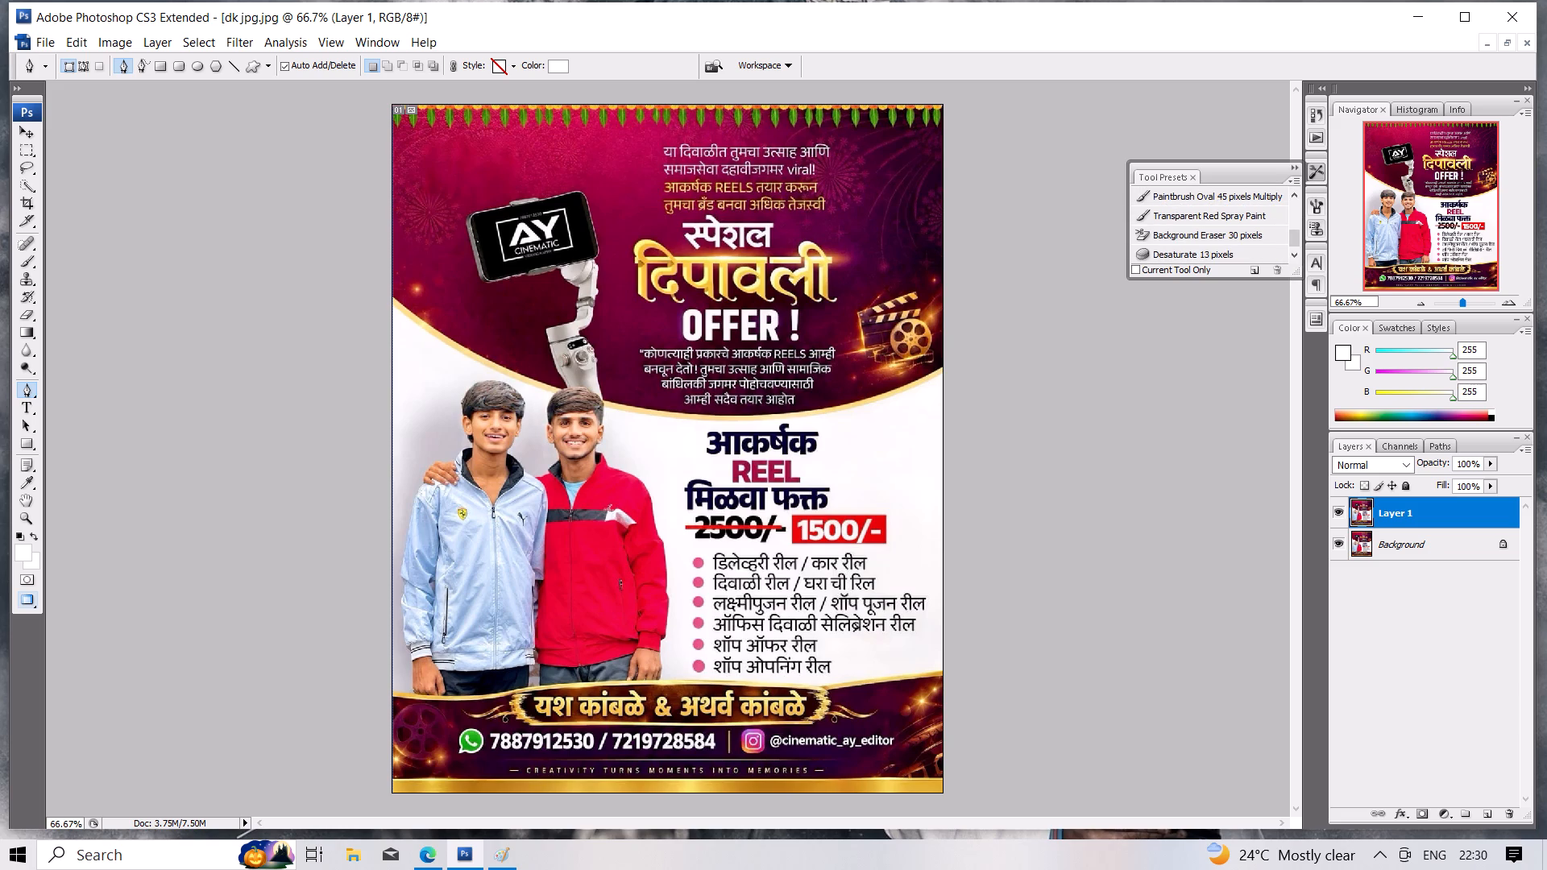
left_click(1118, 159)
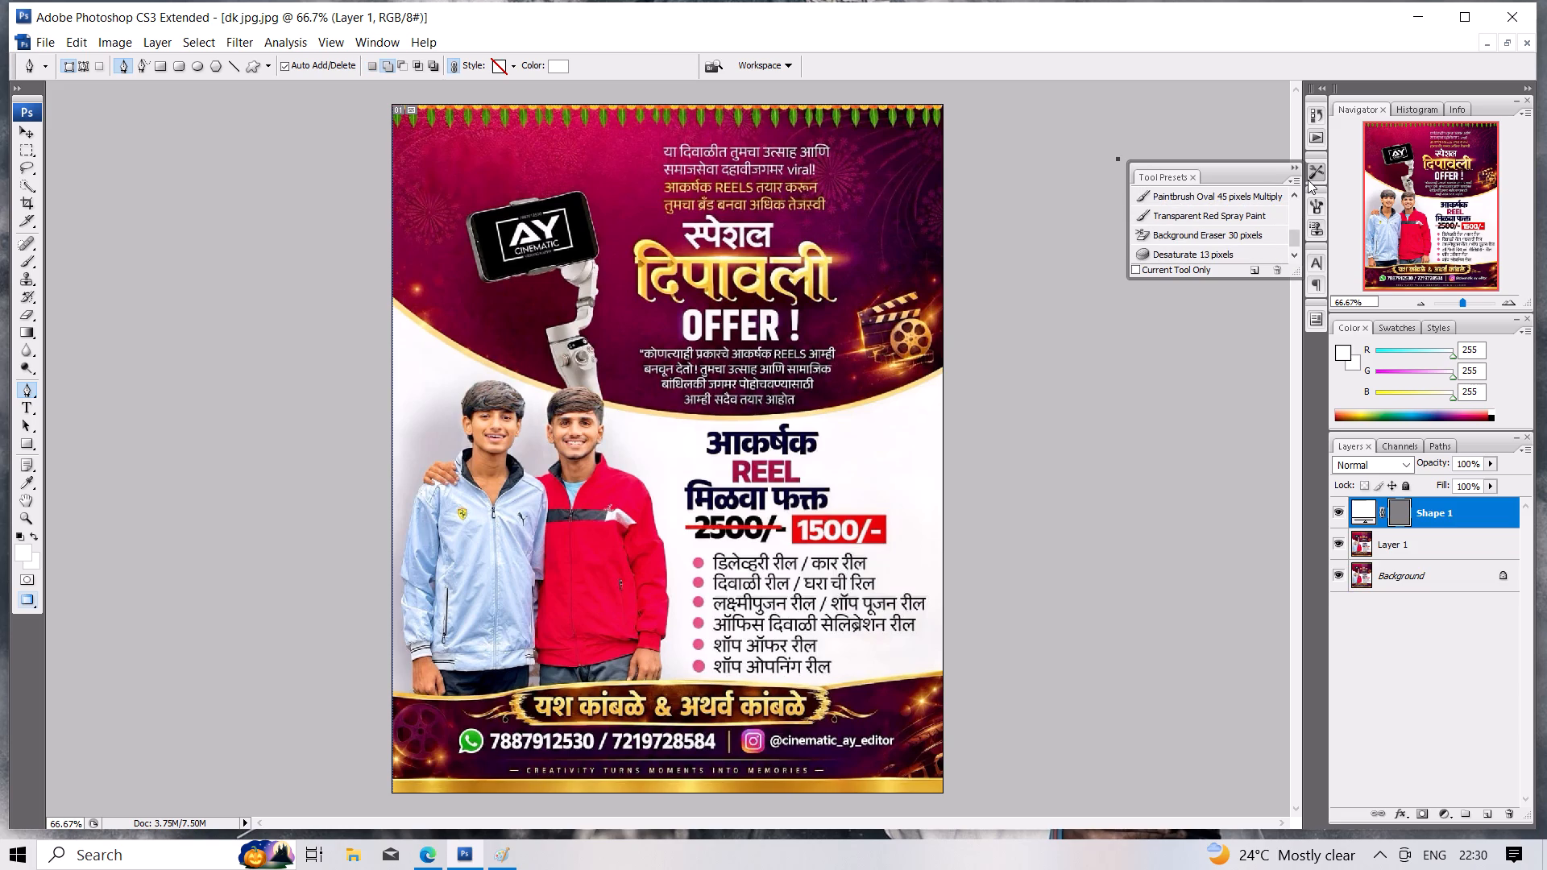
left_click(1309, 180)
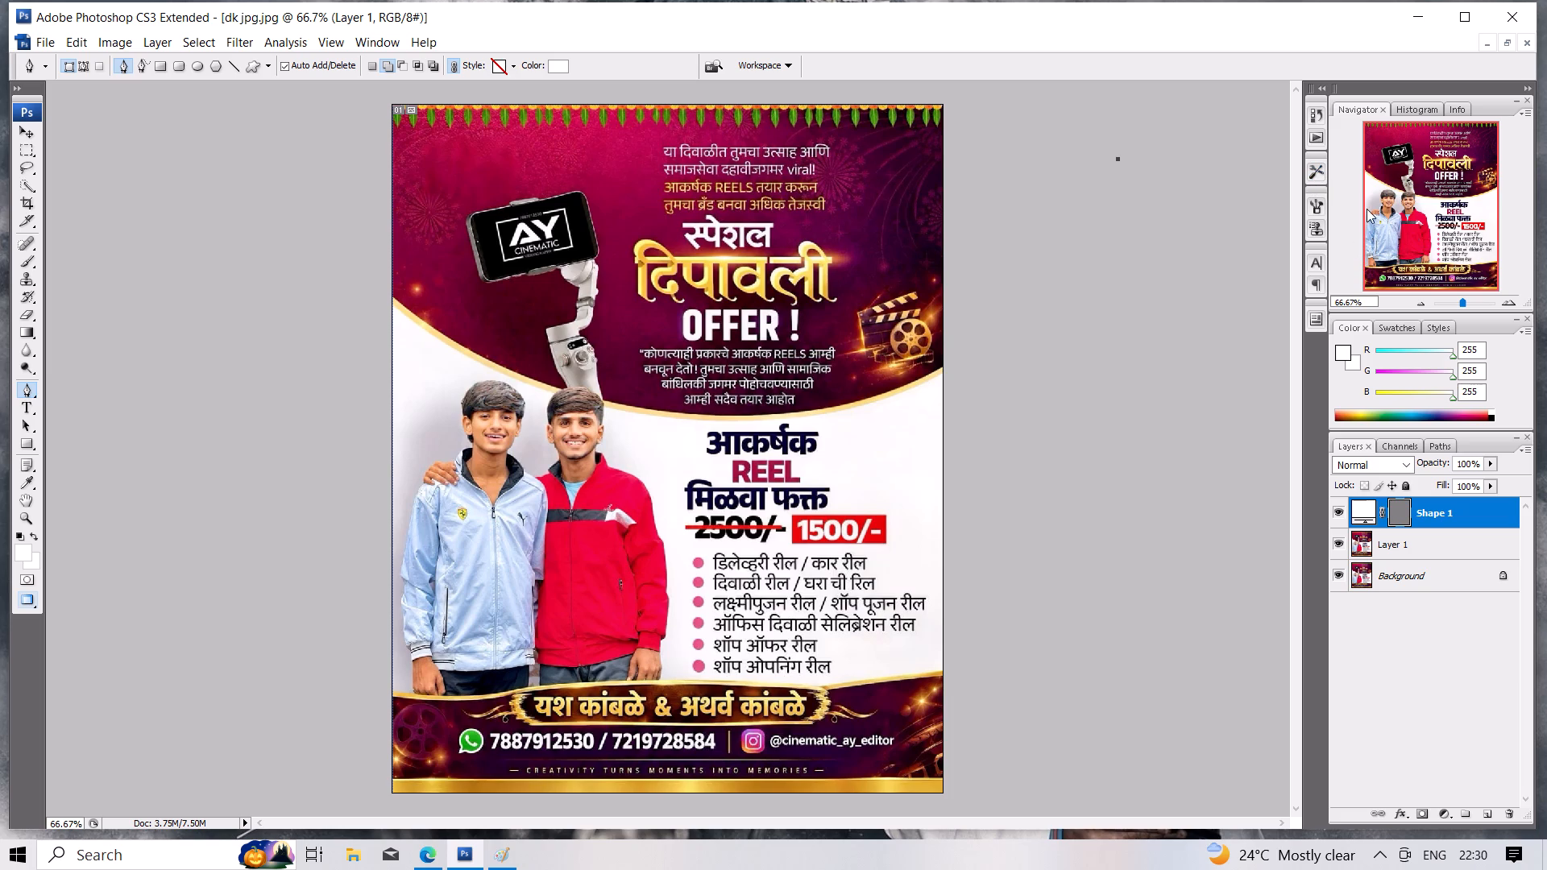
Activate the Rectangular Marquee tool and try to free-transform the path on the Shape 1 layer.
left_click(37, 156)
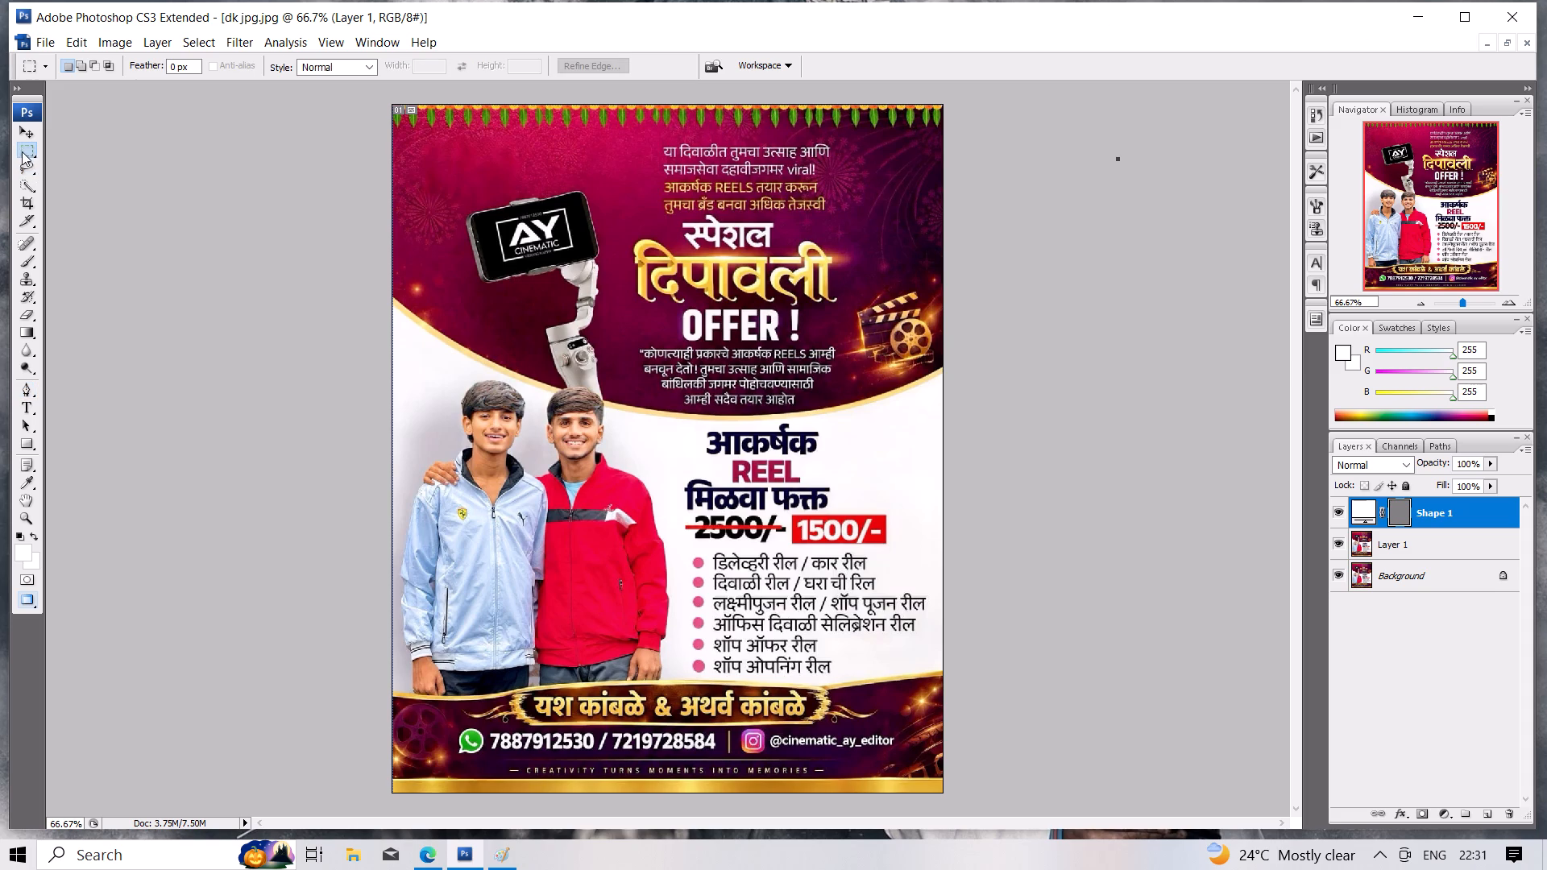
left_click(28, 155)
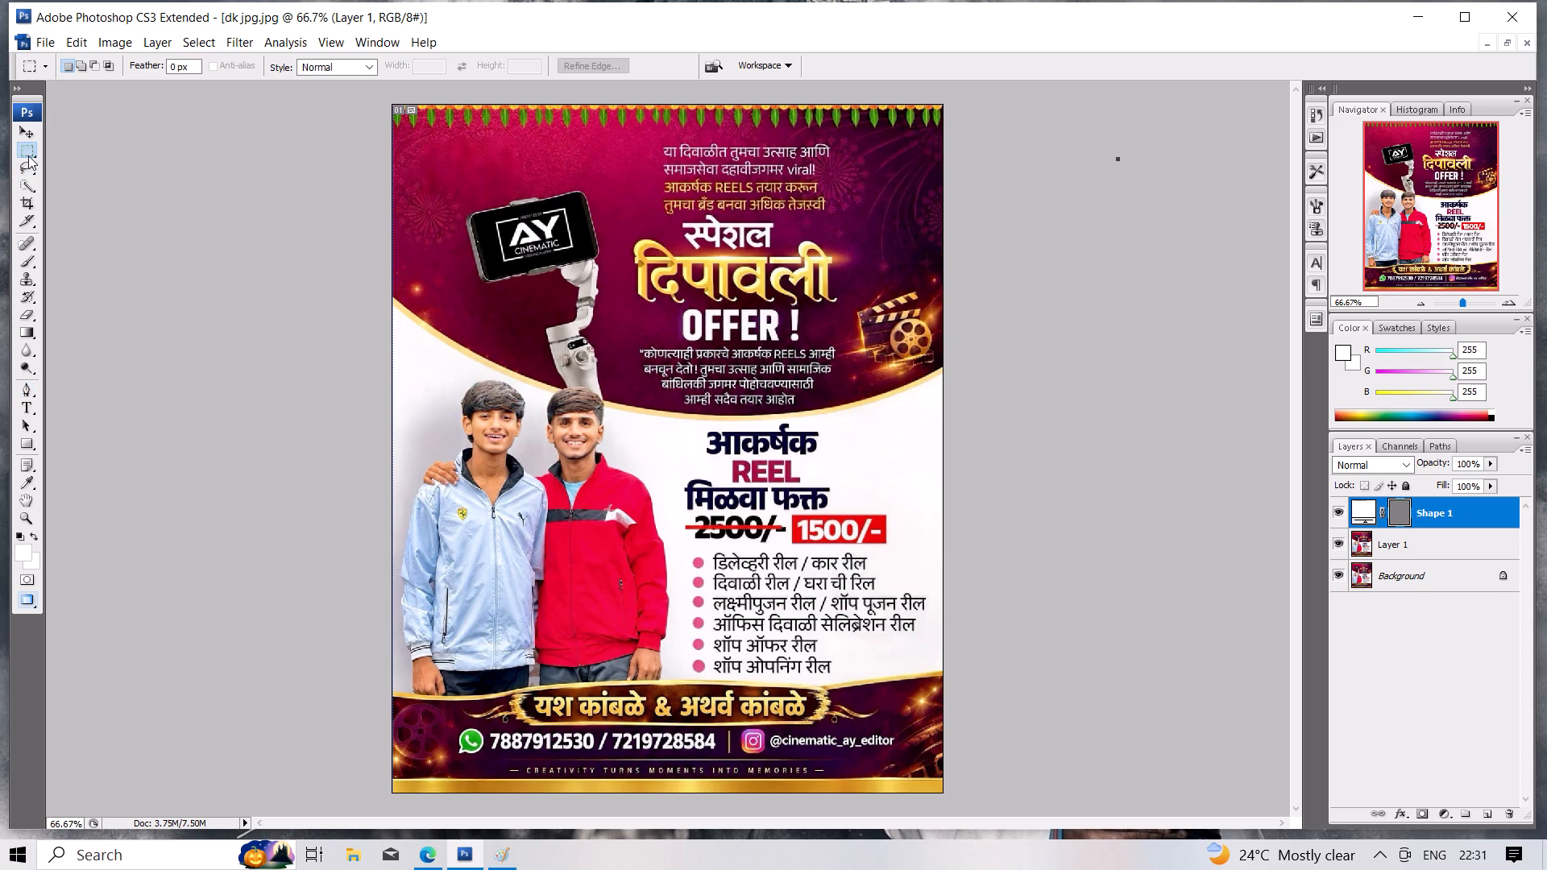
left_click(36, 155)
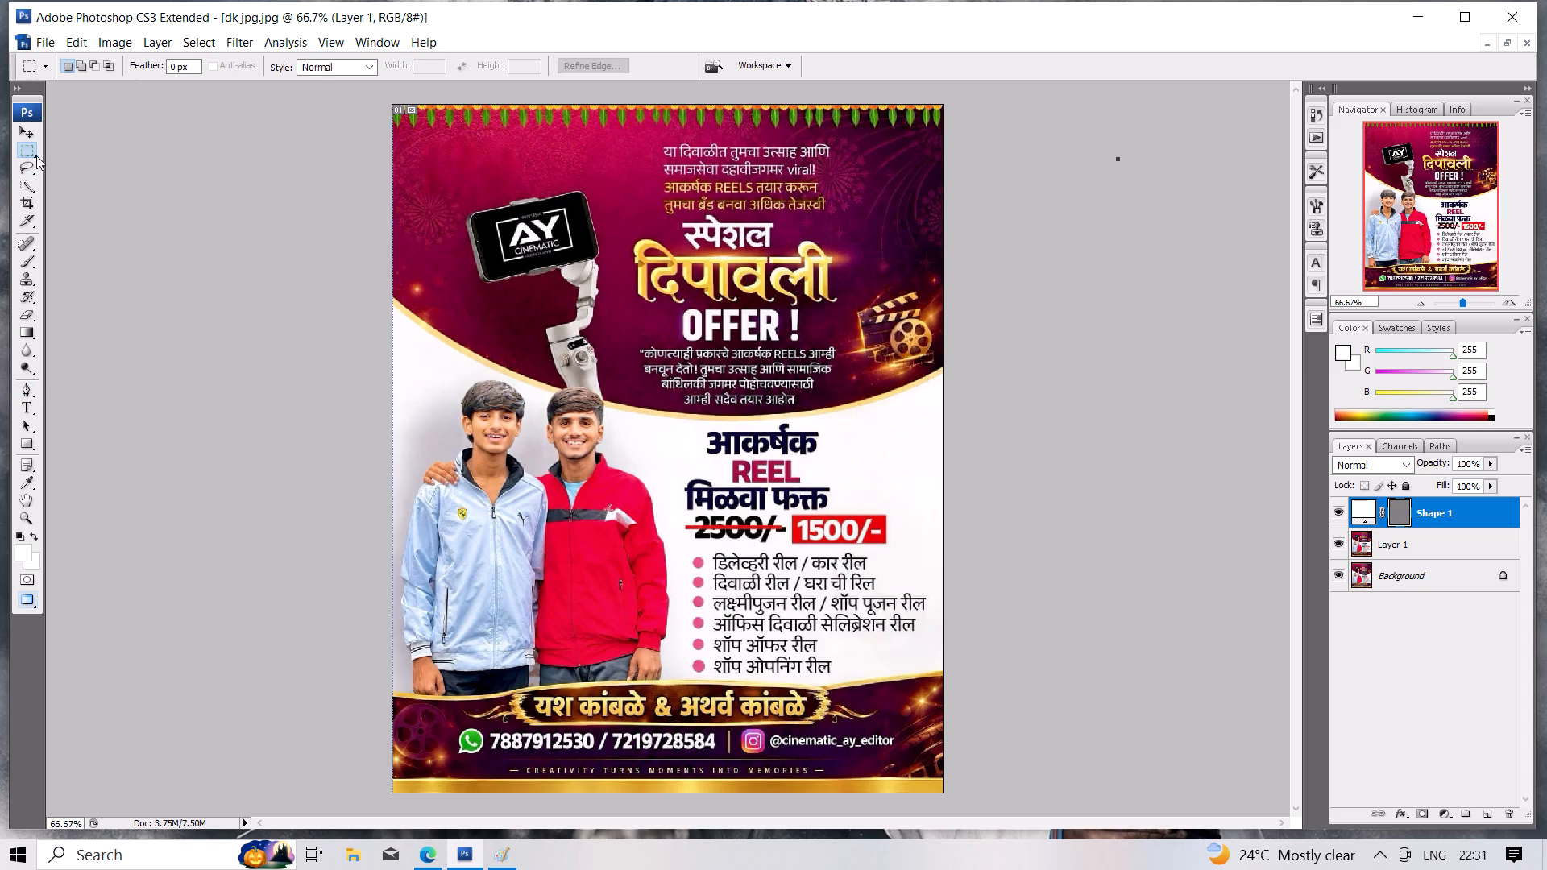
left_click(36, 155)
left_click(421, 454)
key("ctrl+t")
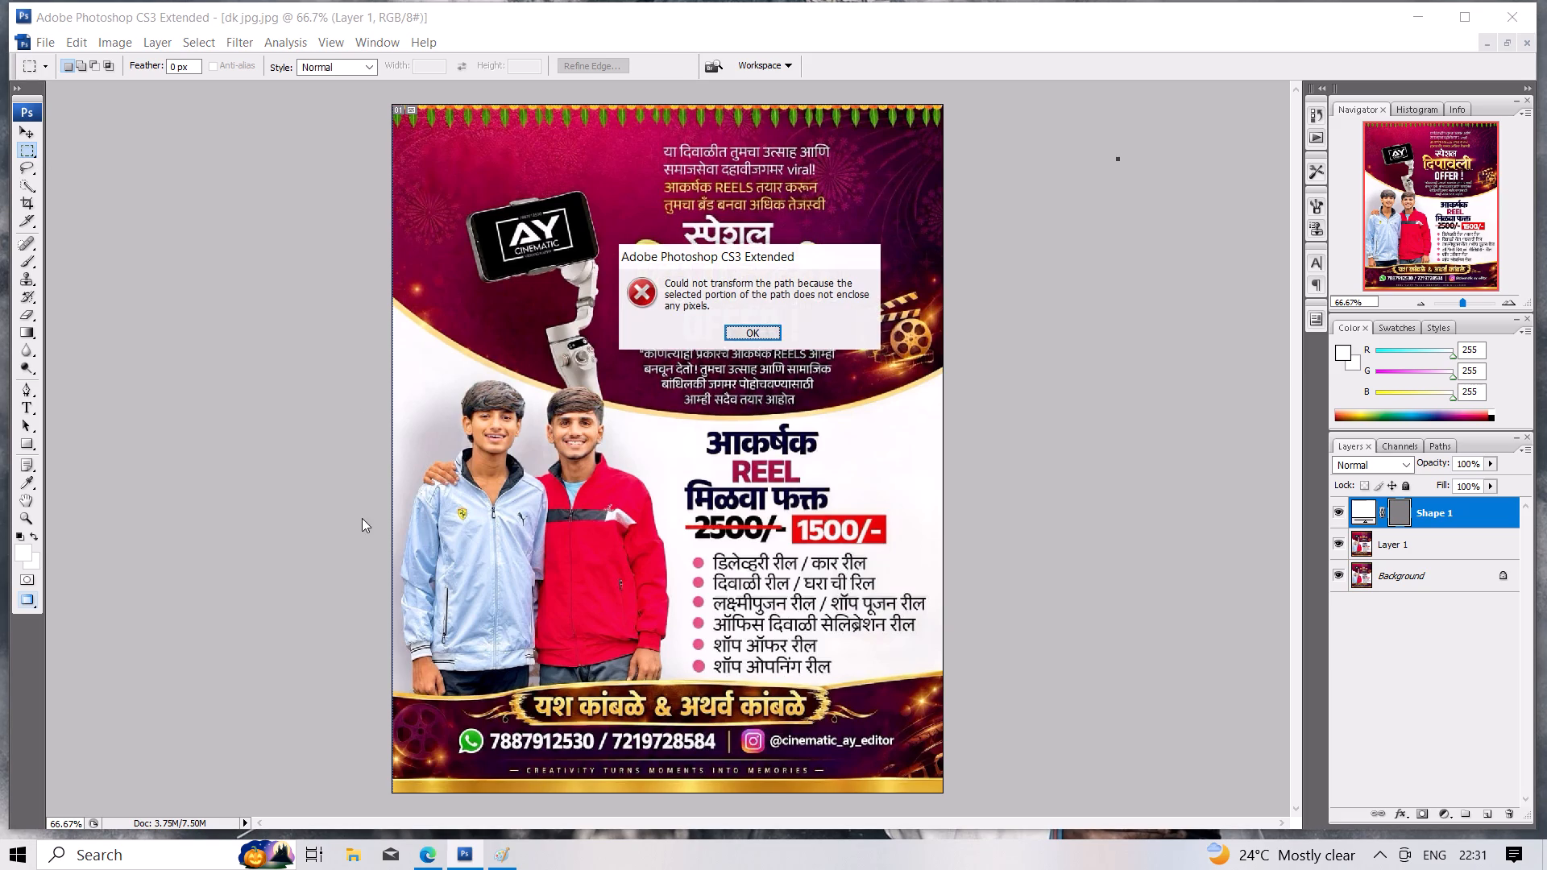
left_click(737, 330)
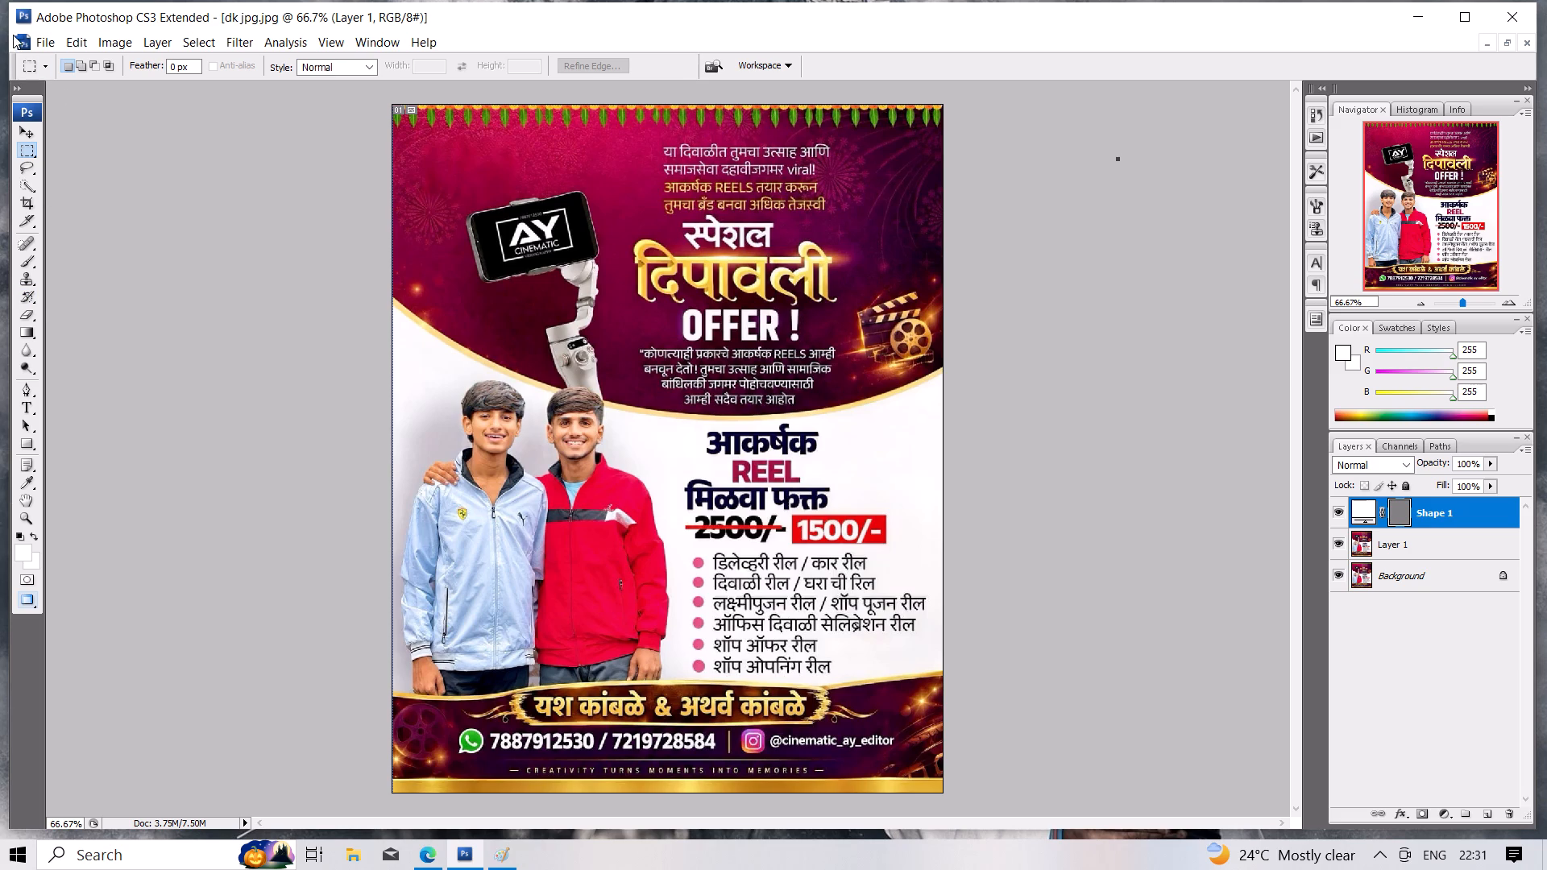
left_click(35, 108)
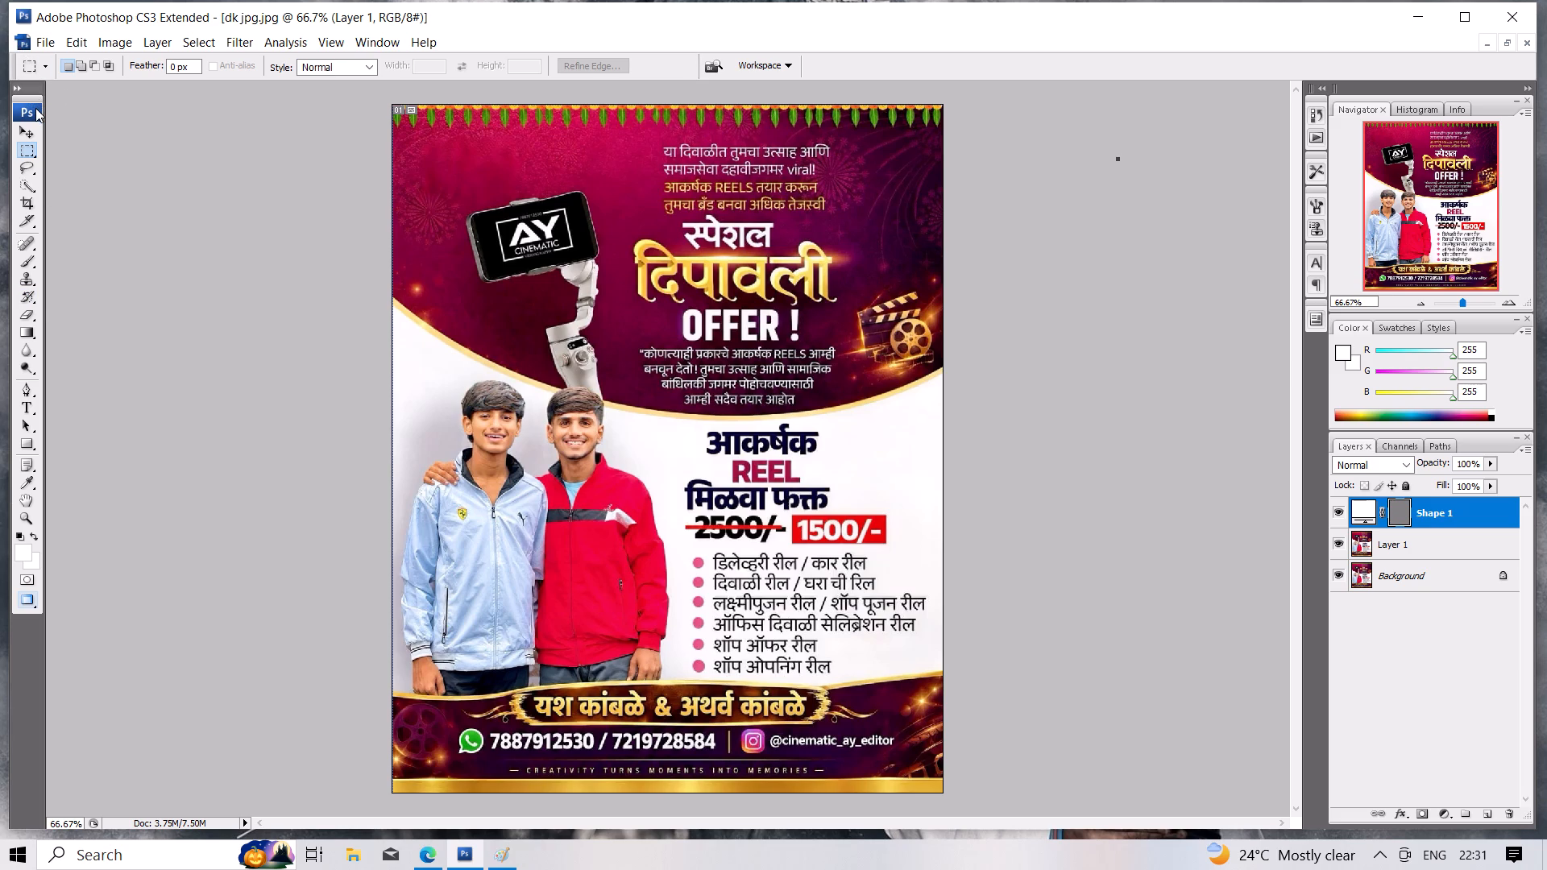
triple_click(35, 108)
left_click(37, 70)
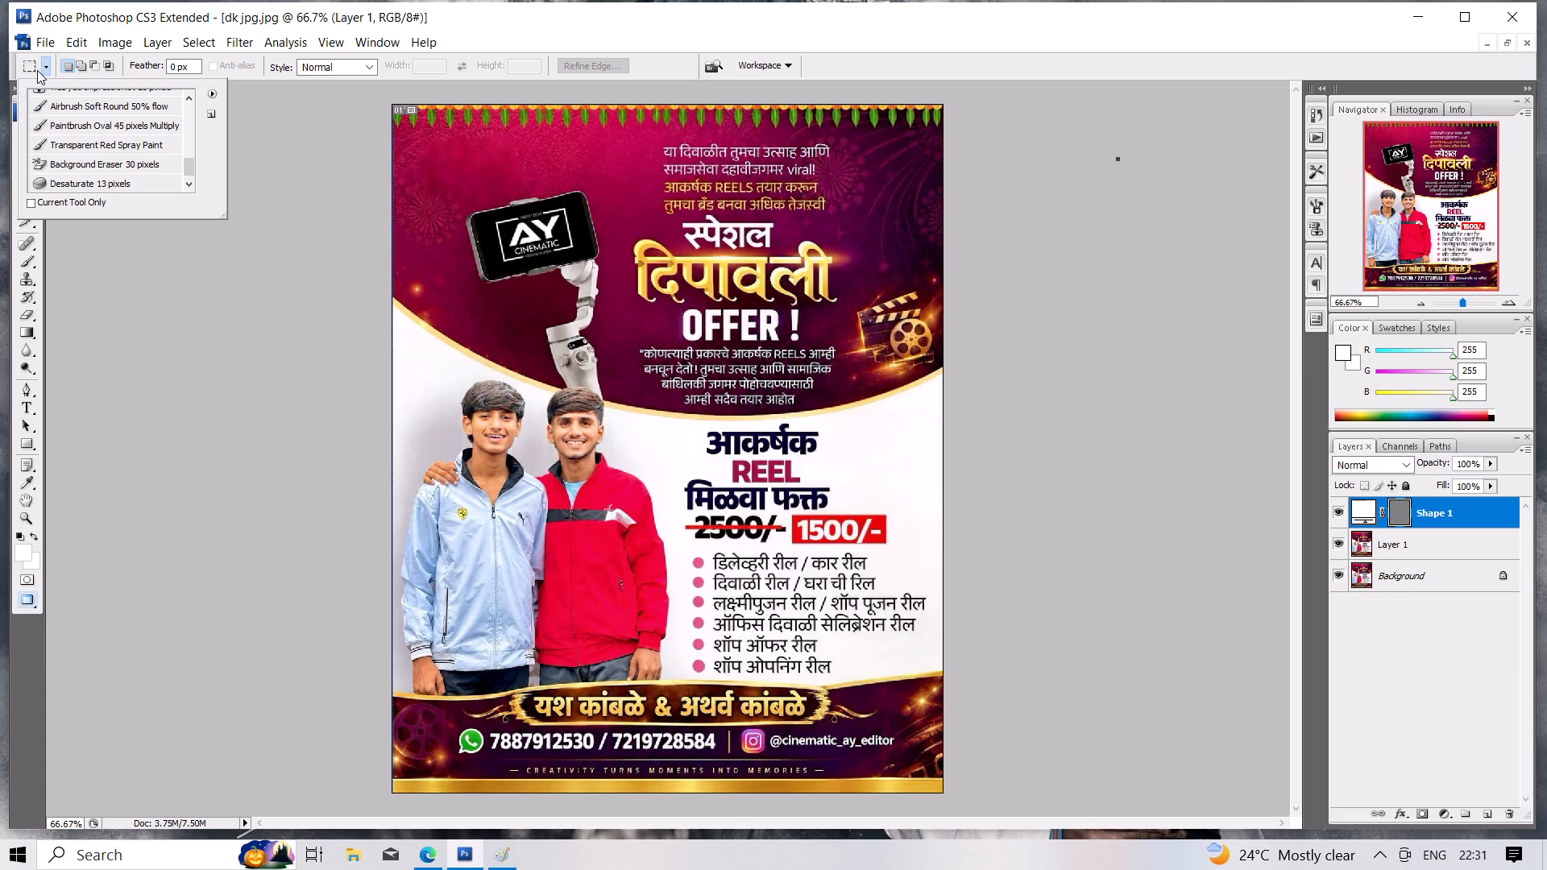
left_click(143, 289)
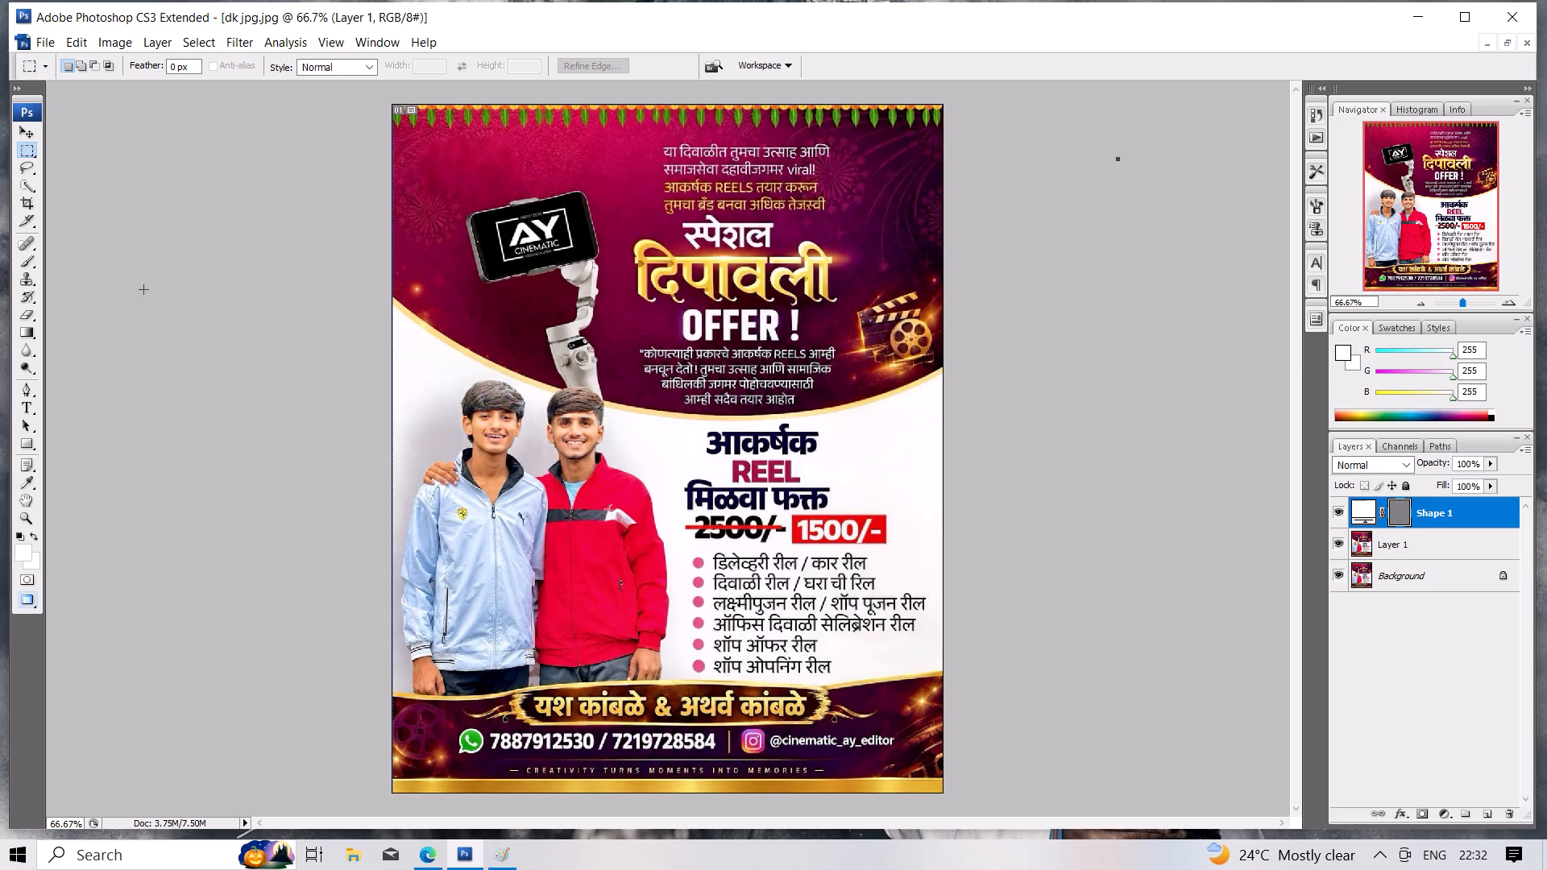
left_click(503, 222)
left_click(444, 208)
Enable Auto-Select for the Move tool and use it on the poster artwork to select Layer 1.
left_click(27, 131)
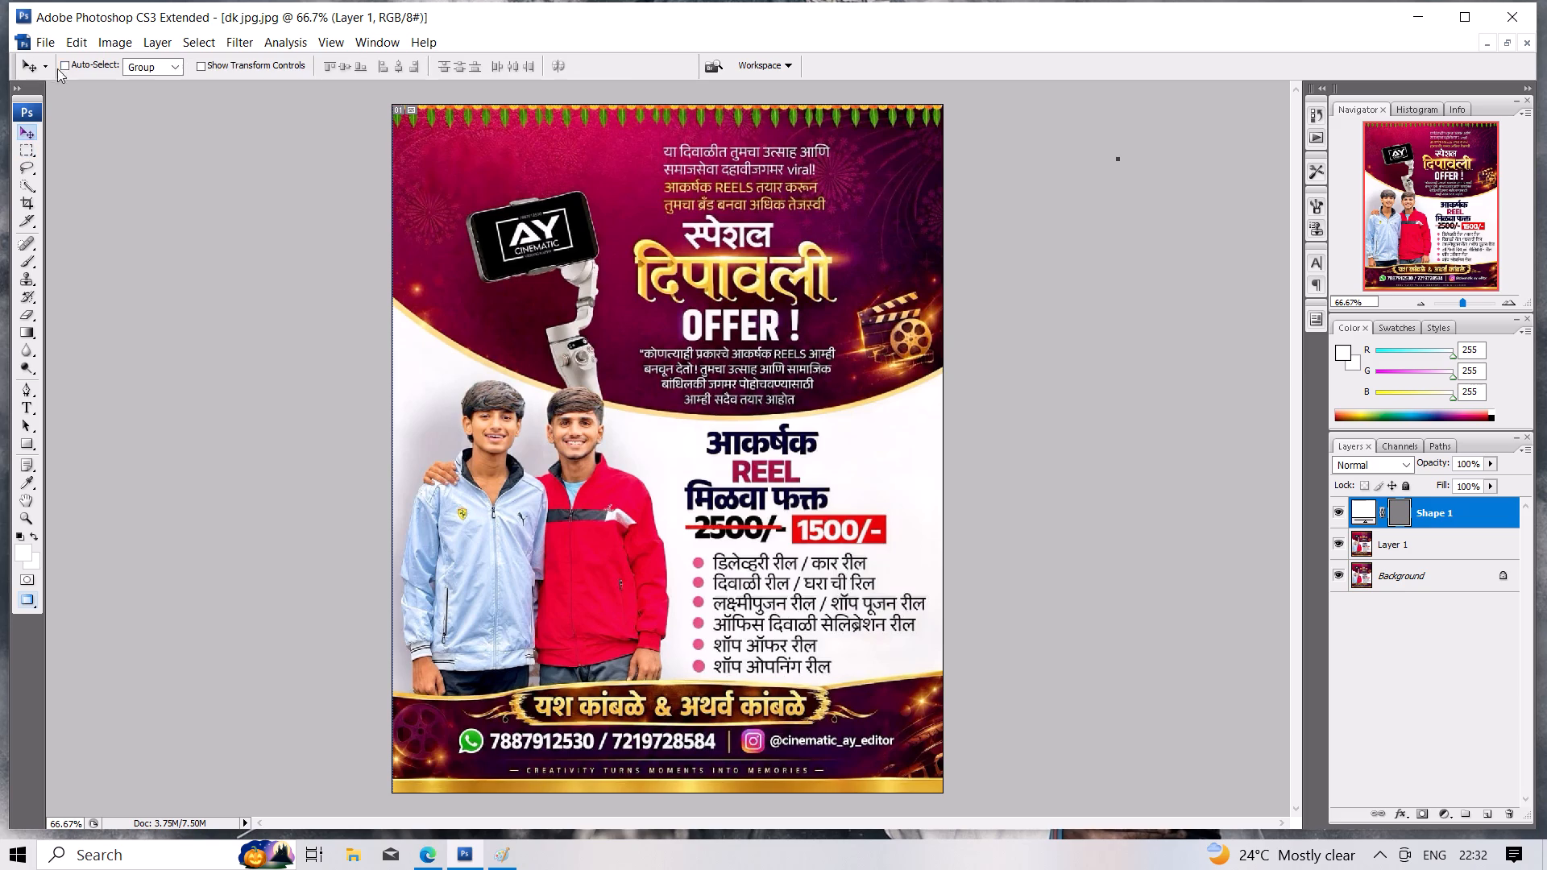
left_click(62, 63)
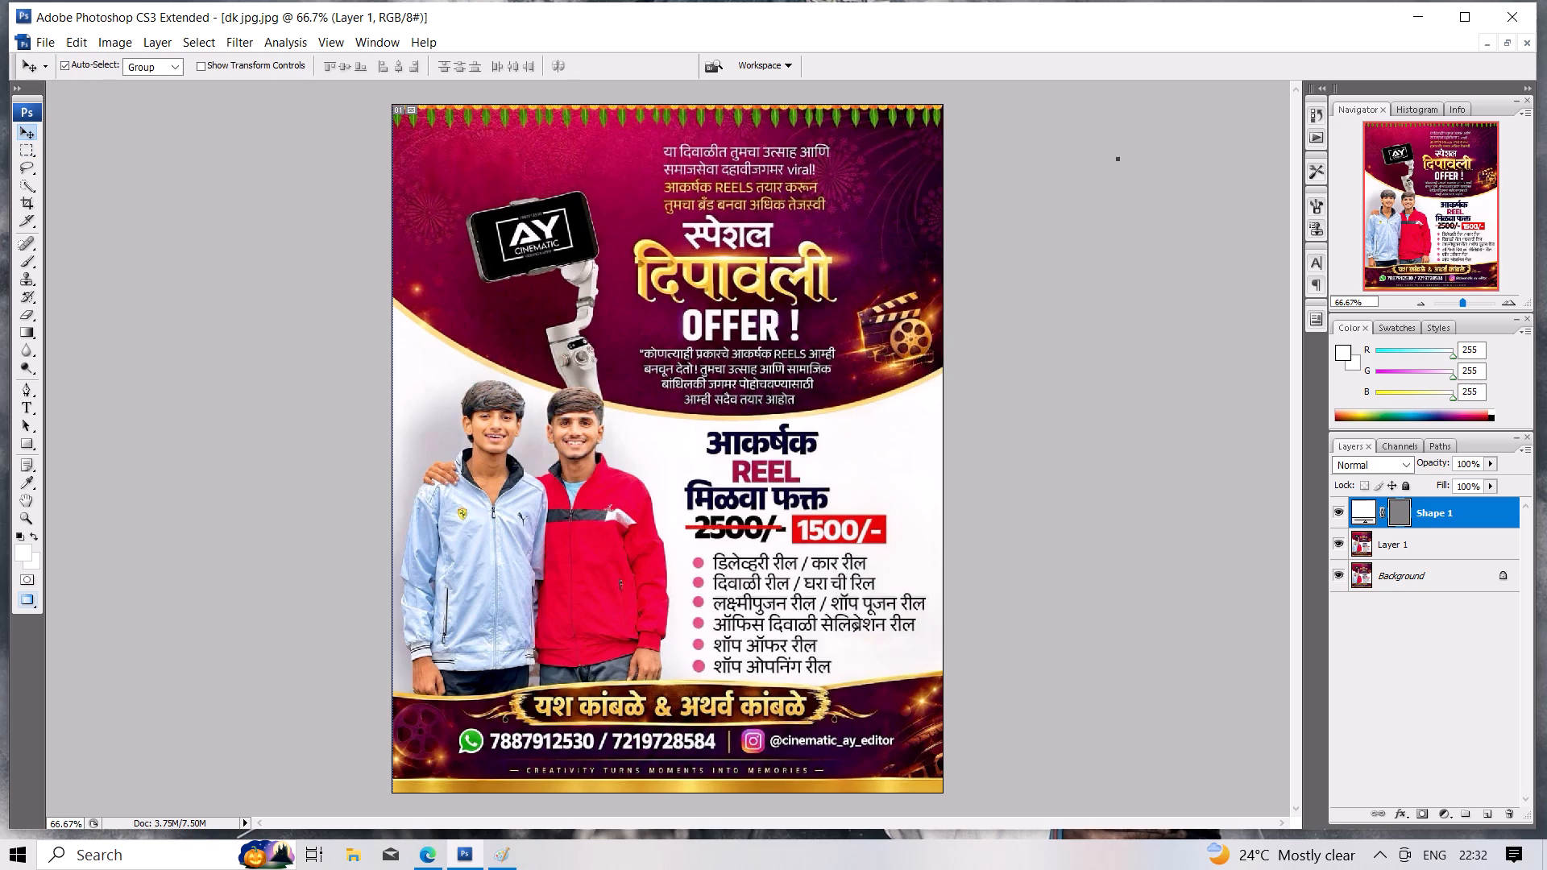
left_click(418, 251)
left_click(508, 354)
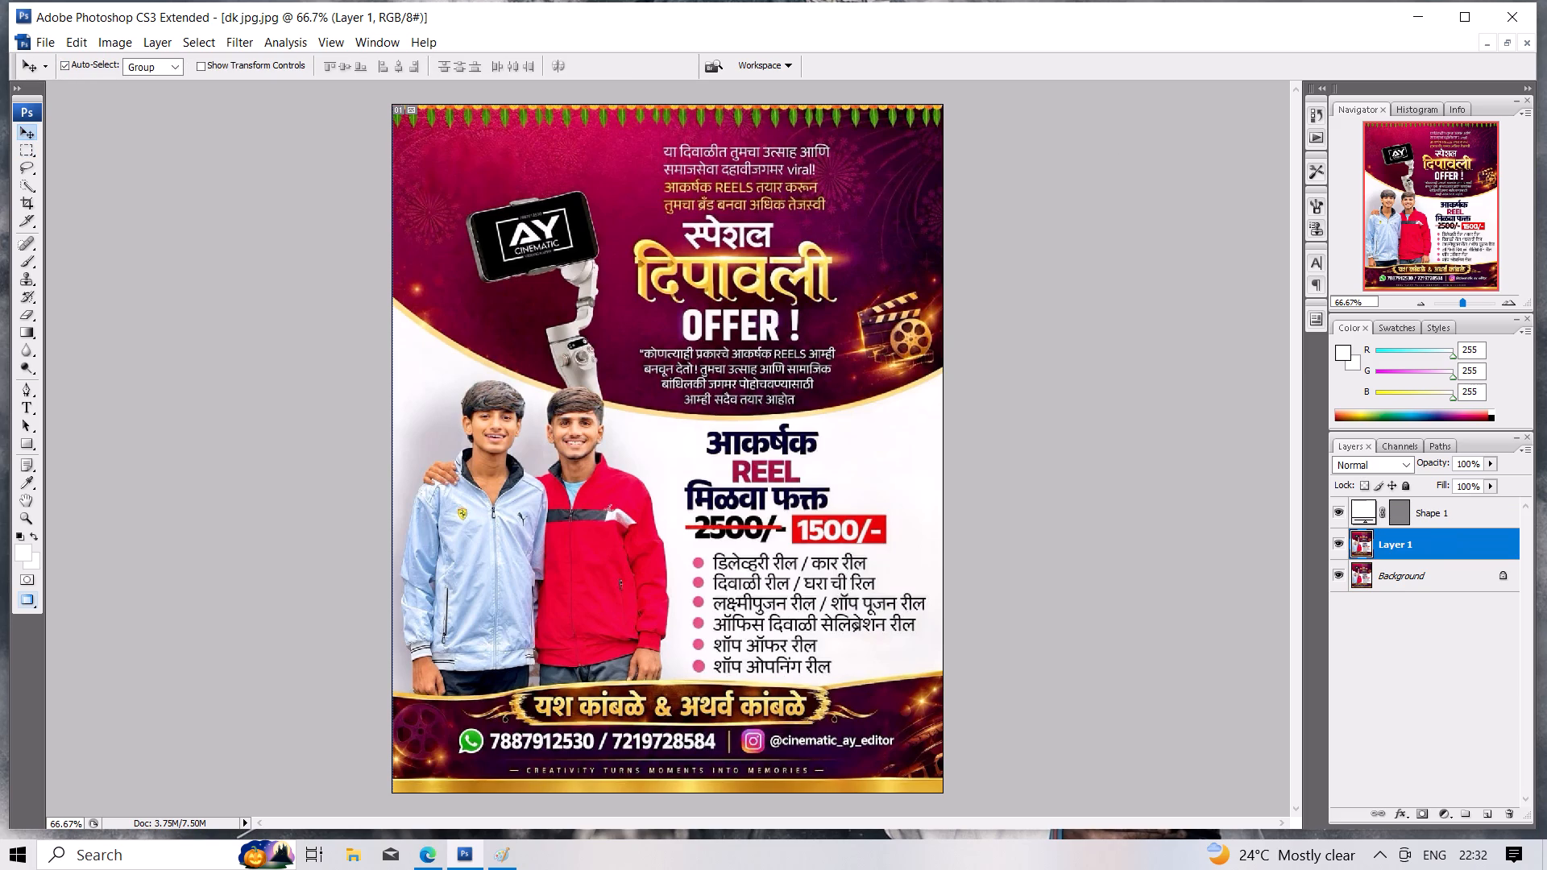
left_click(505, 443)
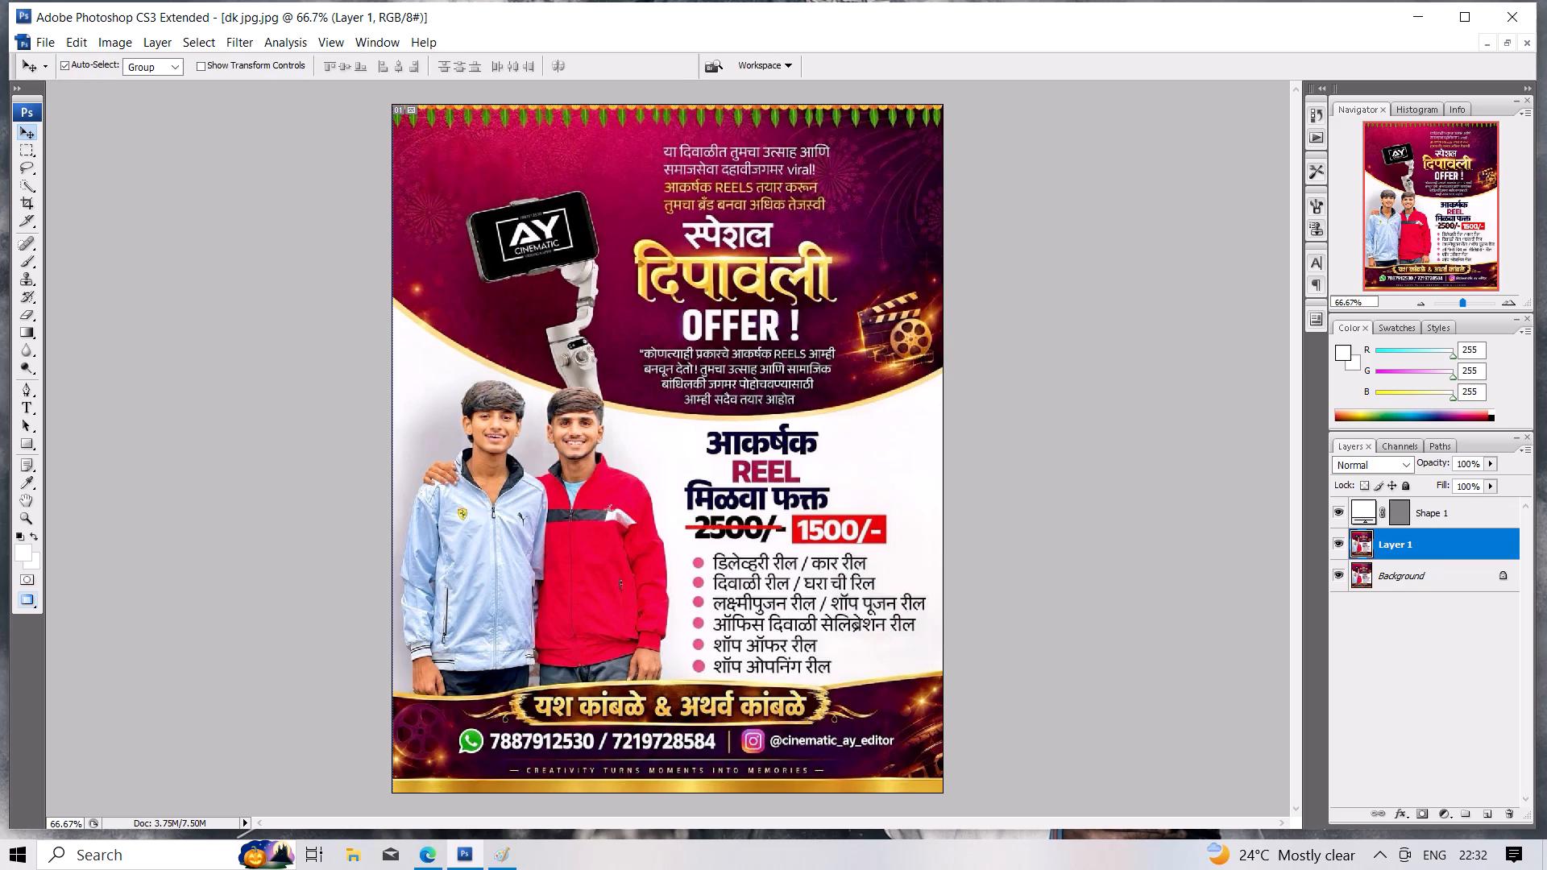
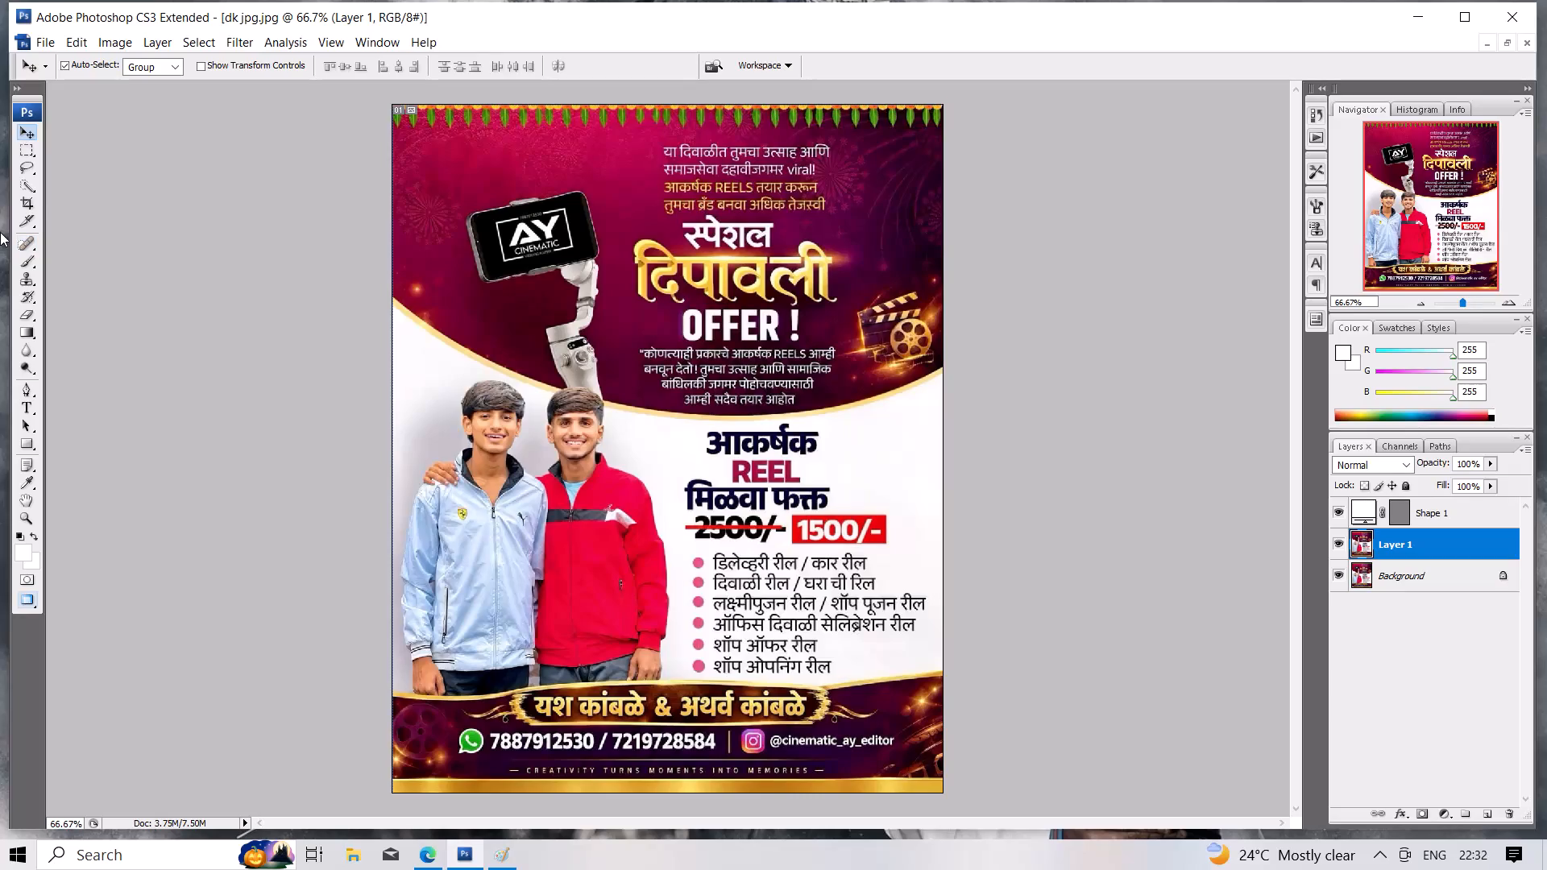
Activate the Quick Selection tool for Layer 1 and show the selection tools grouped with it.
left_click(29, 183)
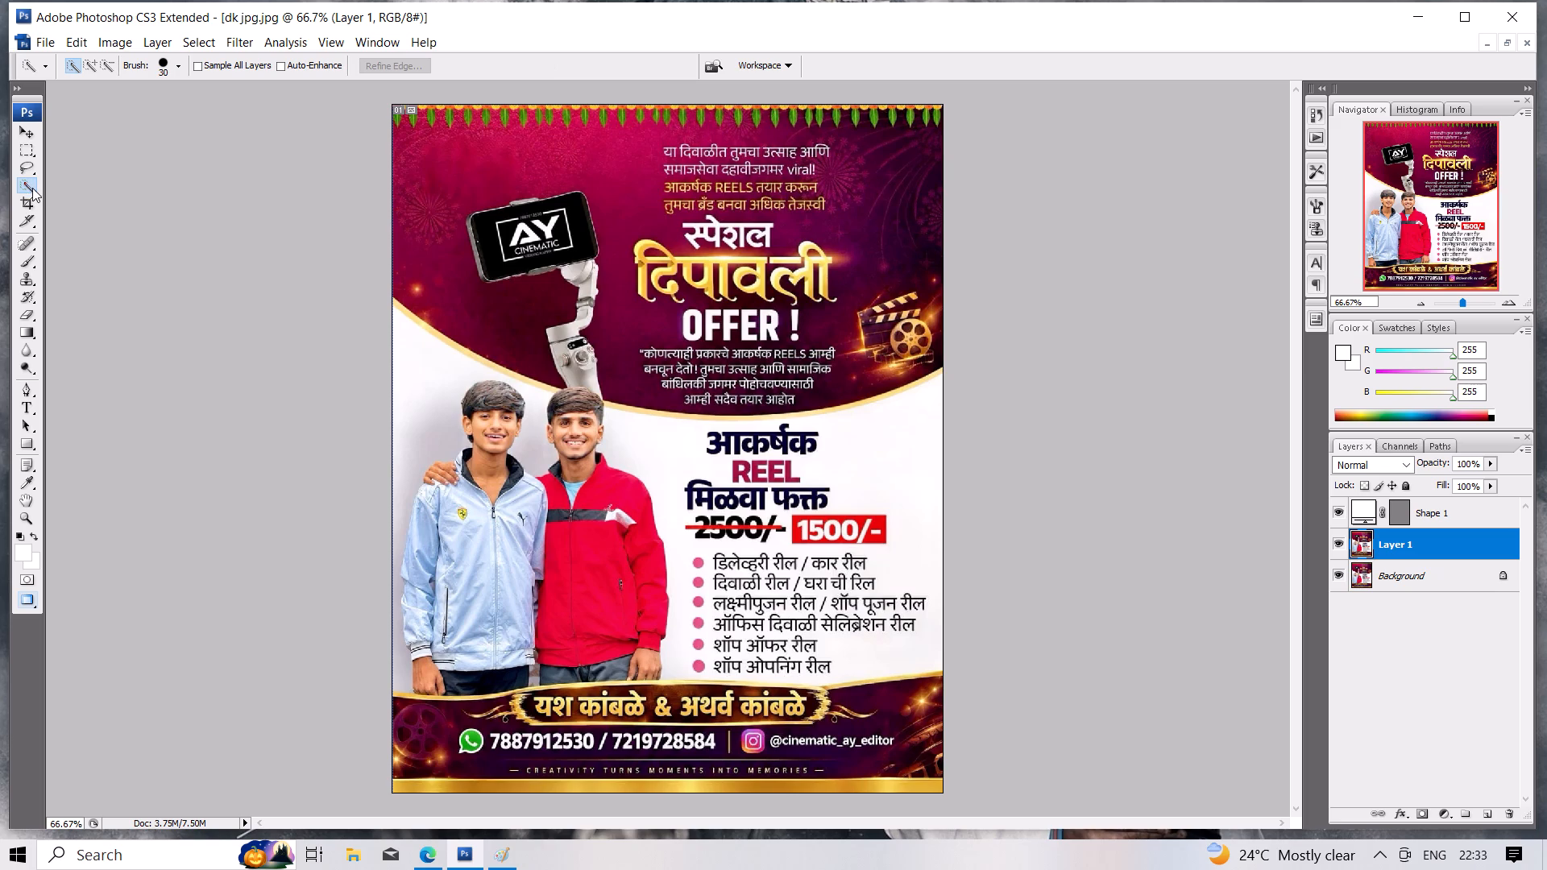
left_click(32, 188)
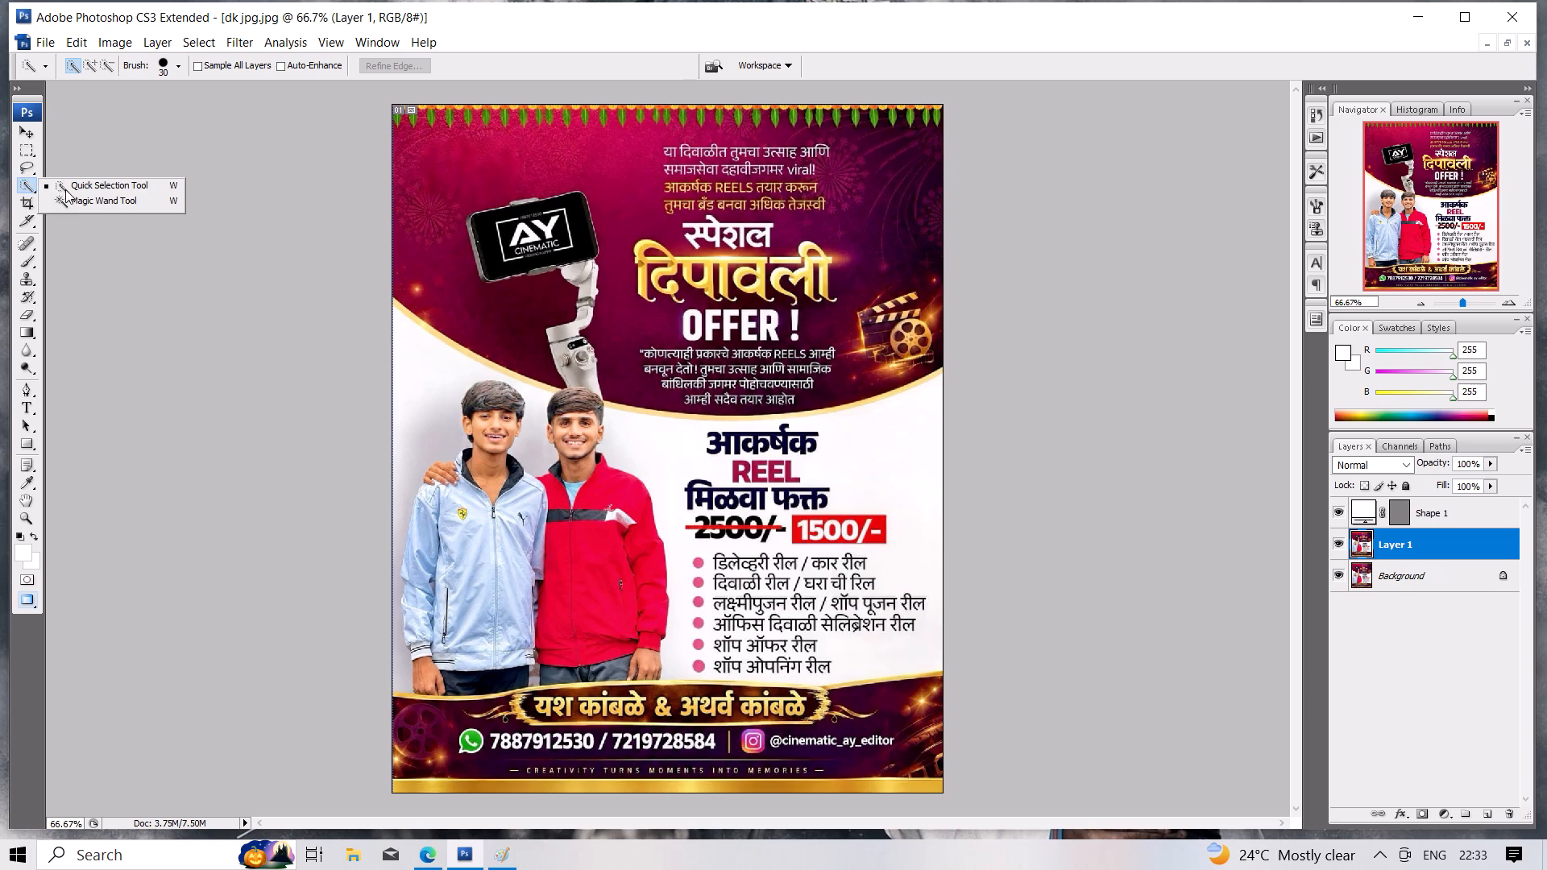
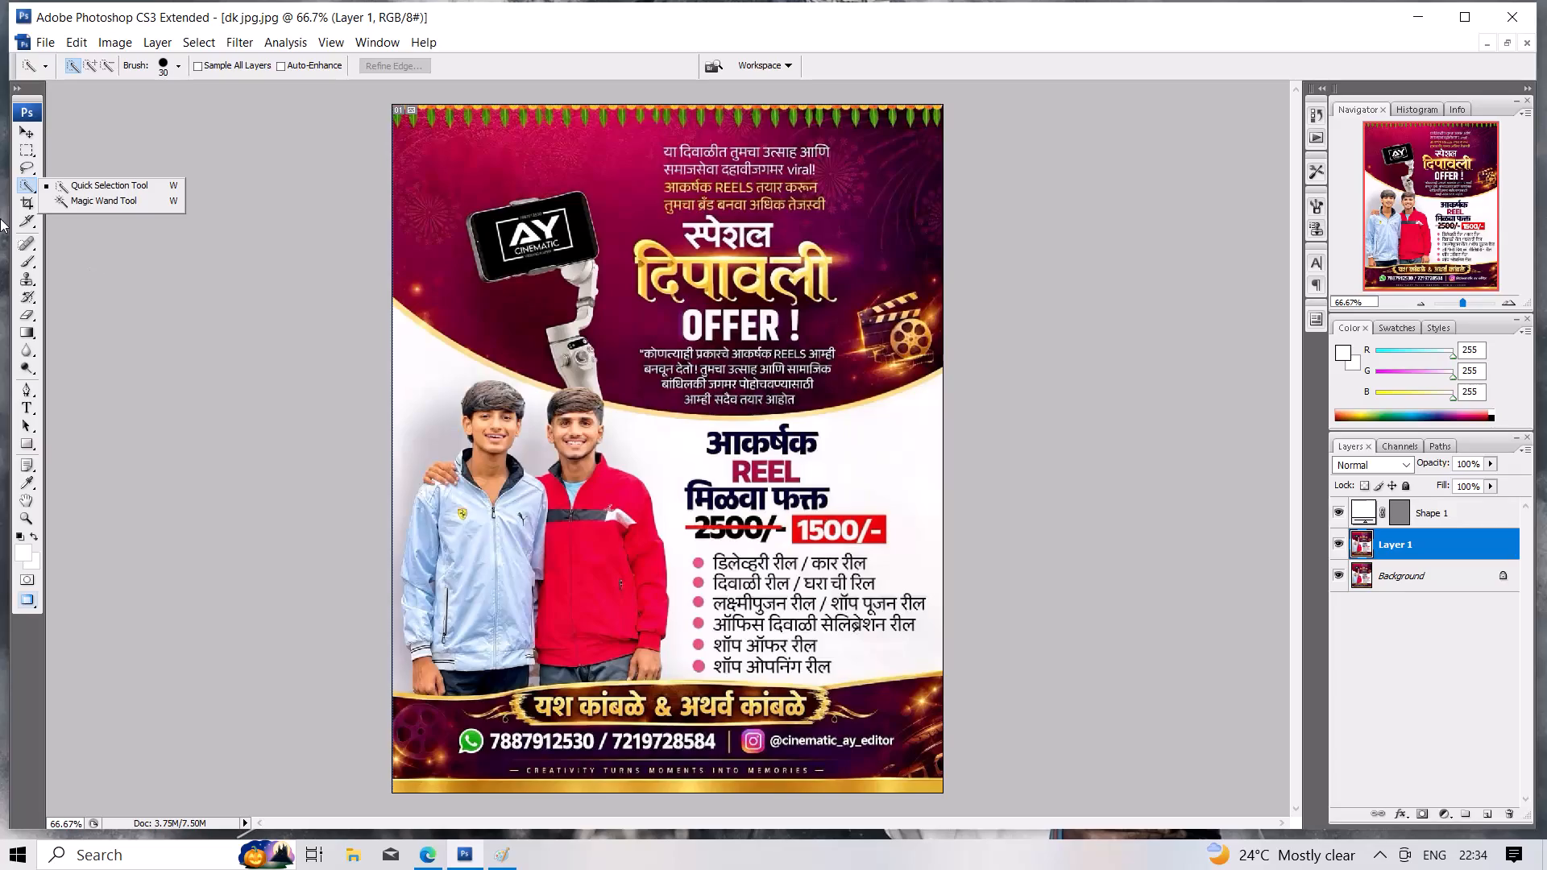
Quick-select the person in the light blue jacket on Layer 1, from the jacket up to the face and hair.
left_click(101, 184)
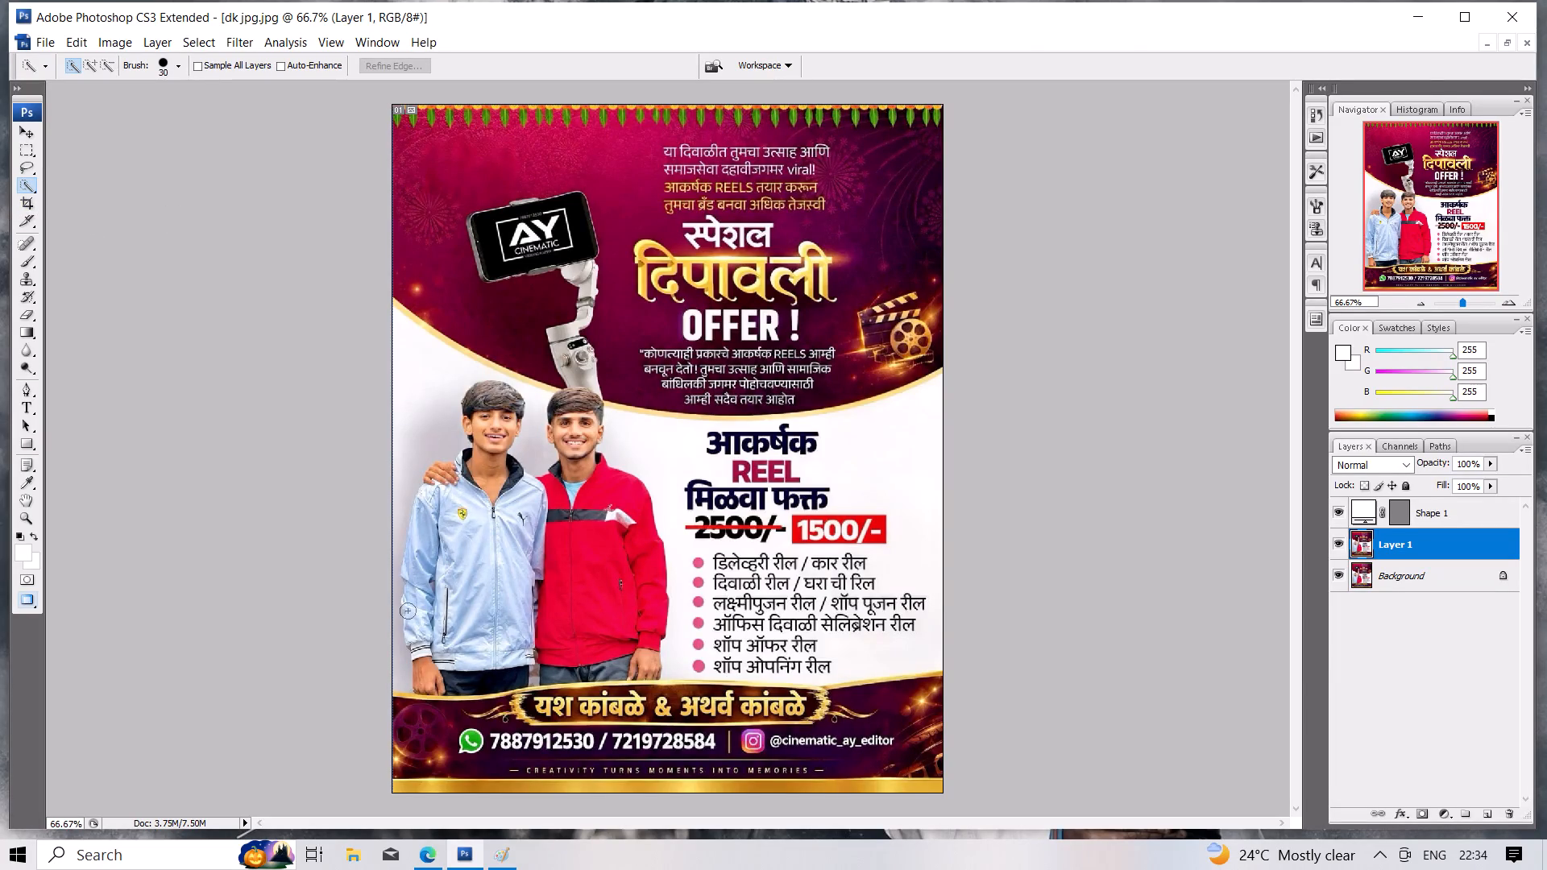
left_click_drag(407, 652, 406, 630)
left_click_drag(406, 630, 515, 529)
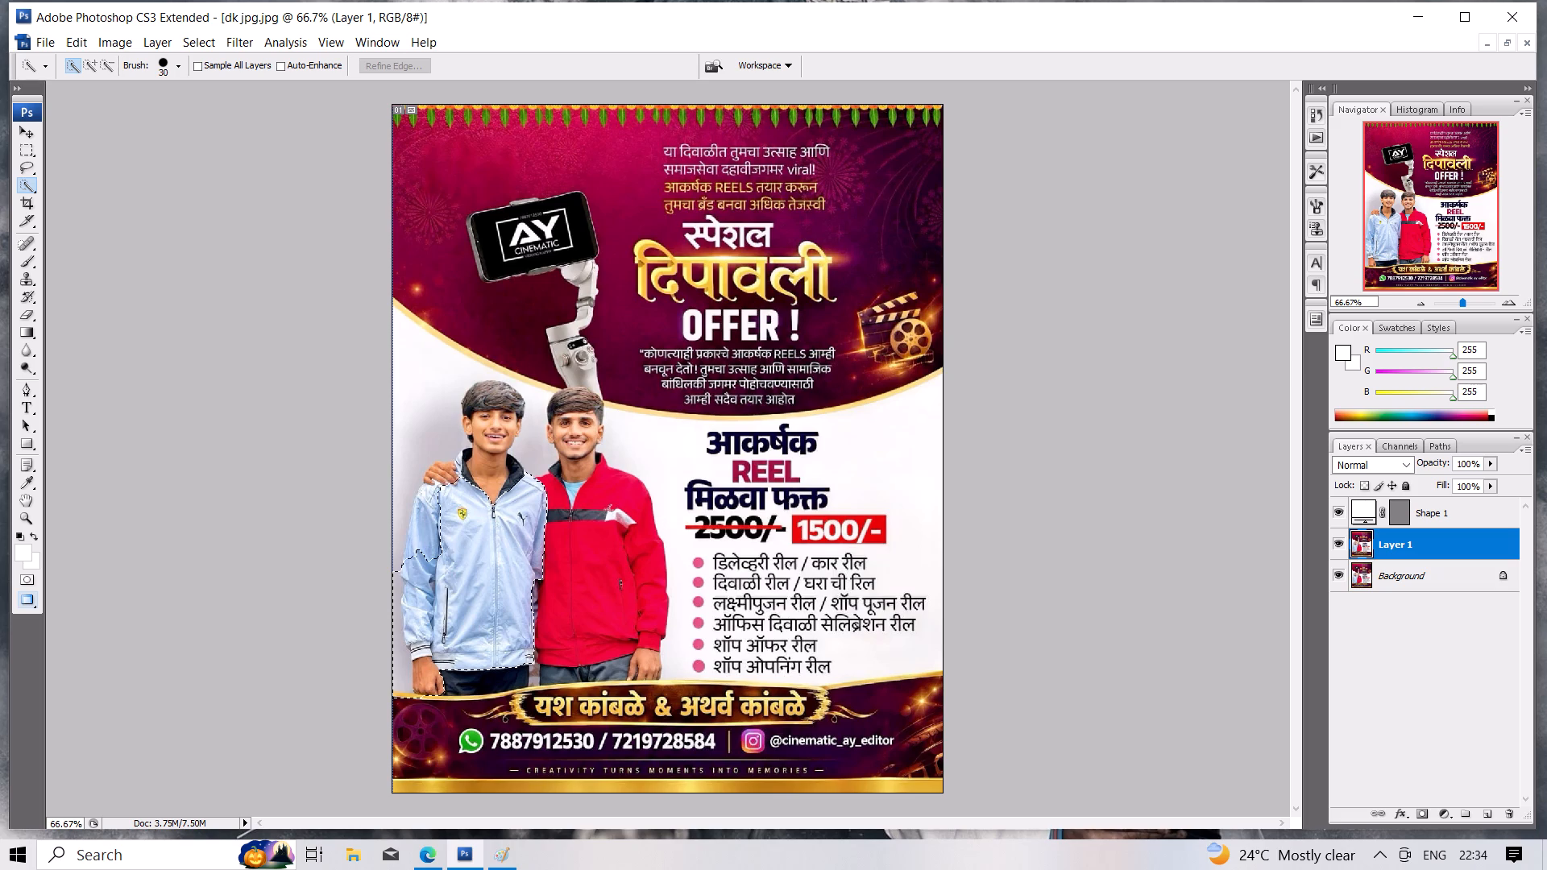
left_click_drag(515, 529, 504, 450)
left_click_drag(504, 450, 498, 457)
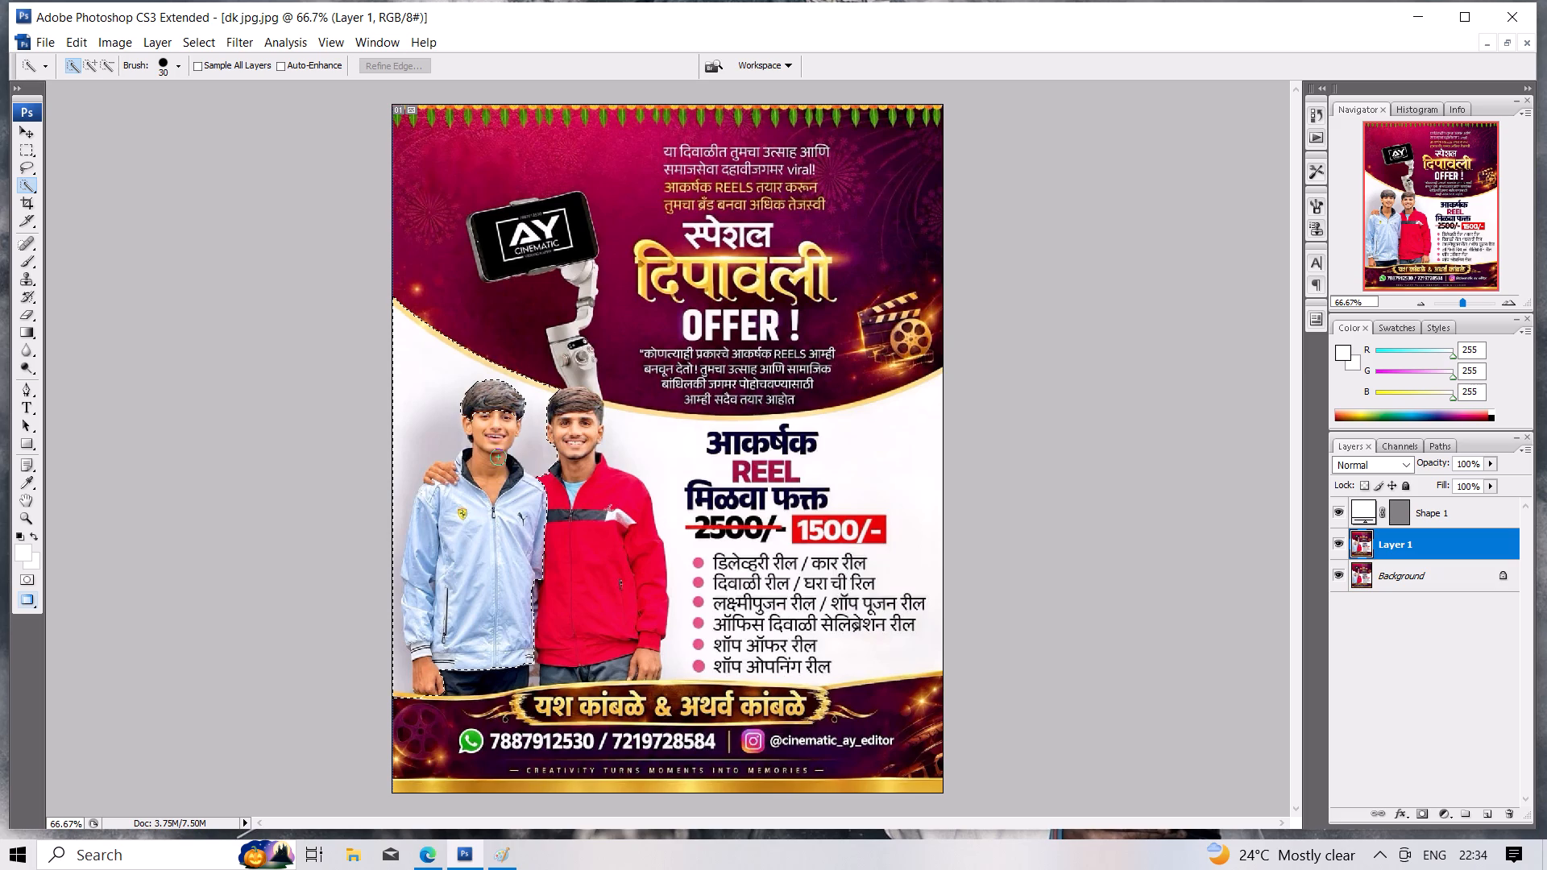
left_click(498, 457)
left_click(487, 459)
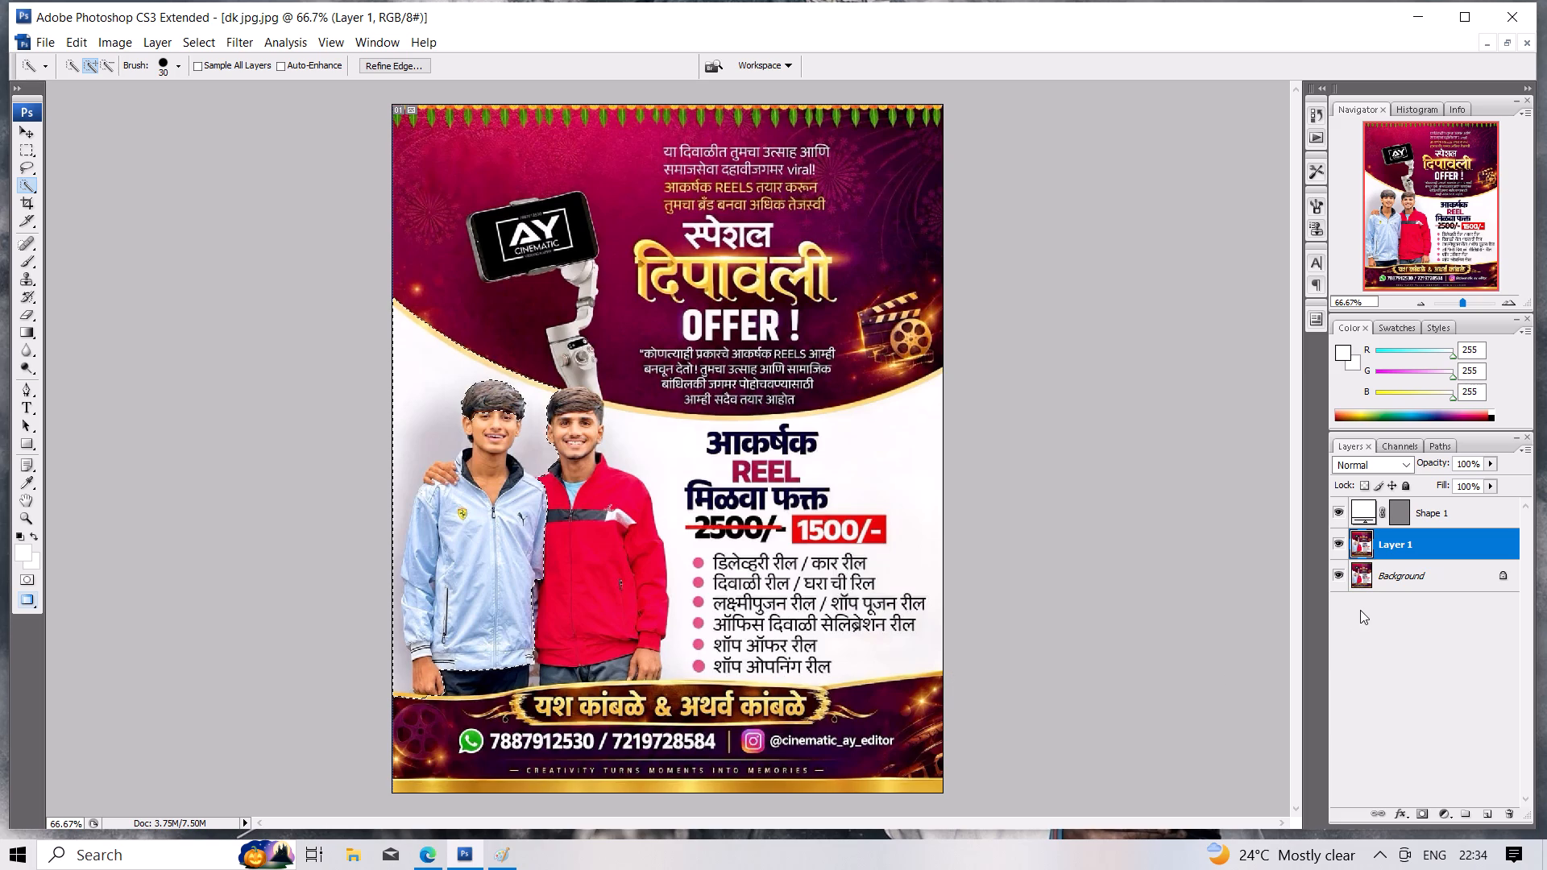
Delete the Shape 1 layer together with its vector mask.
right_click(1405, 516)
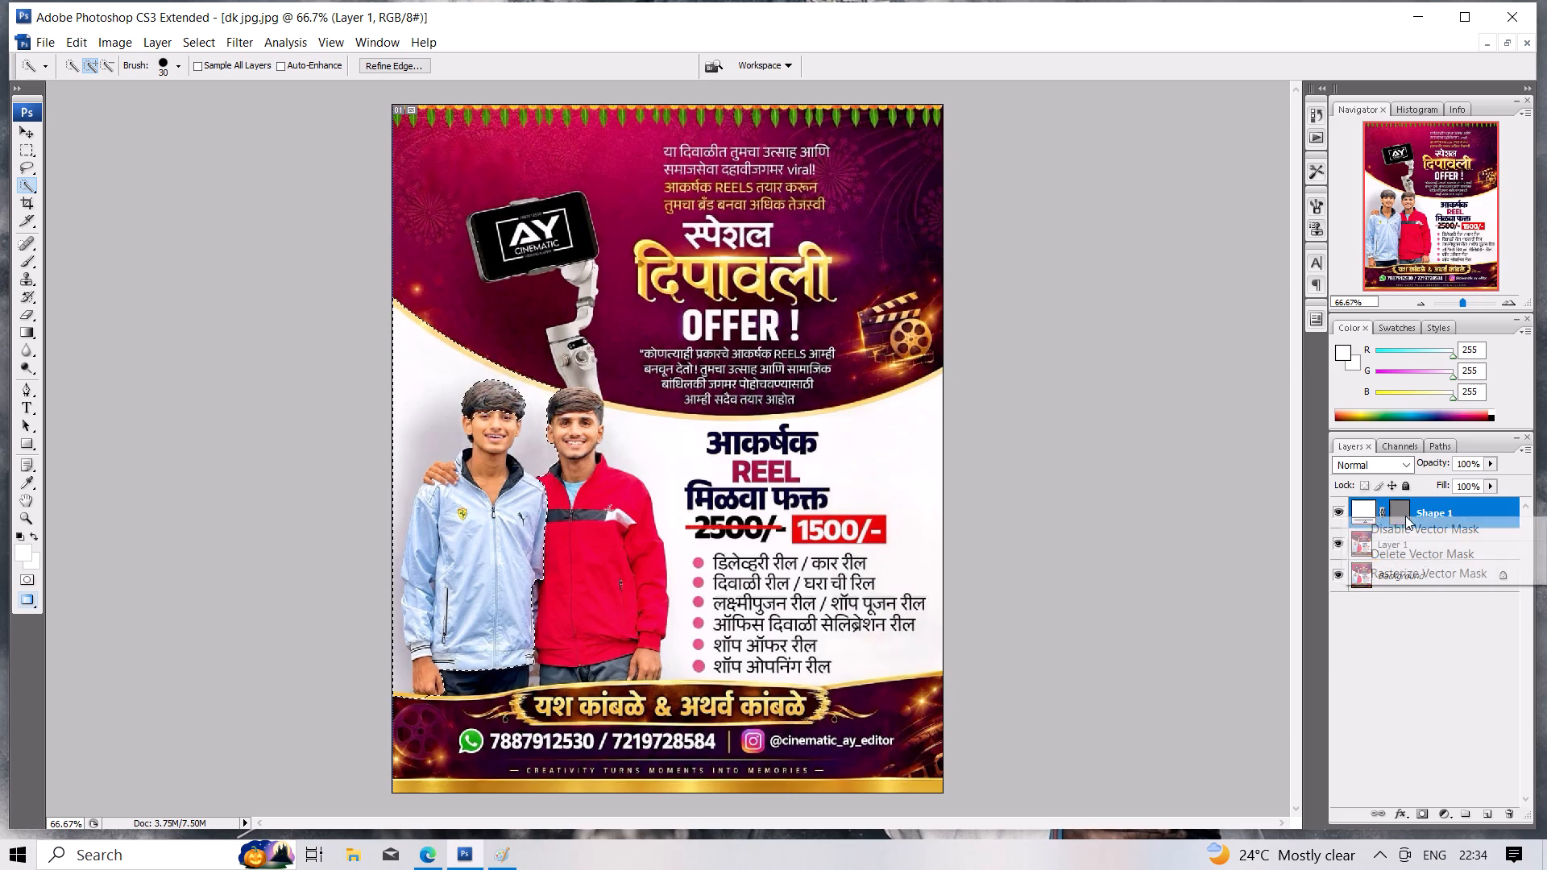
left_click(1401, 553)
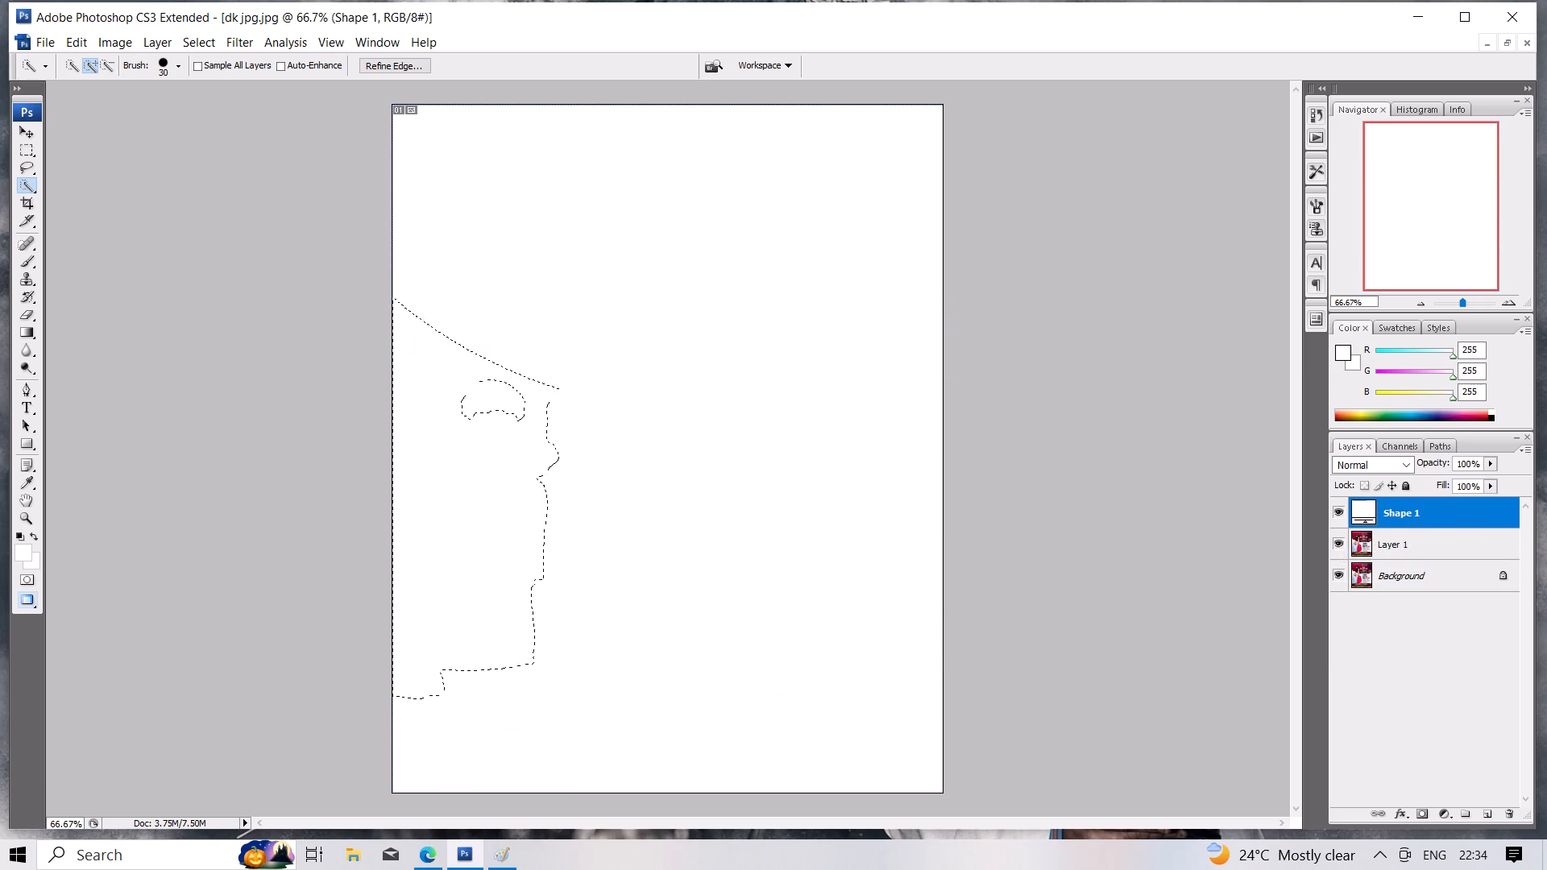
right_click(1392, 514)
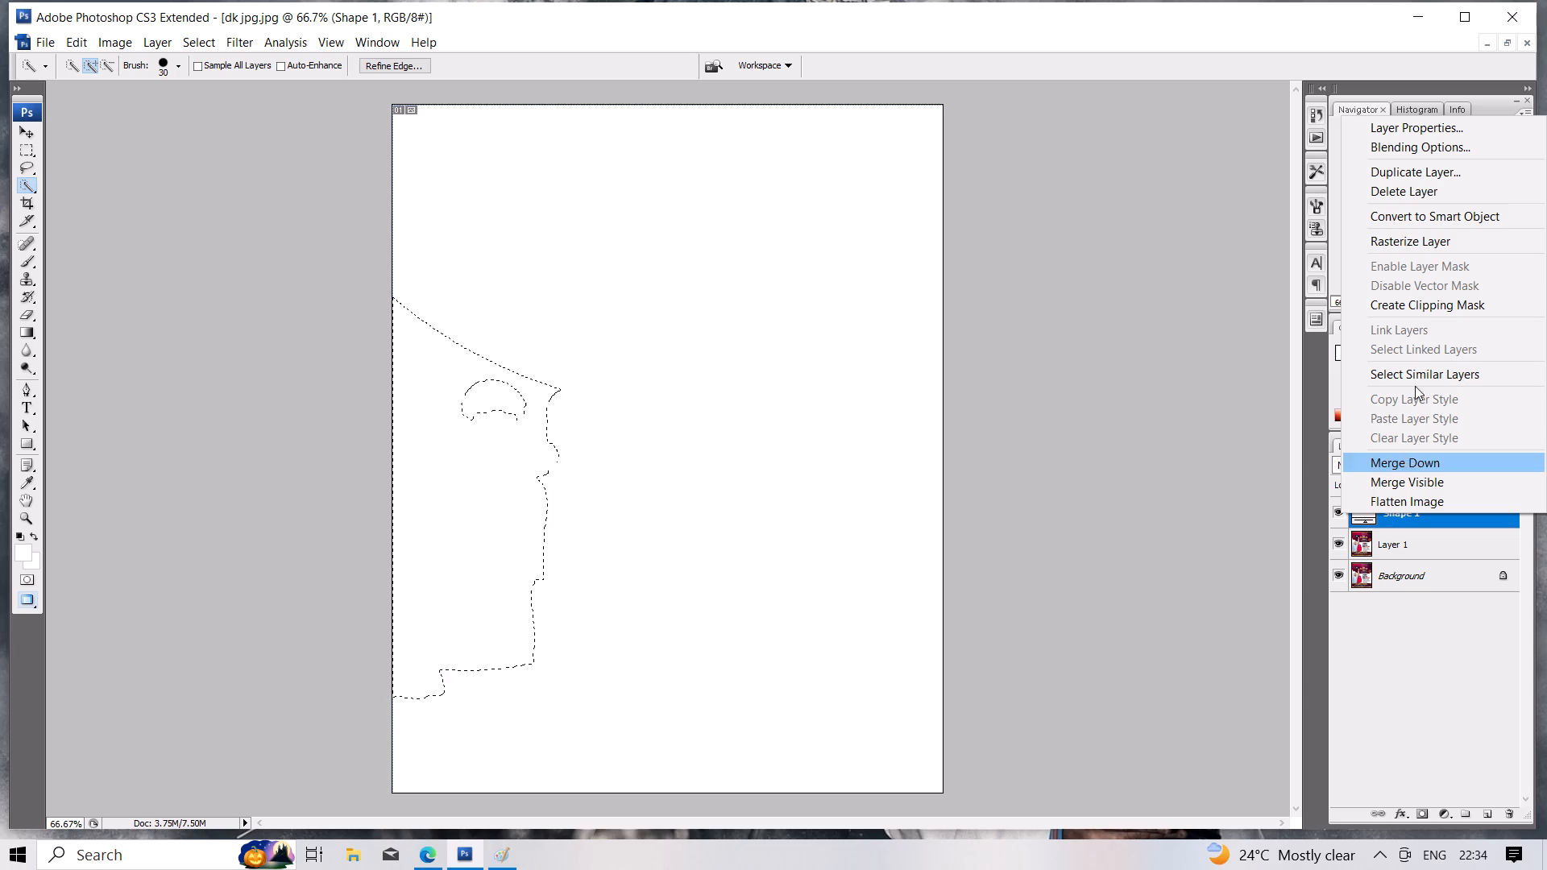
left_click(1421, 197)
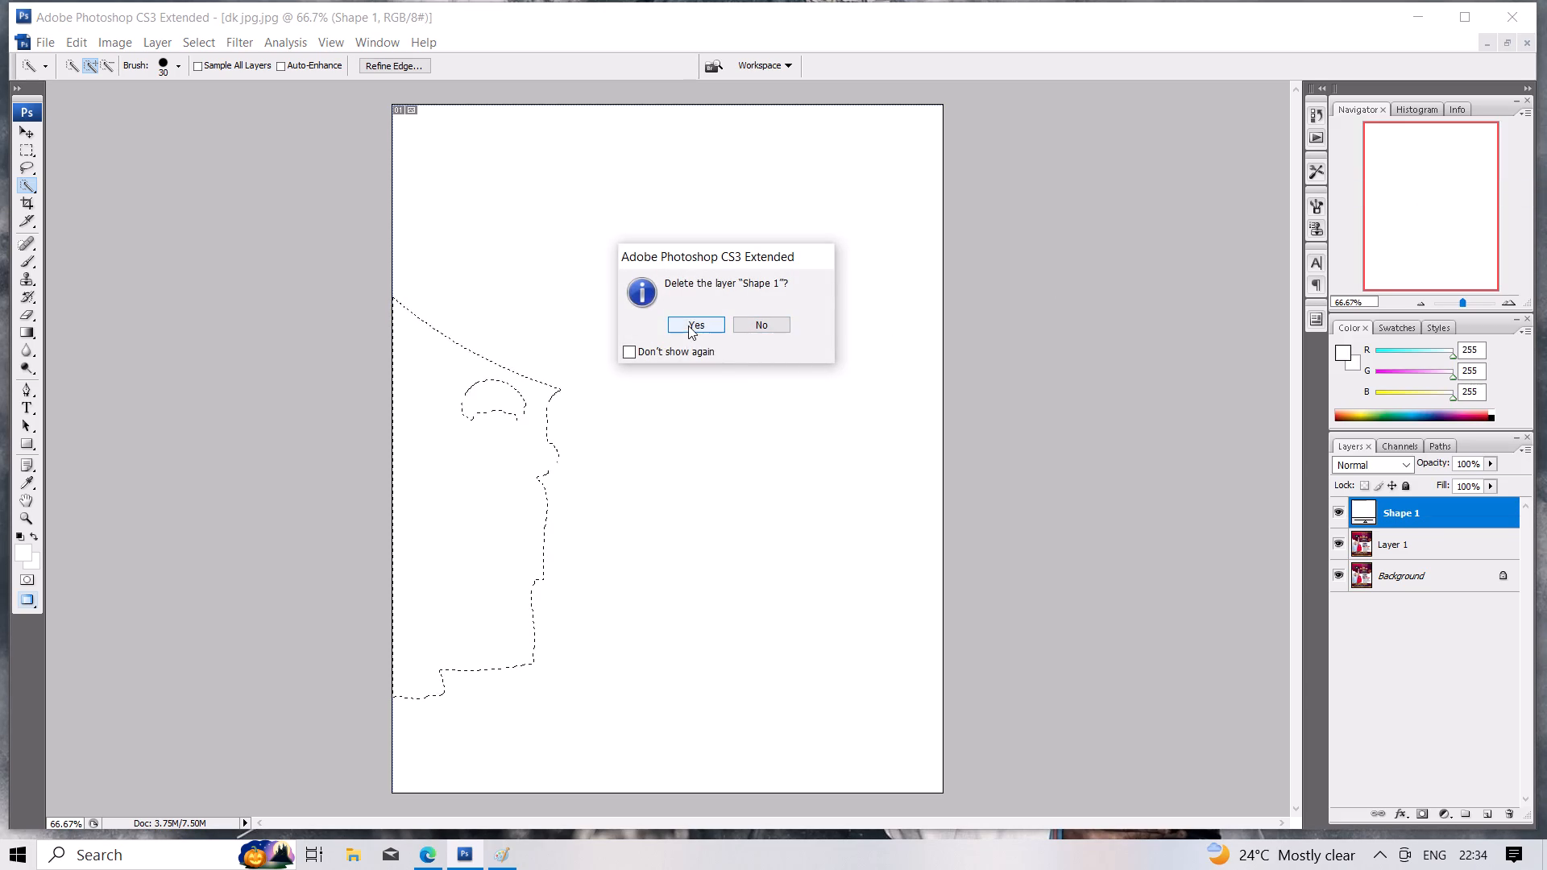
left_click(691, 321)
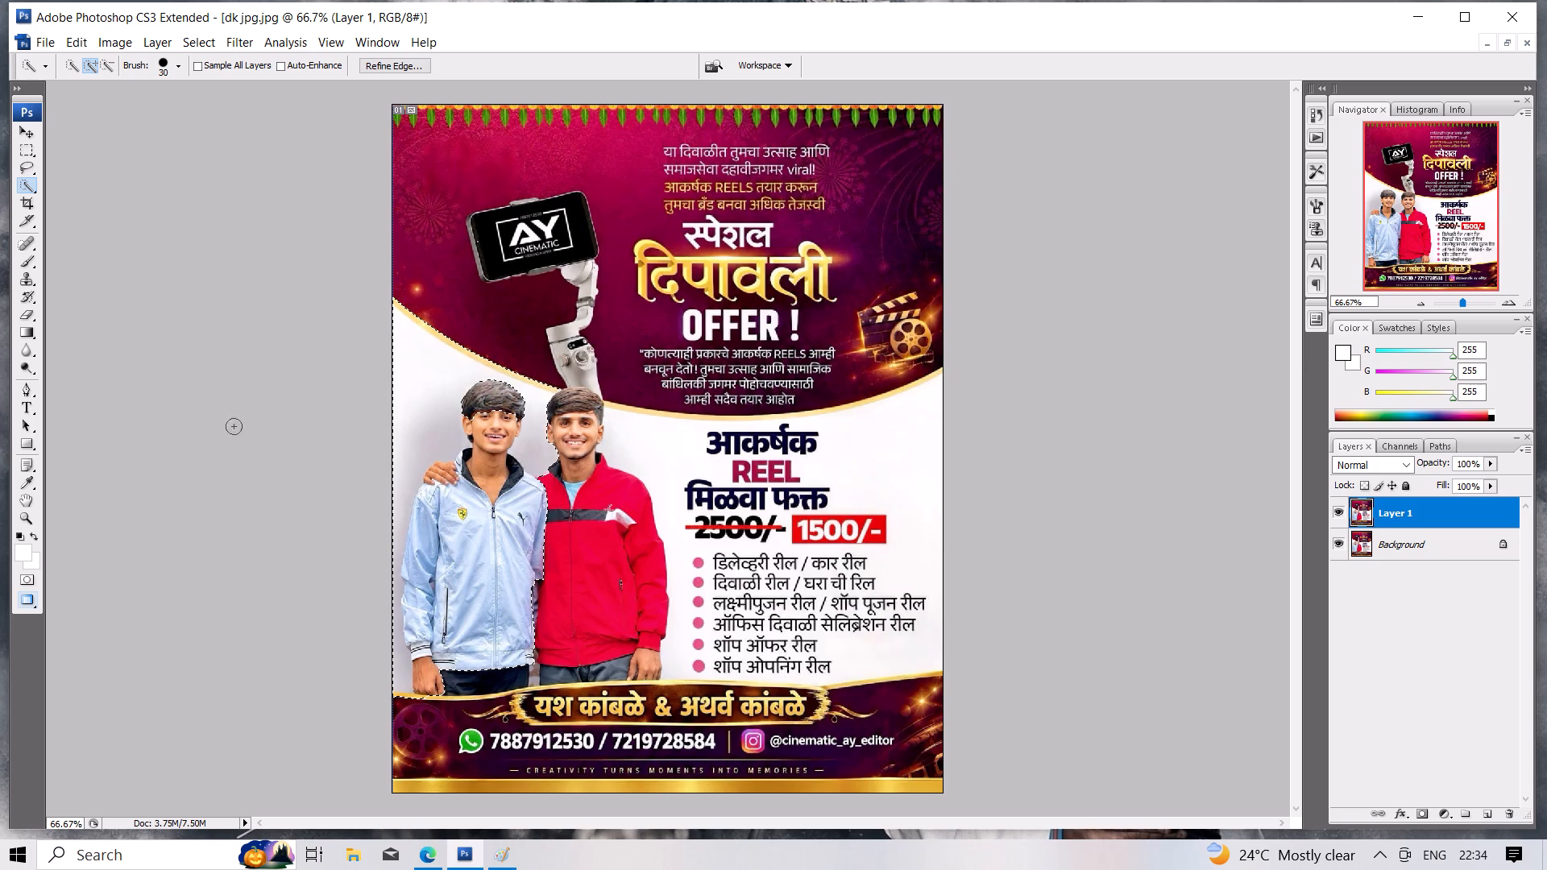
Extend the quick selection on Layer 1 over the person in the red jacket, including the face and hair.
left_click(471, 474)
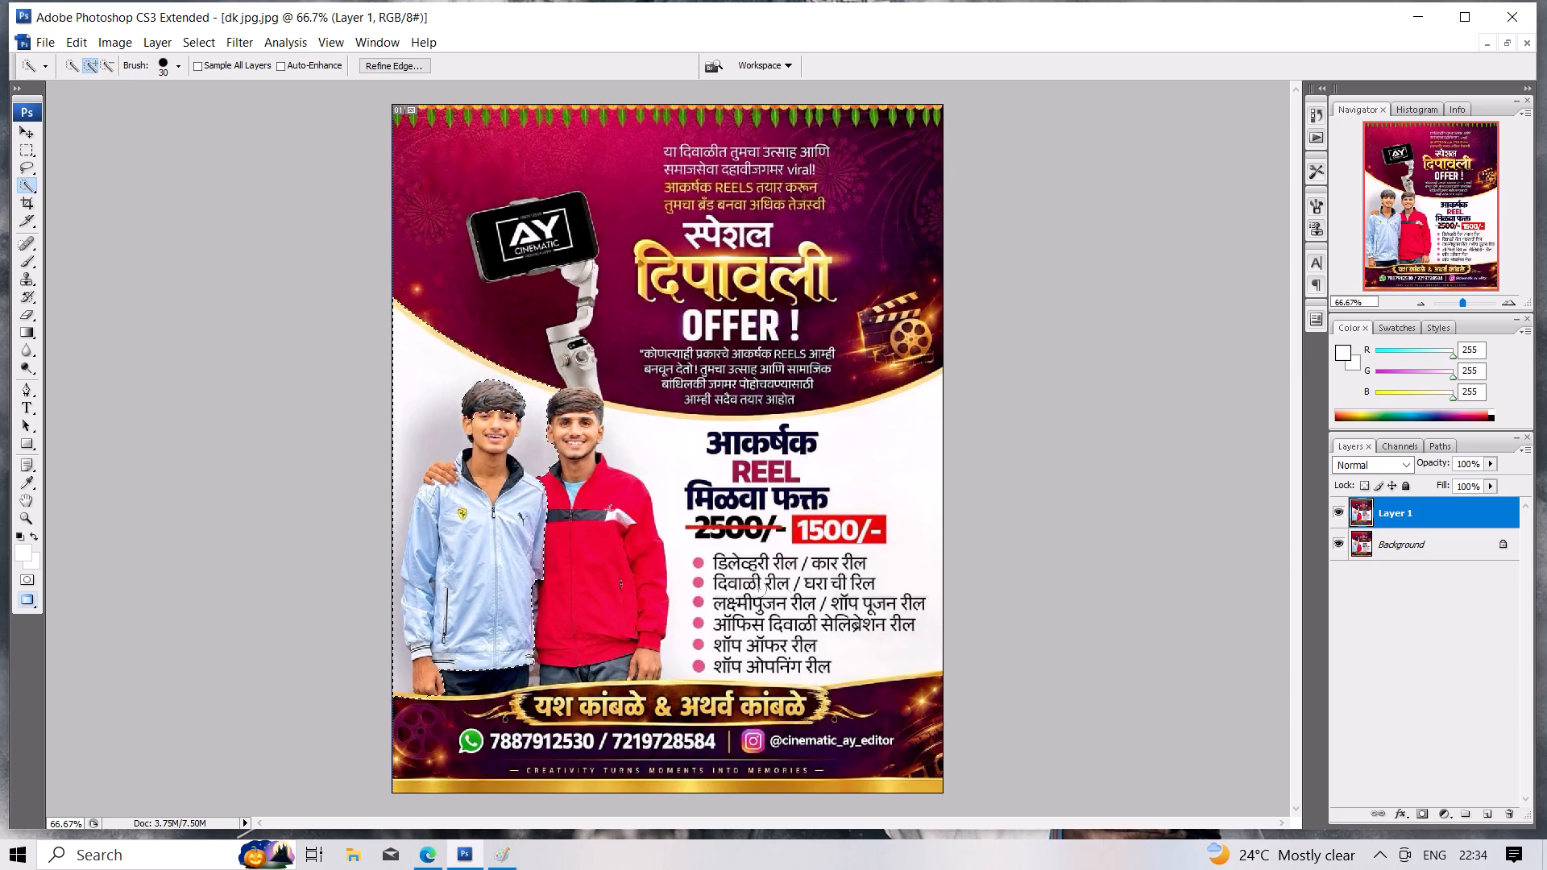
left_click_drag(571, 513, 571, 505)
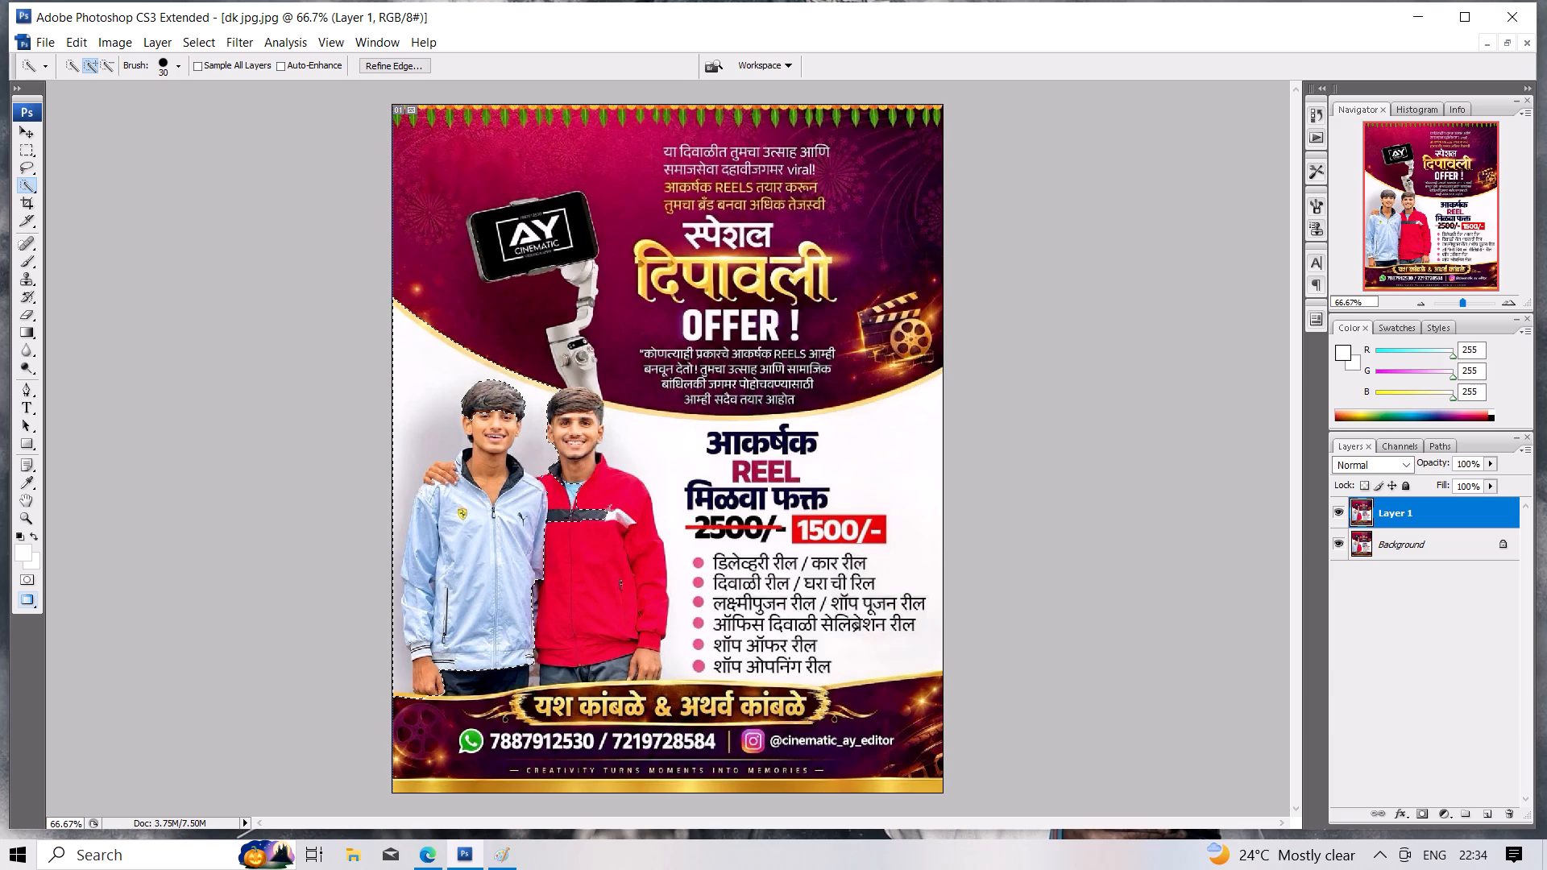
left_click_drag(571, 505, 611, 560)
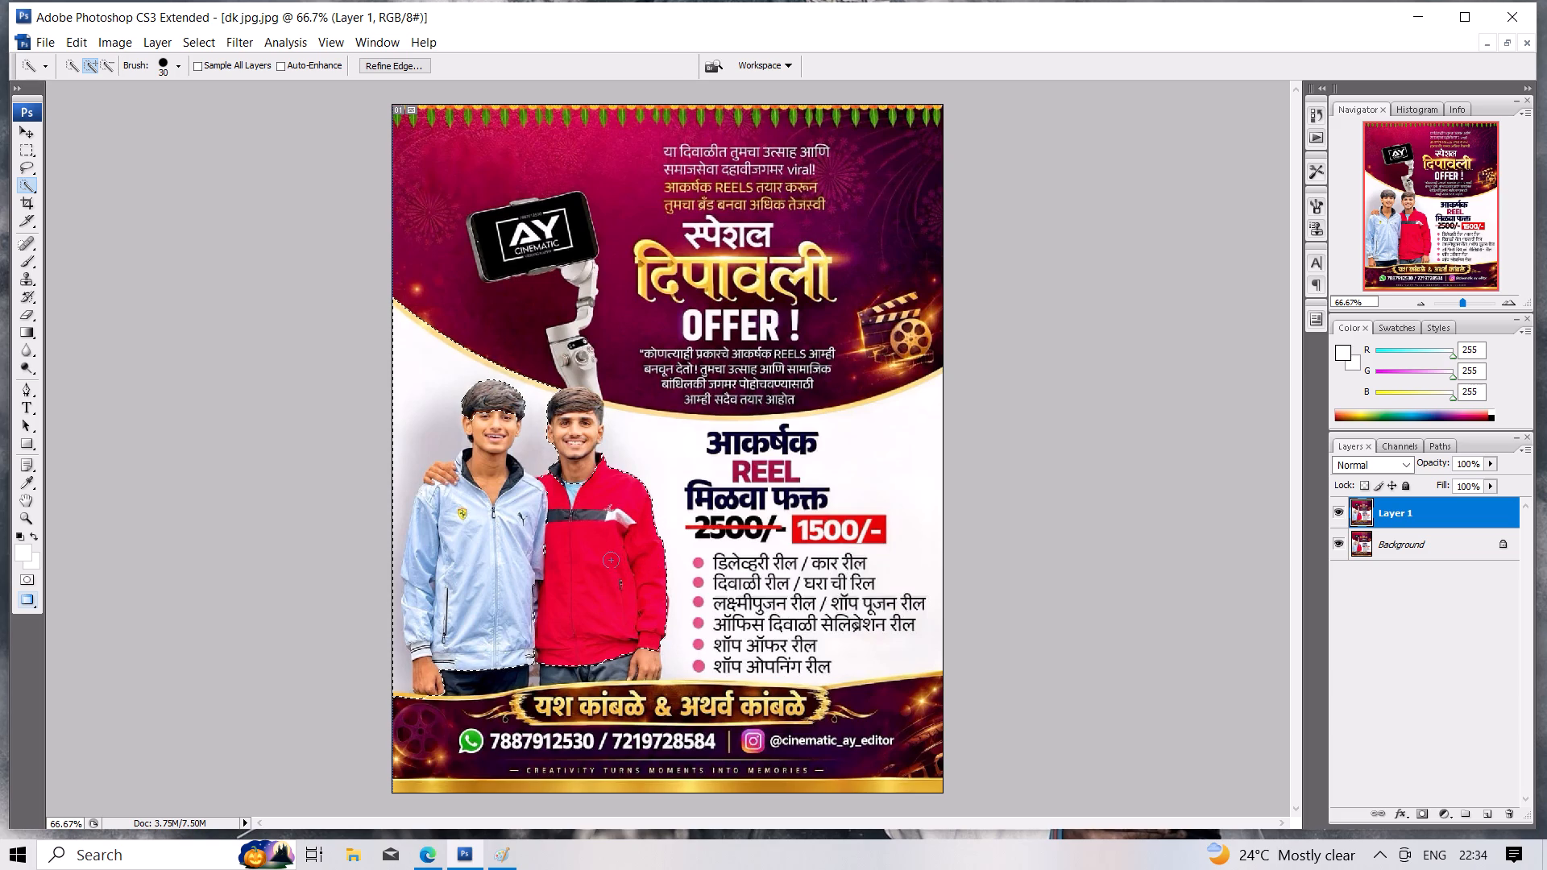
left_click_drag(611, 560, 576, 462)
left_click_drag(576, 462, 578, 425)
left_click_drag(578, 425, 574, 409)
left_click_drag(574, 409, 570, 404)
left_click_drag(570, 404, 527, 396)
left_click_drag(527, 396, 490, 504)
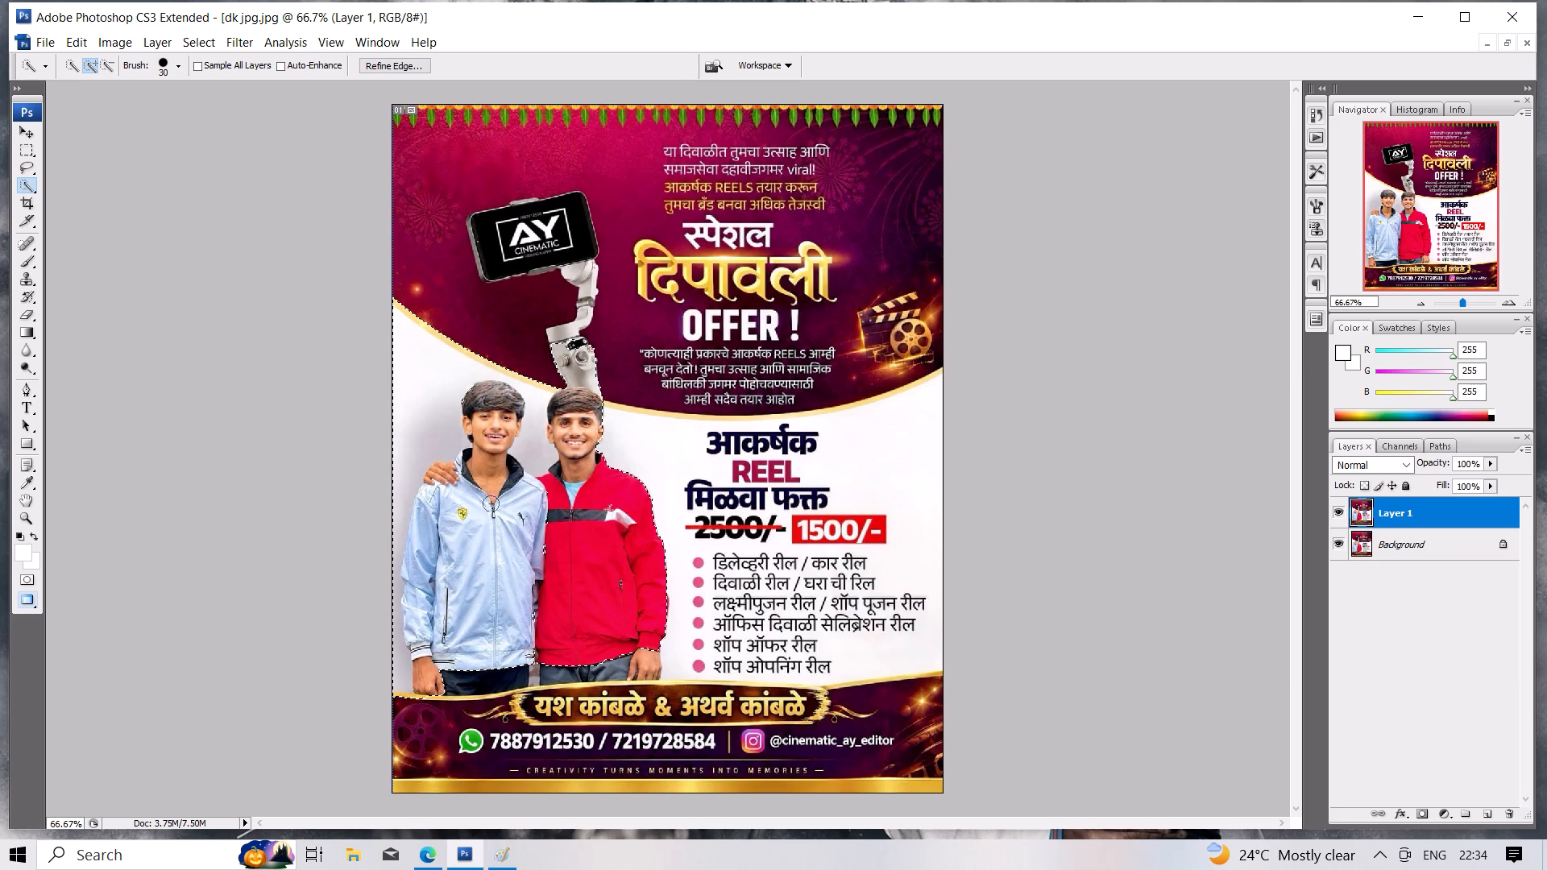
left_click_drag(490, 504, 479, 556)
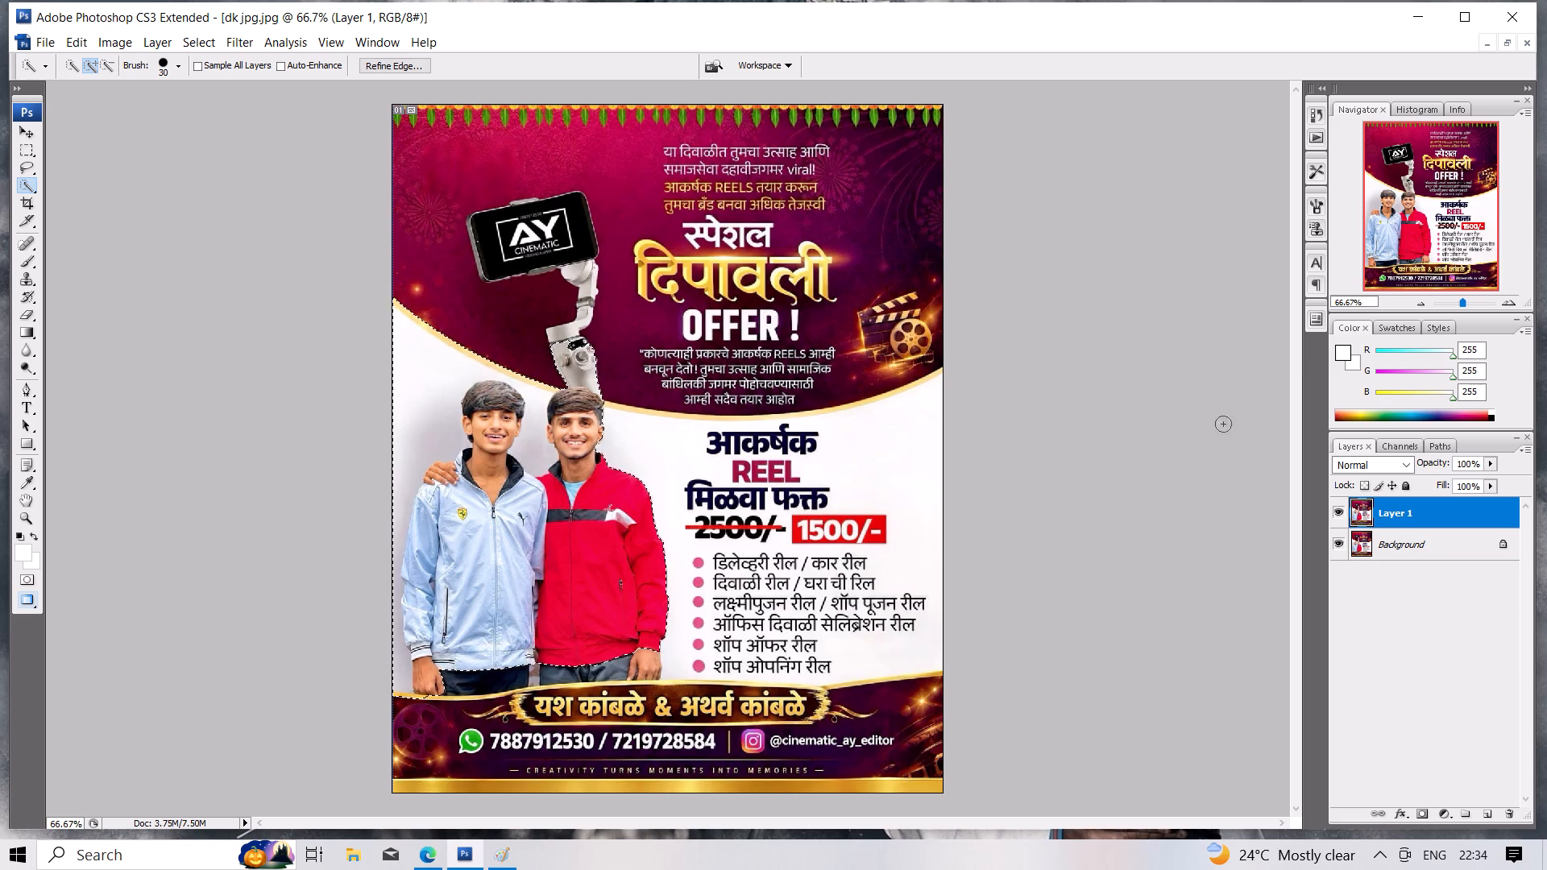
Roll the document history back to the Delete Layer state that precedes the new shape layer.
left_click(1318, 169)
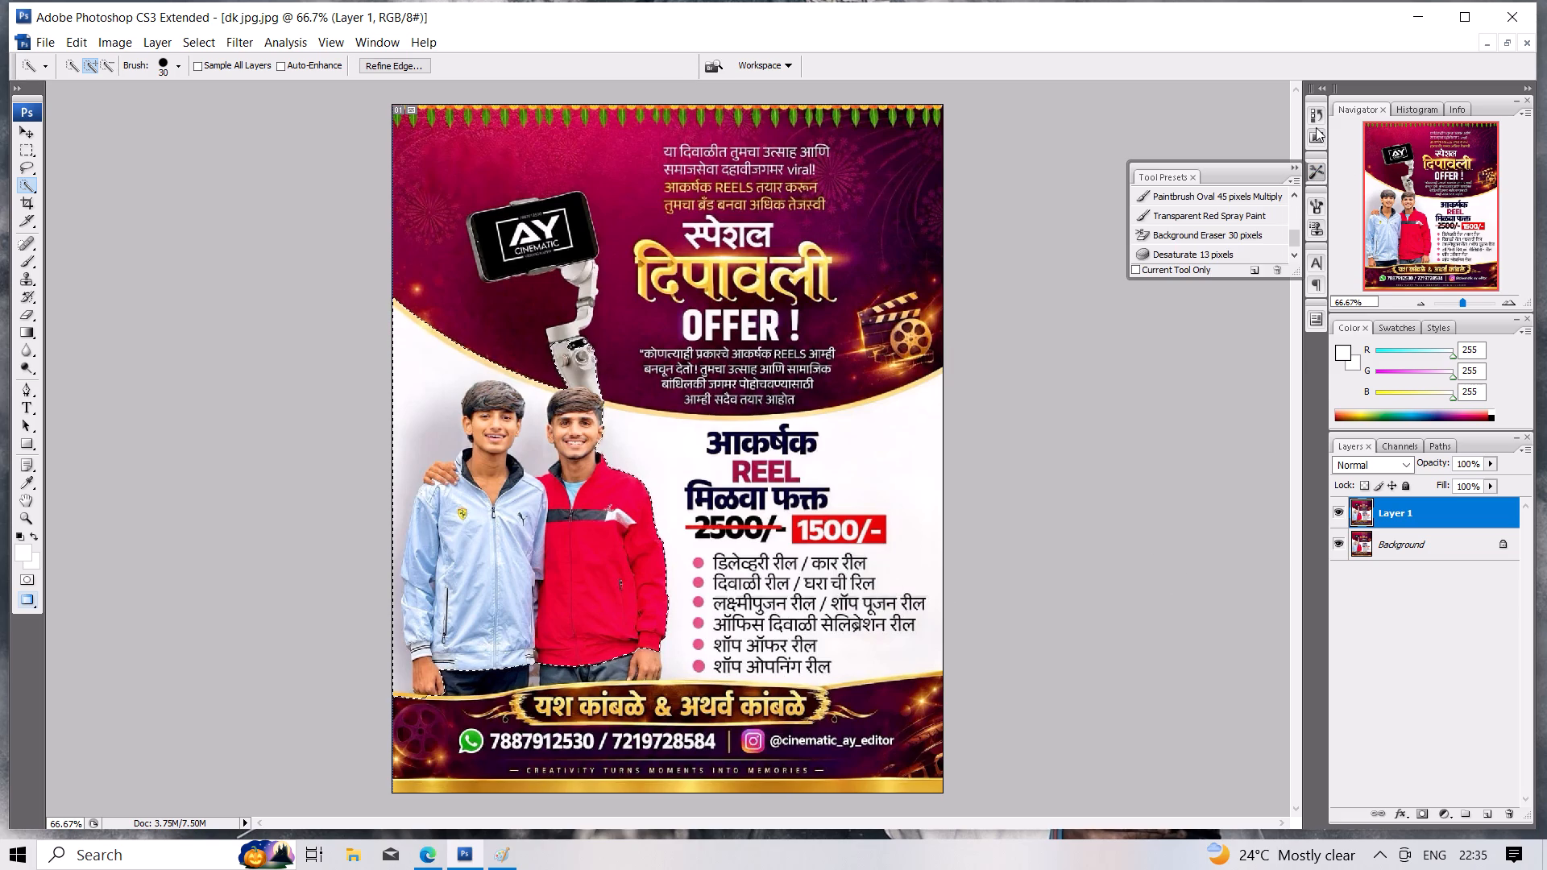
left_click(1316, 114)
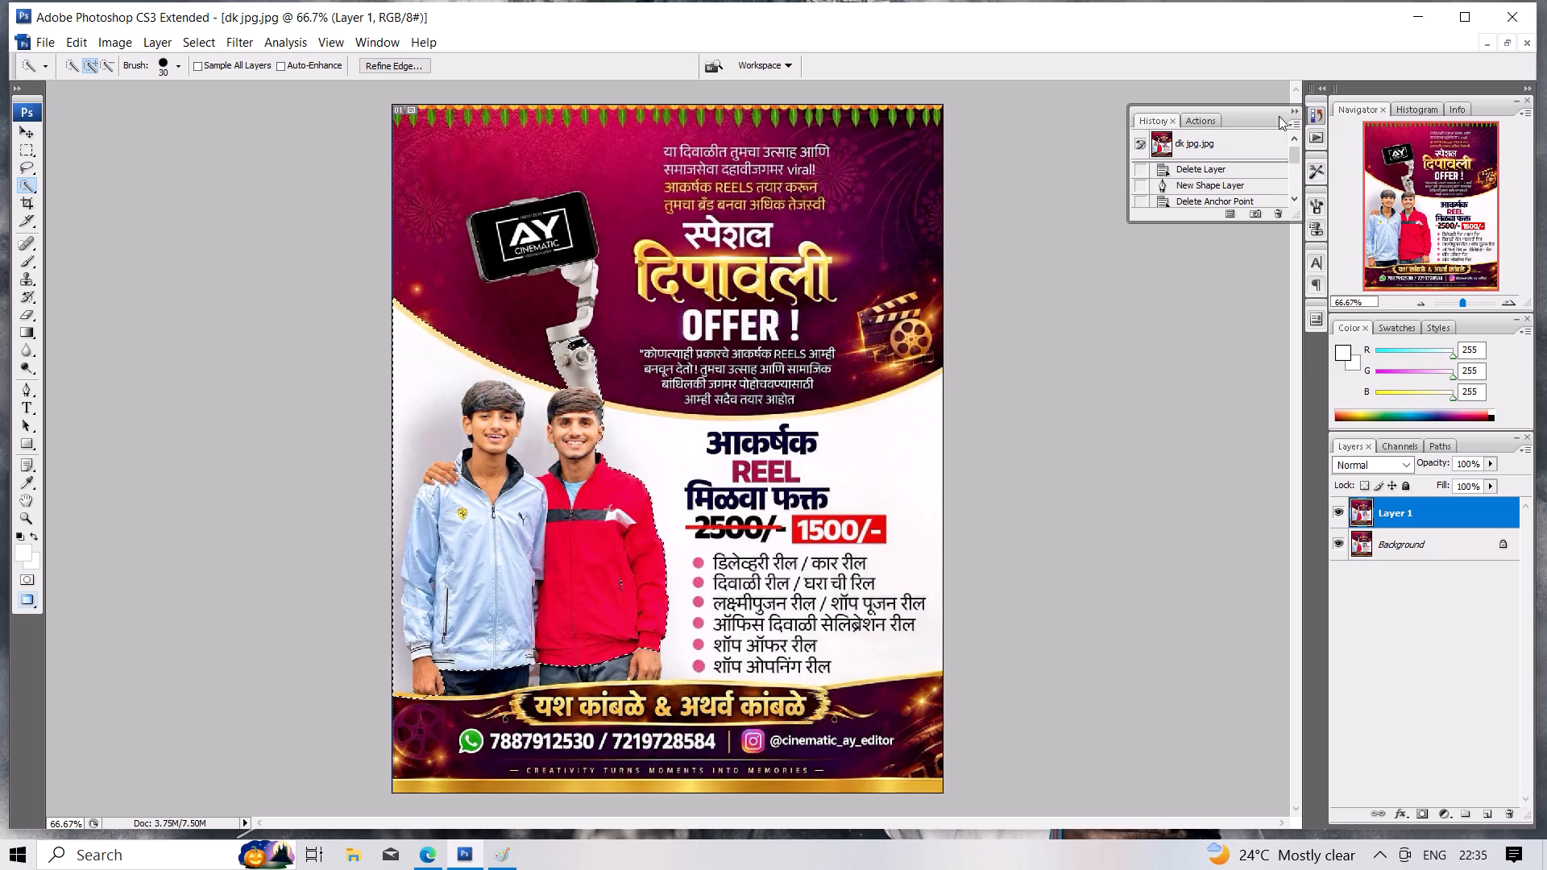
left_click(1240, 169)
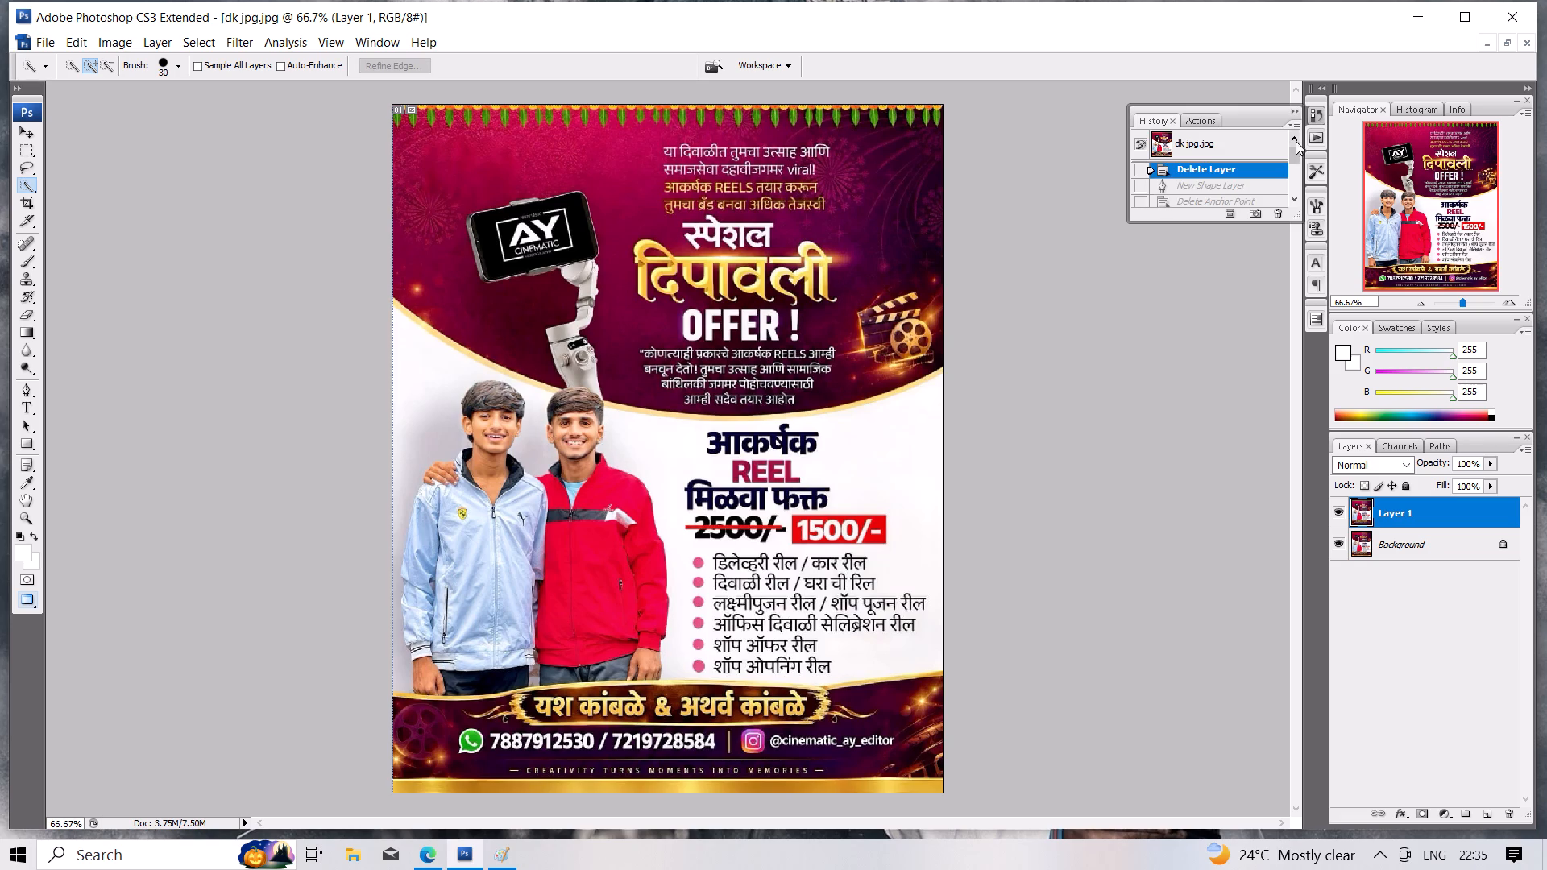
Delete the tool presets Paintbrush Oval 45 pixels Multiply and Airbrush Soft Round 50% flow.
left_click(1325, 176)
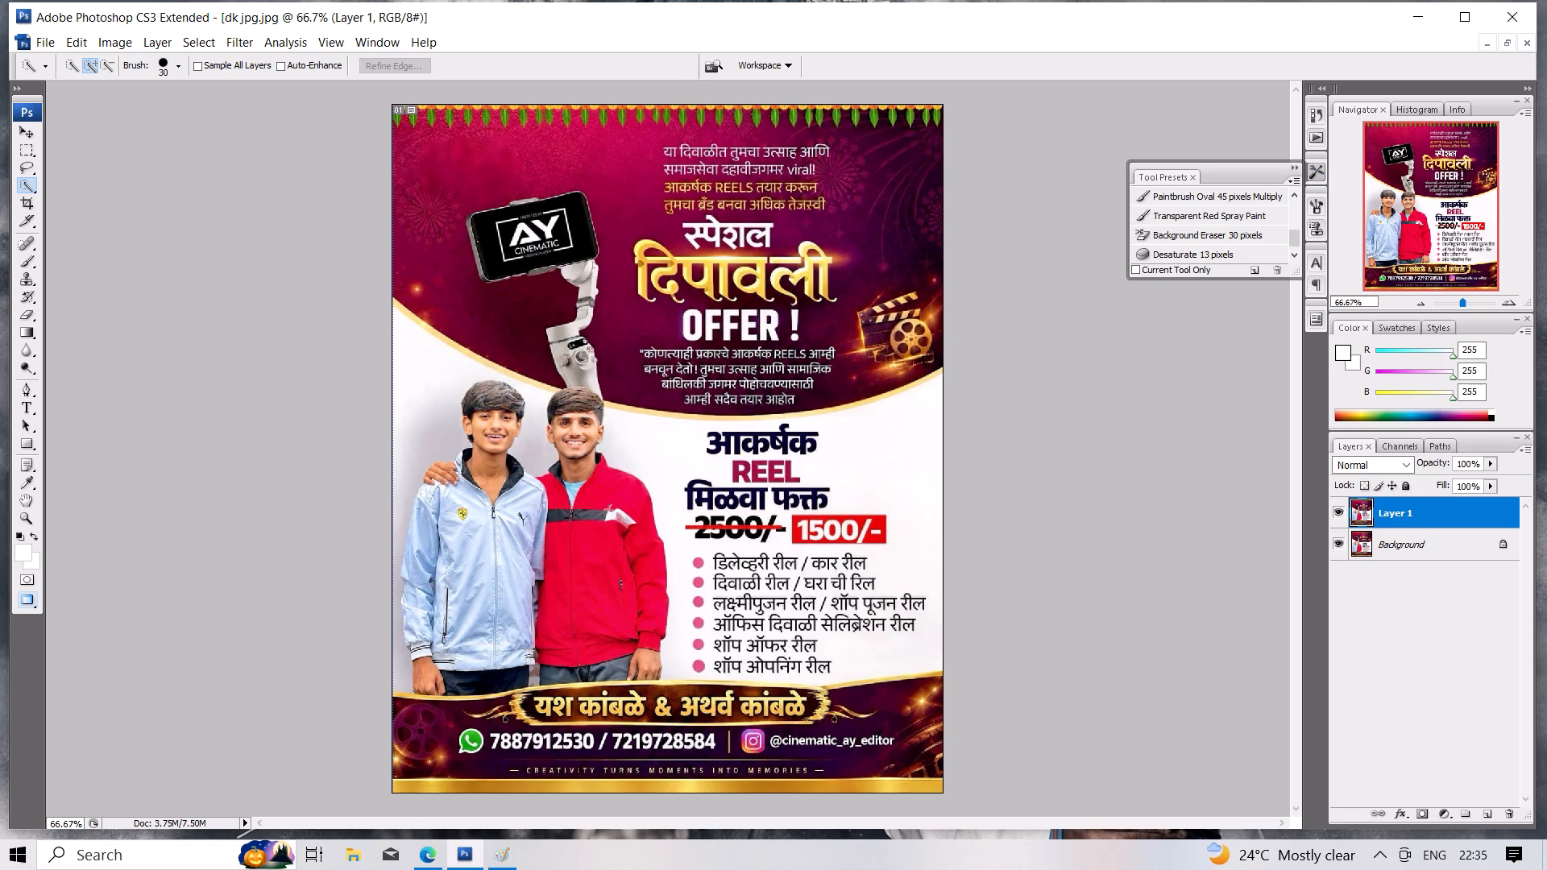
left_click(1251, 195)
right_click(1251, 195)
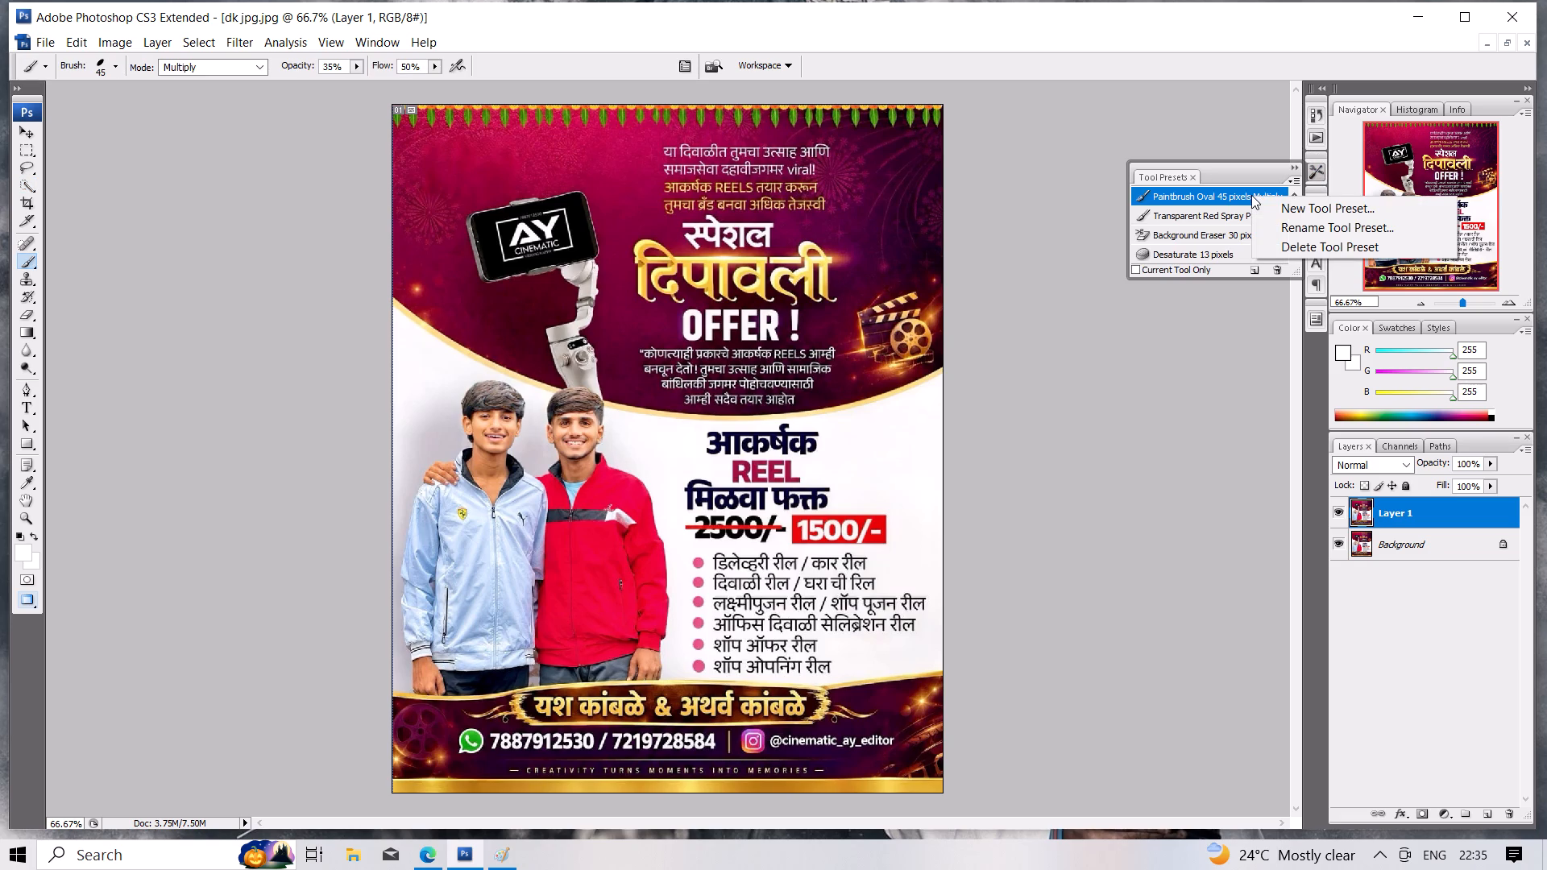
left_click(1327, 242)
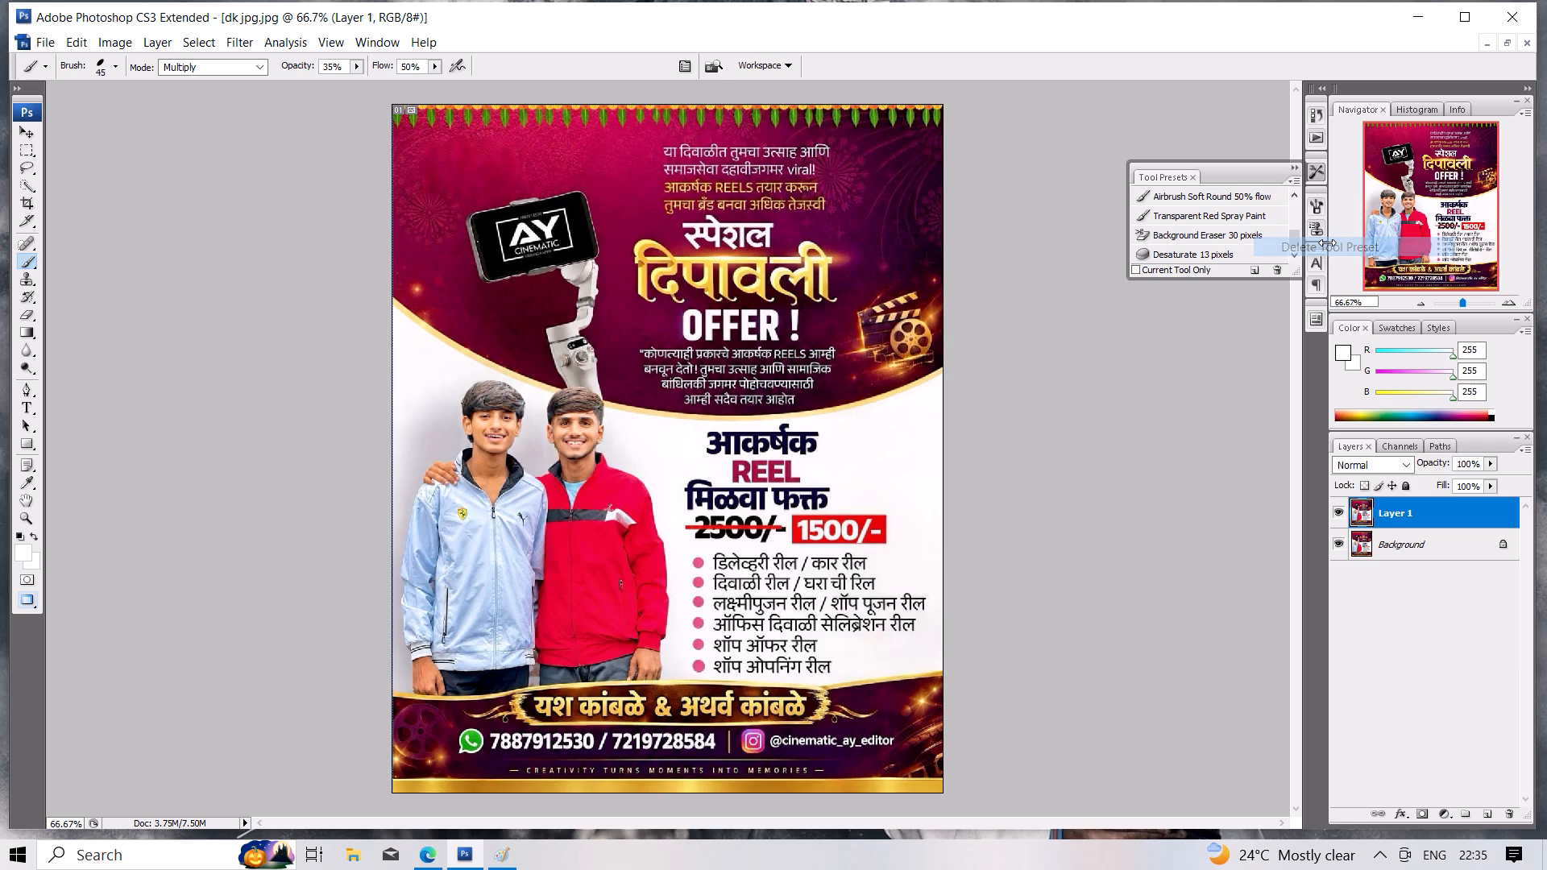
left_click(1246, 197)
right_click(1246, 197)
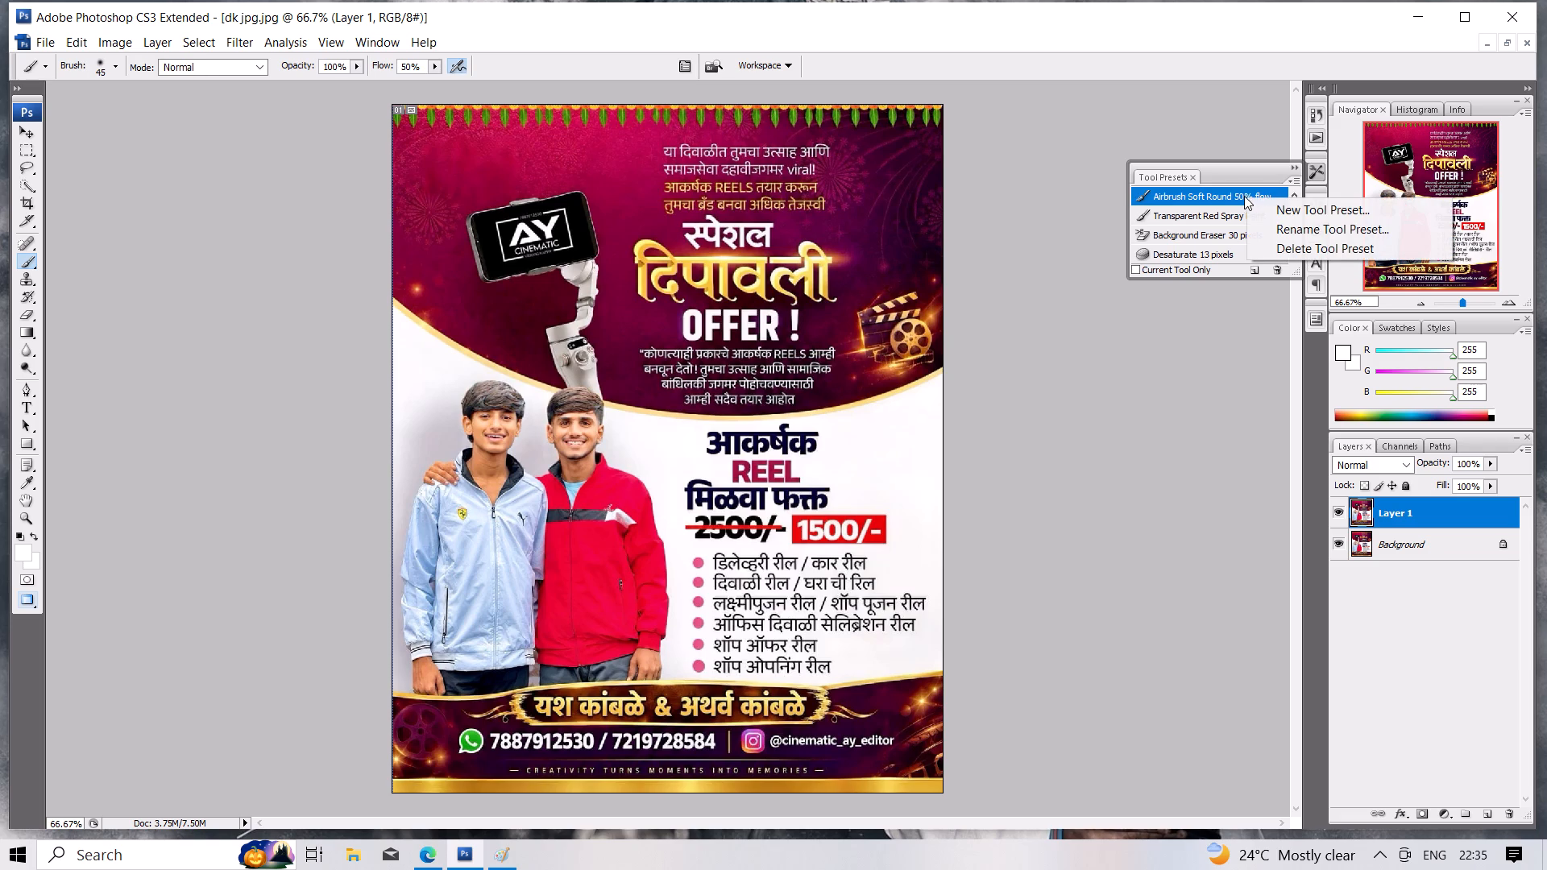
left_click(1307, 247)
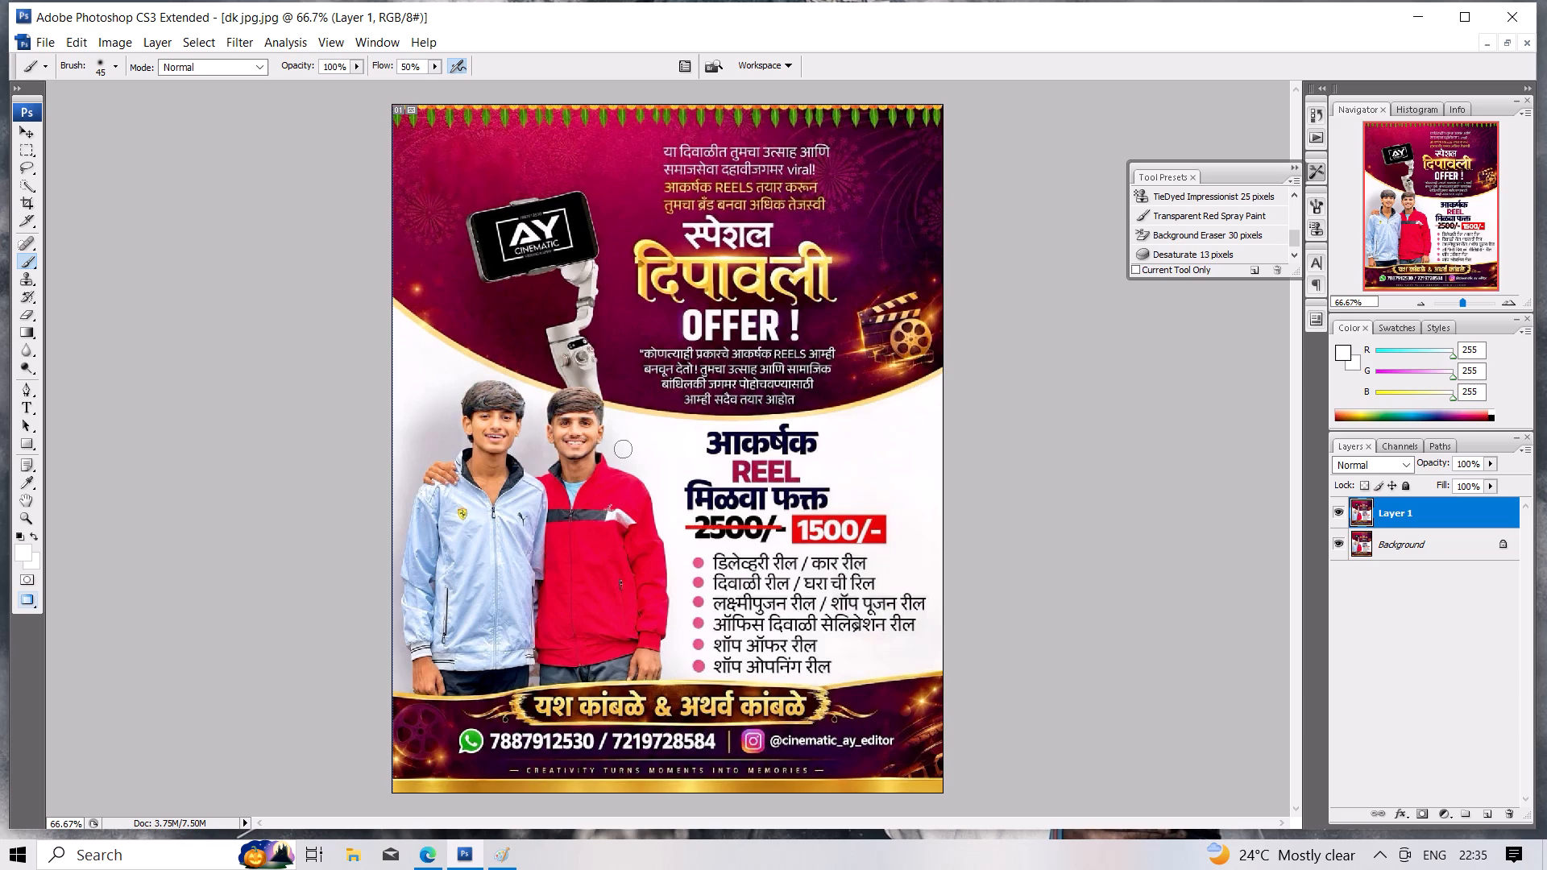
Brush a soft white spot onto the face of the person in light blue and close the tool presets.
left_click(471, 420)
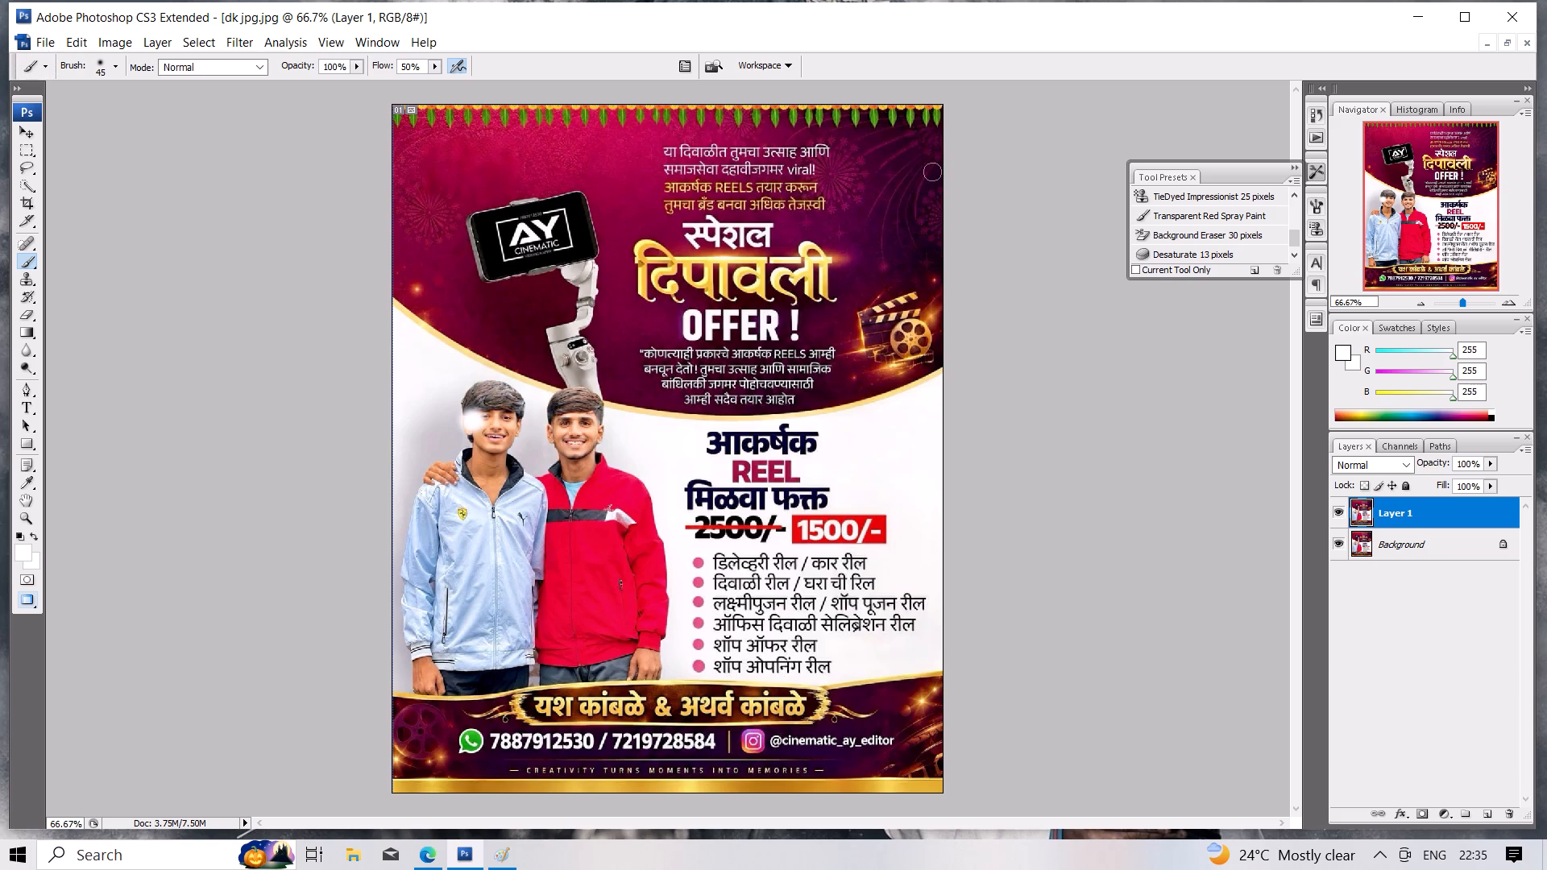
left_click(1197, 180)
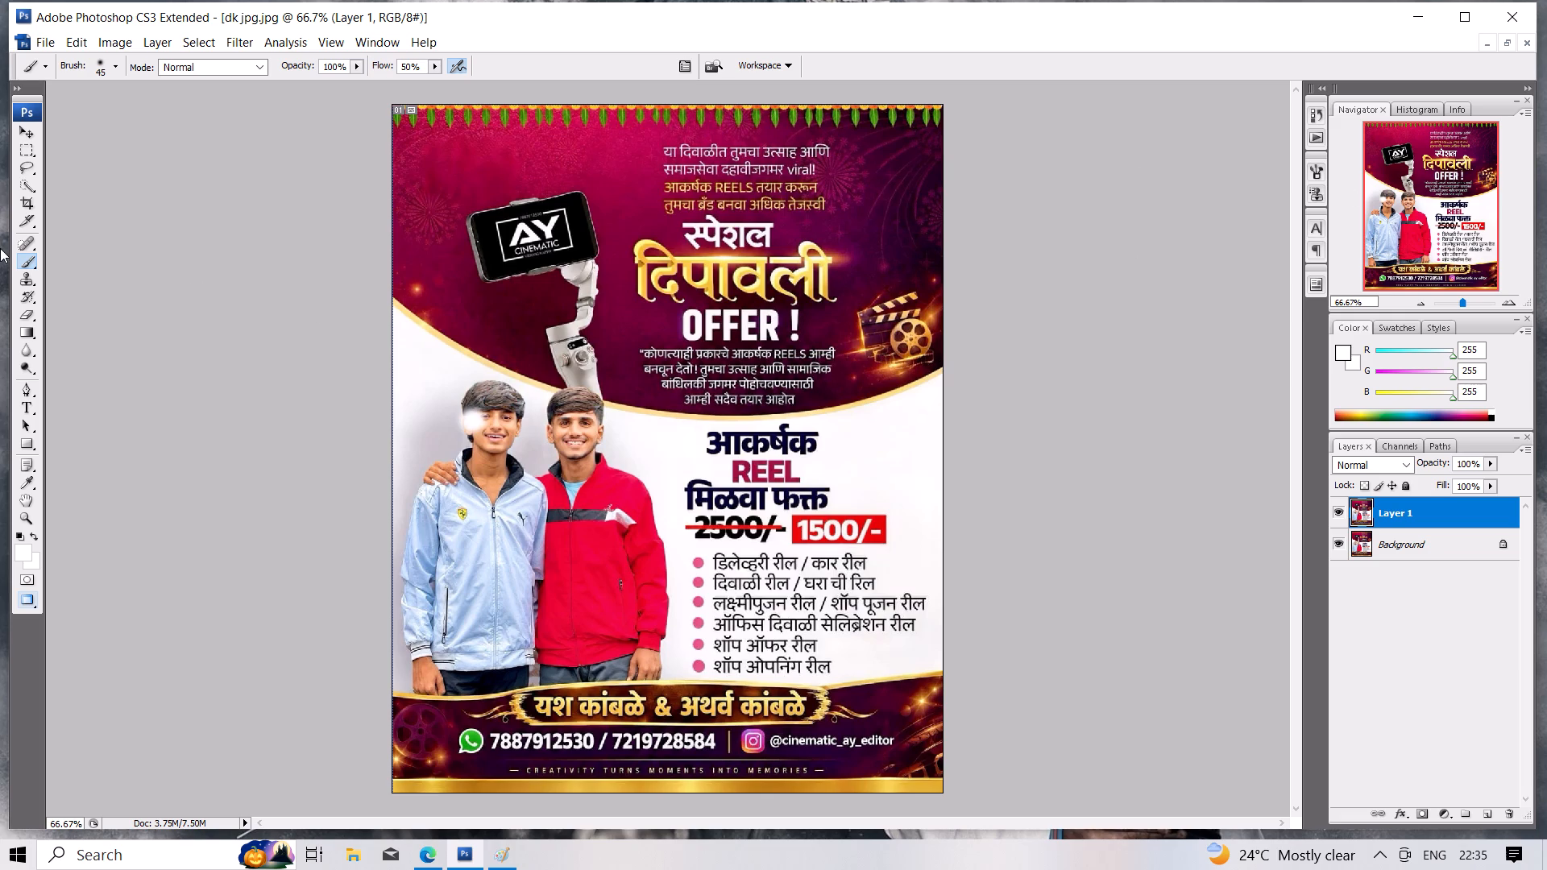
Revert the poster to its last saved version.
left_click(39, 33)
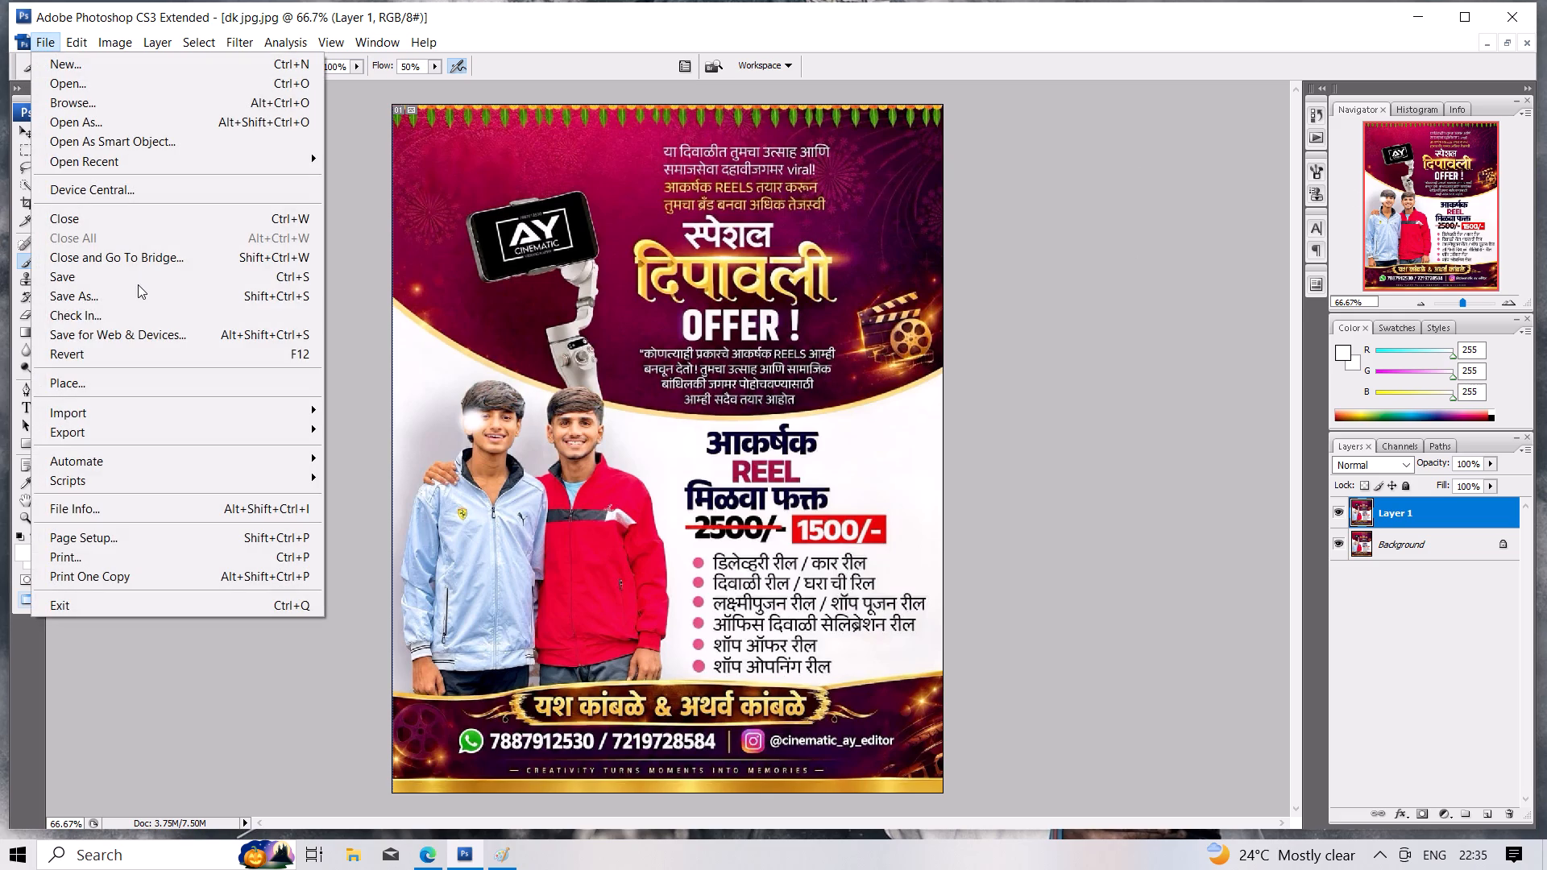
left_click(122, 359)
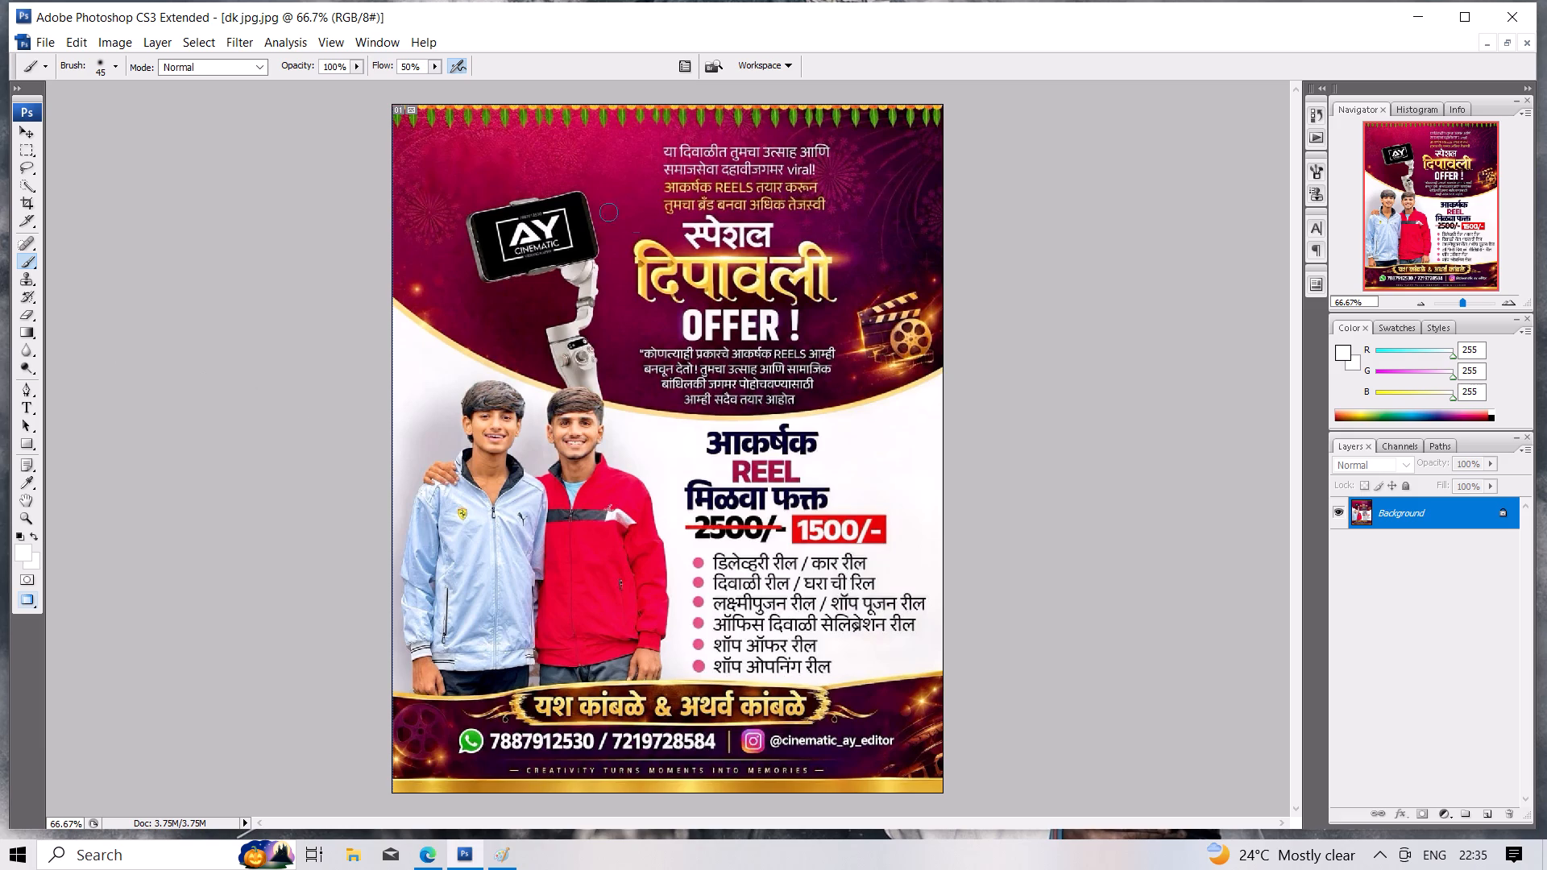
Activate the Move tool and duplicate the Background layer.
left_click(23, 126)
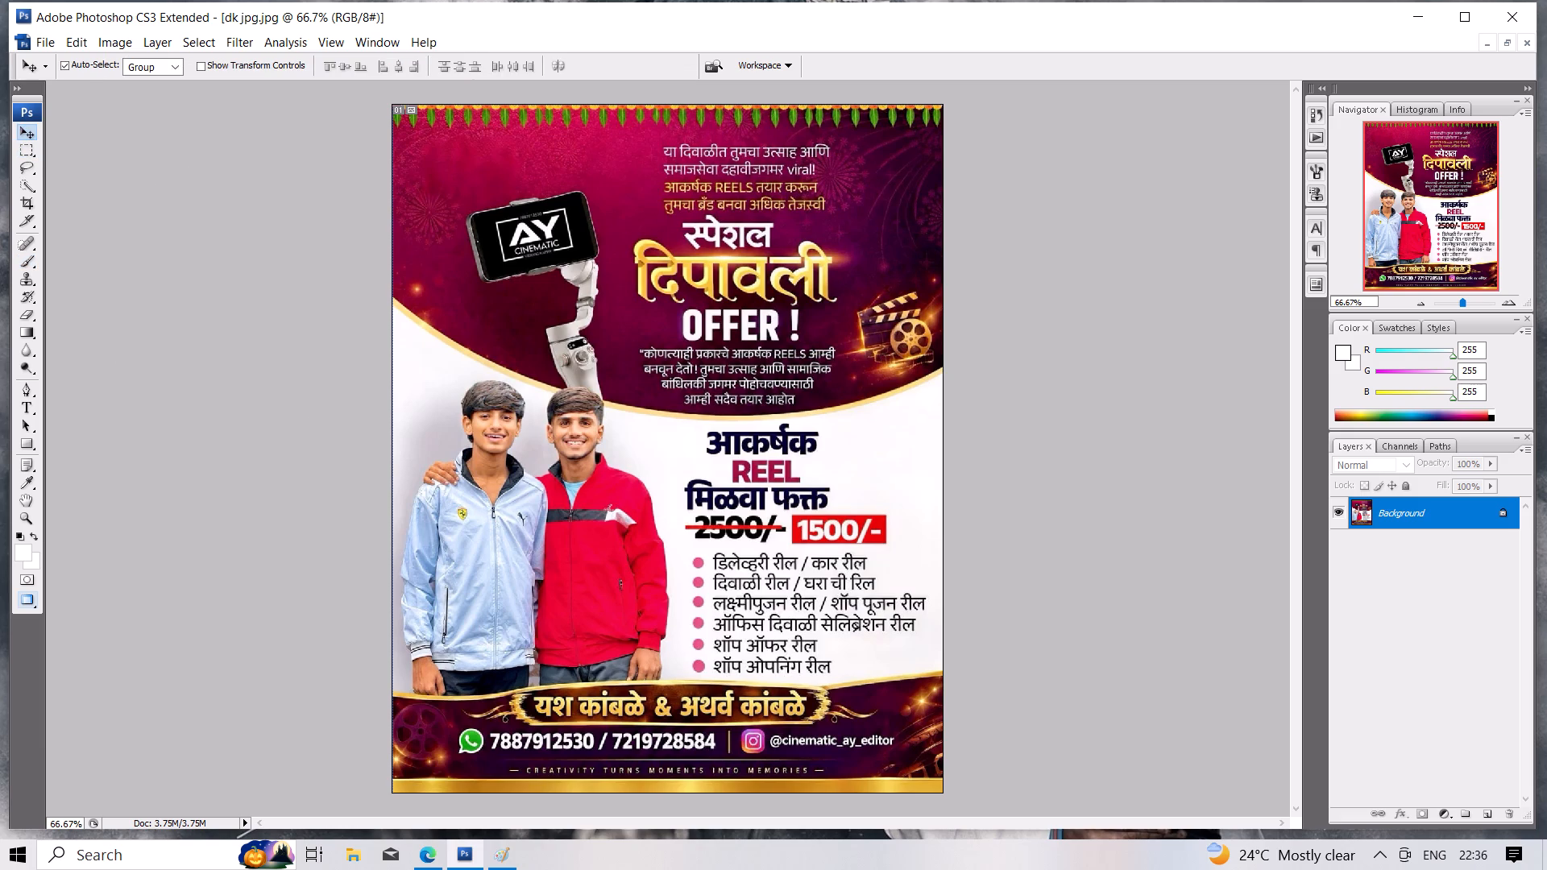
key("ctrl+j")
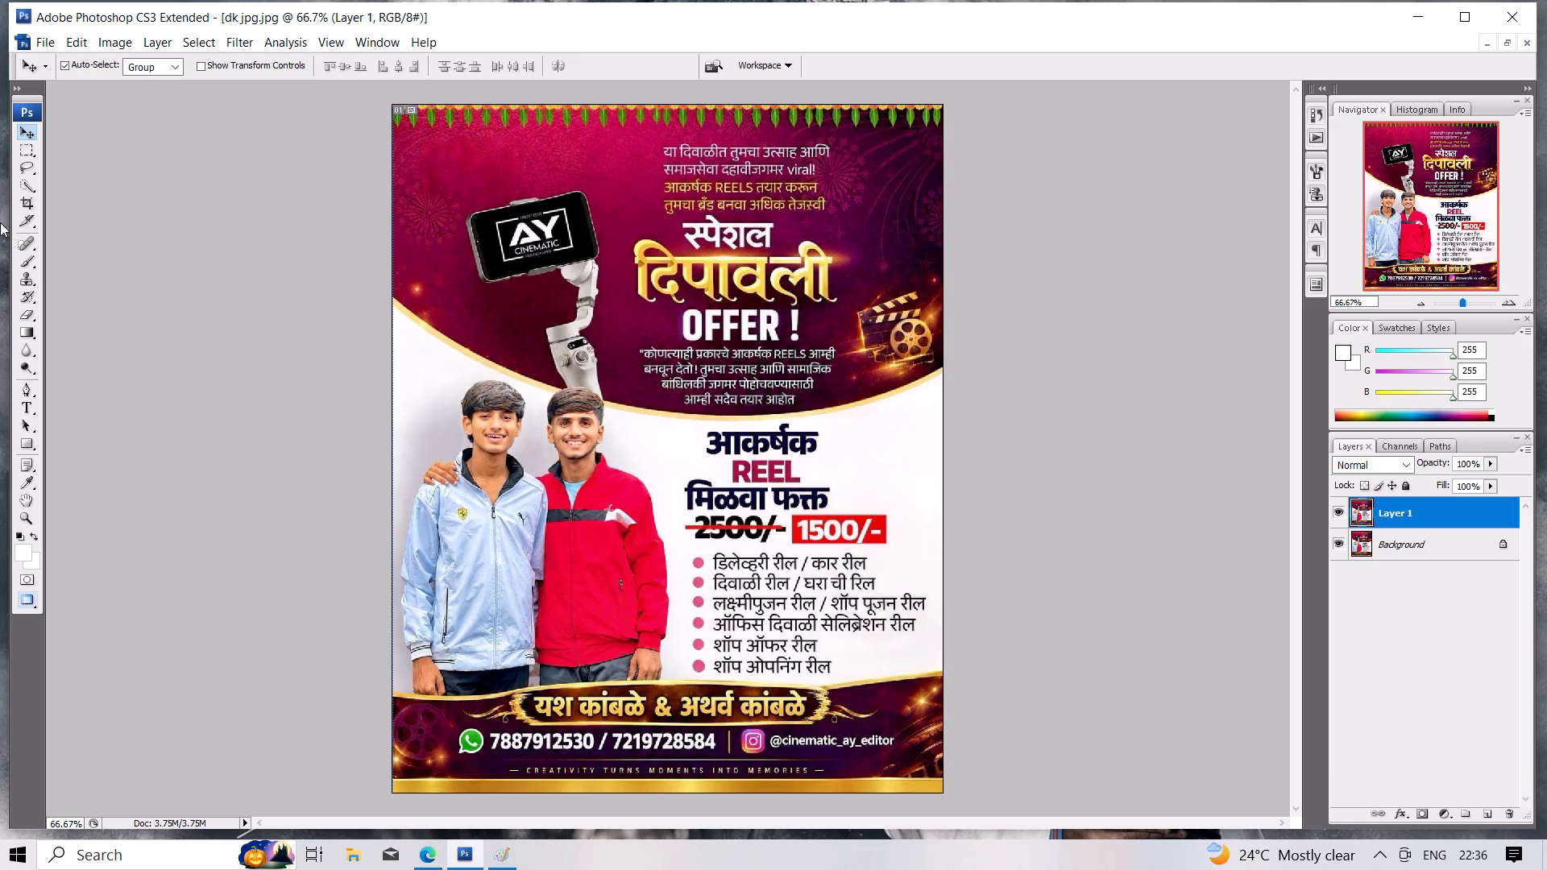
Brush a new Quick Selection over the two people on Layer 1, from the light blue jacket across the faces to the red jacket.
left_click(43, 216)
left_click(32, 193)
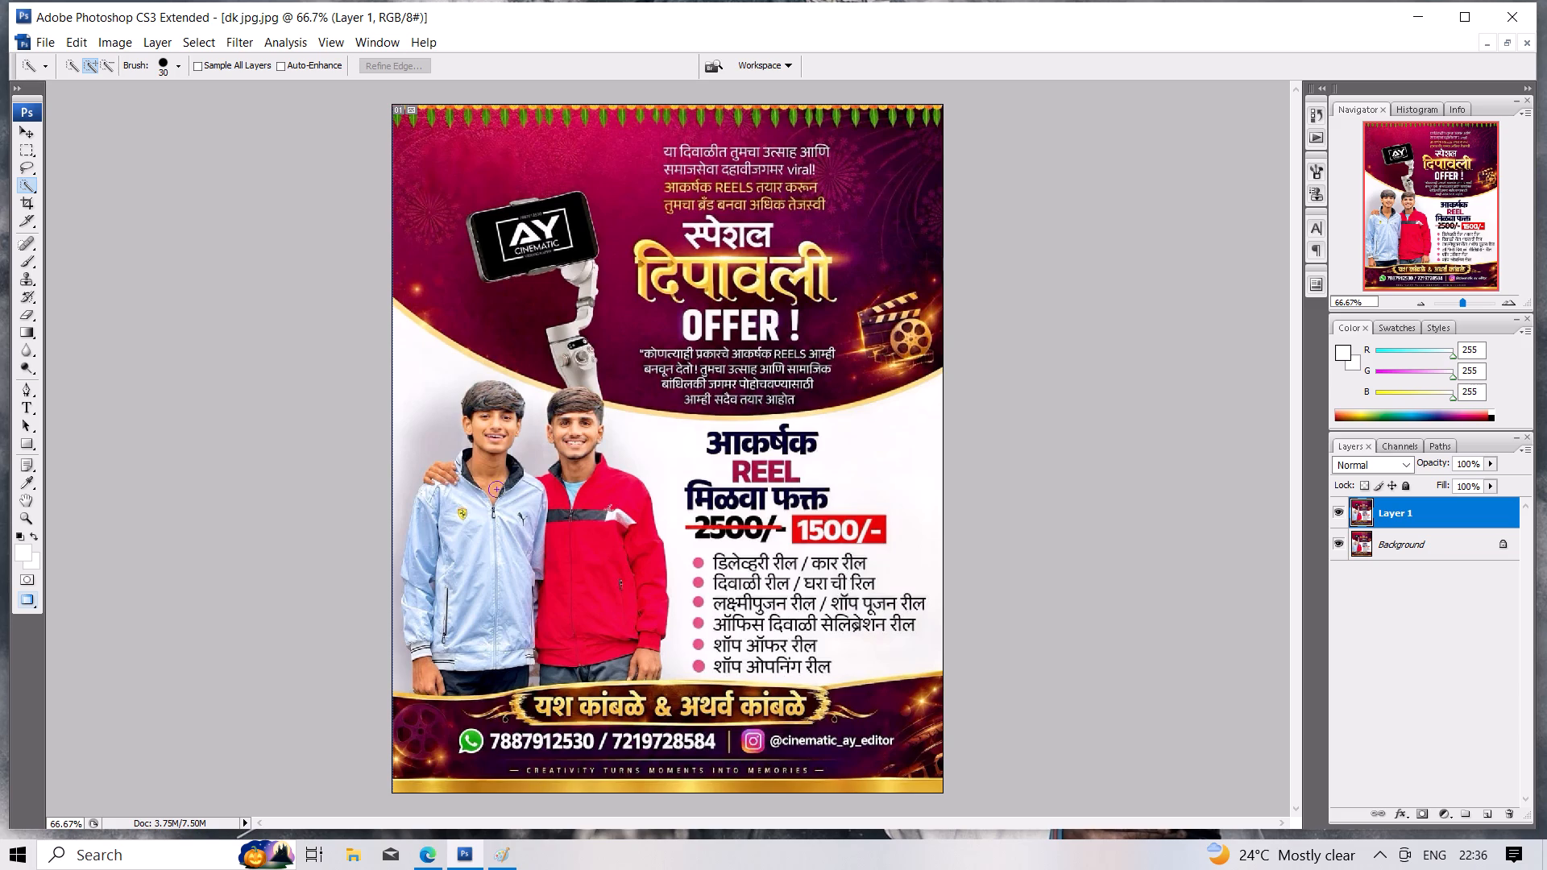
left_click(74, 68)
left_click_drag(409, 611, 456, 574)
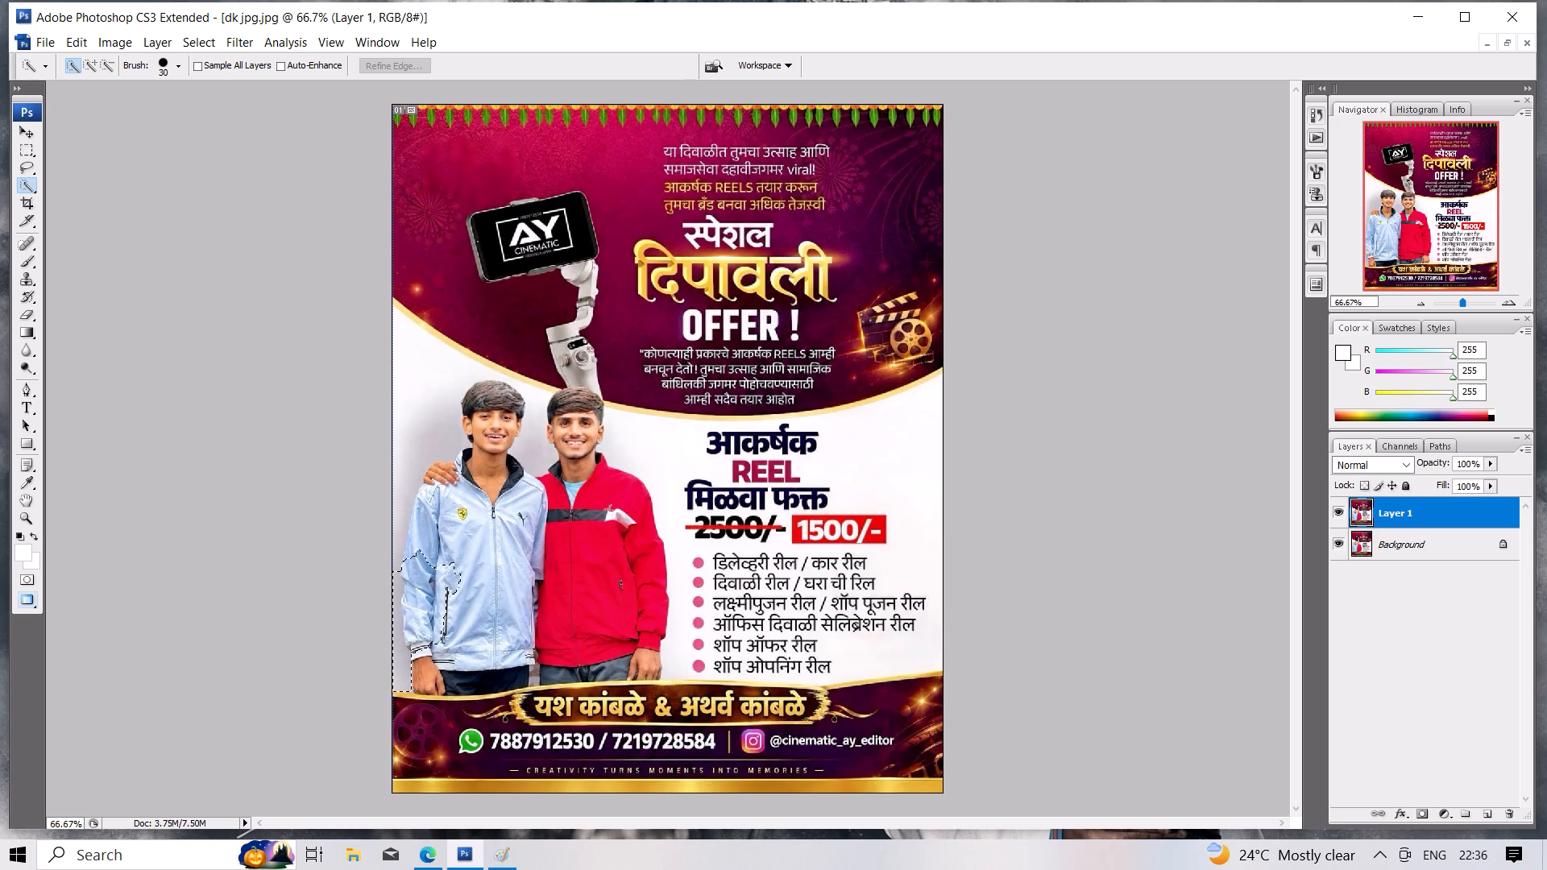
left_click_drag(456, 574, 486, 462)
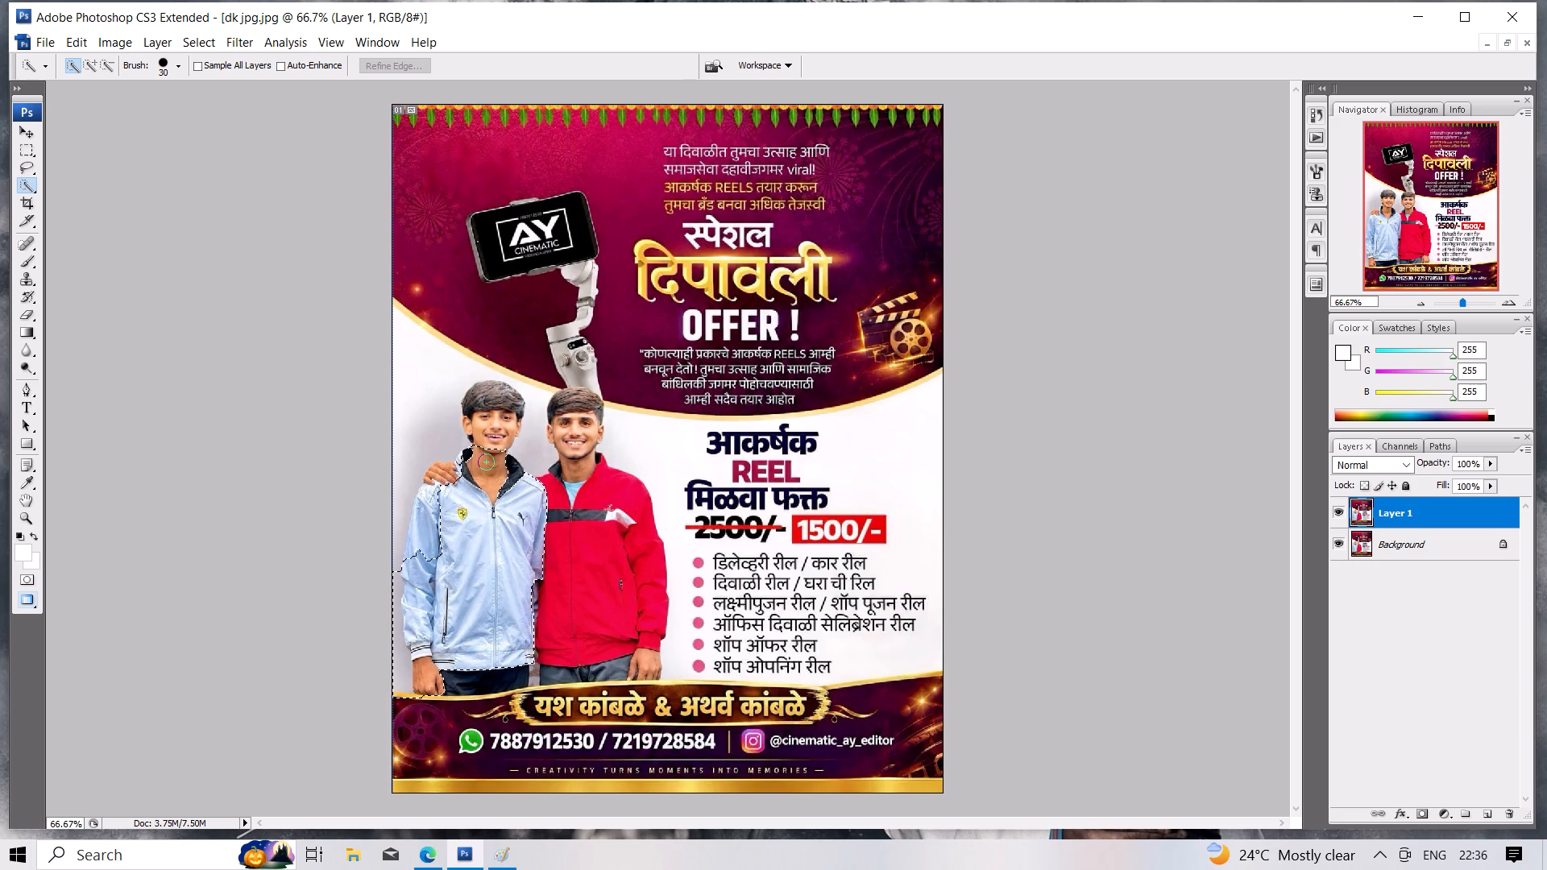
left_click_drag(486, 462, 494, 404)
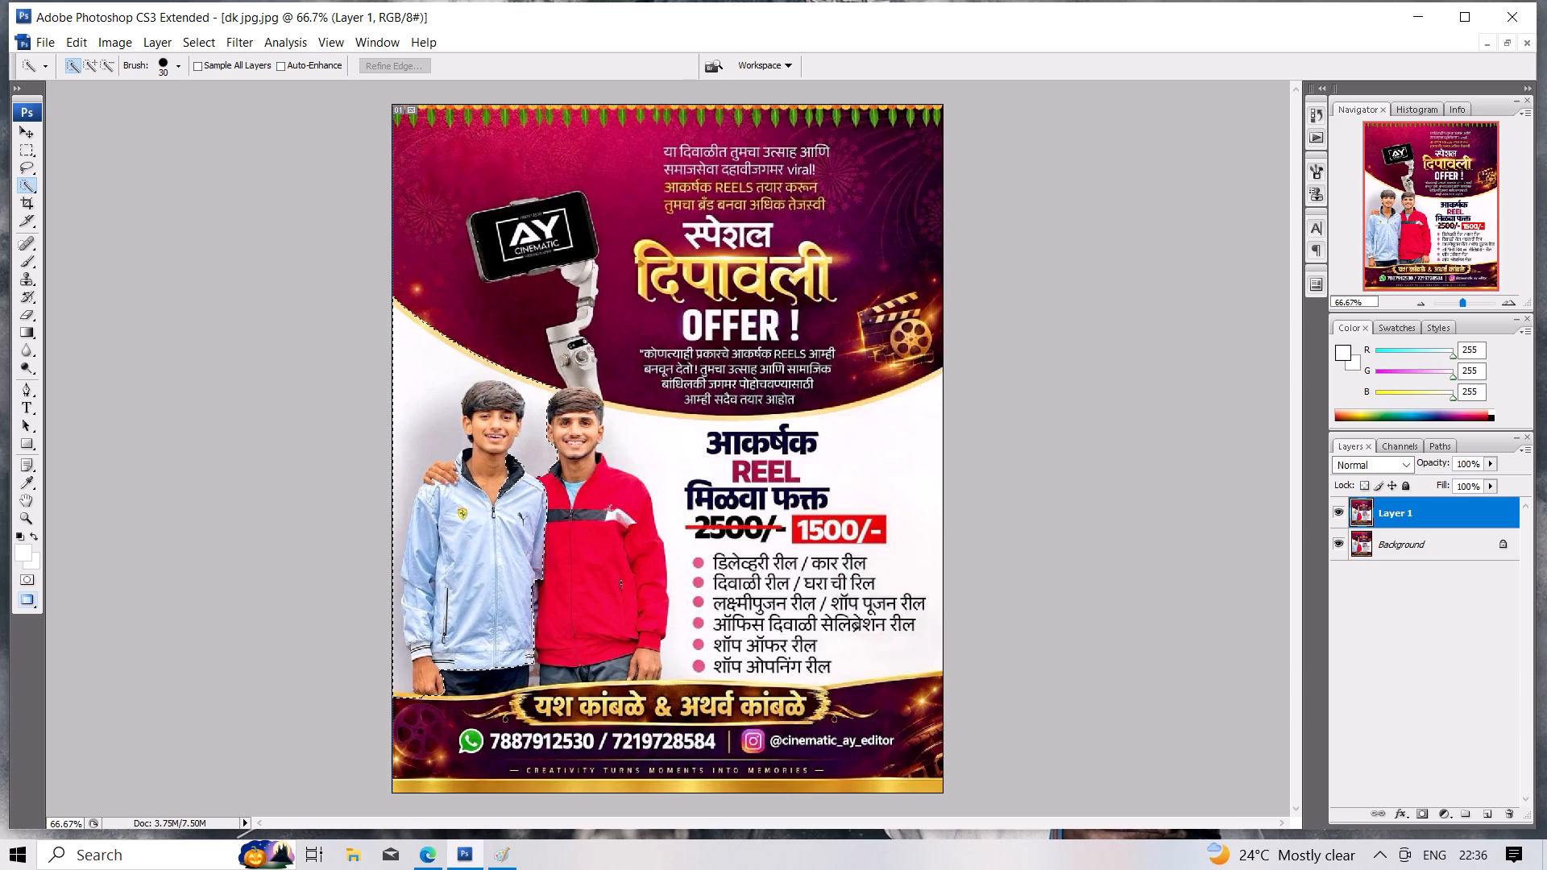
left_click_drag(494, 404, 608, 470)
left_click_drag(608, 470, 638, 574)
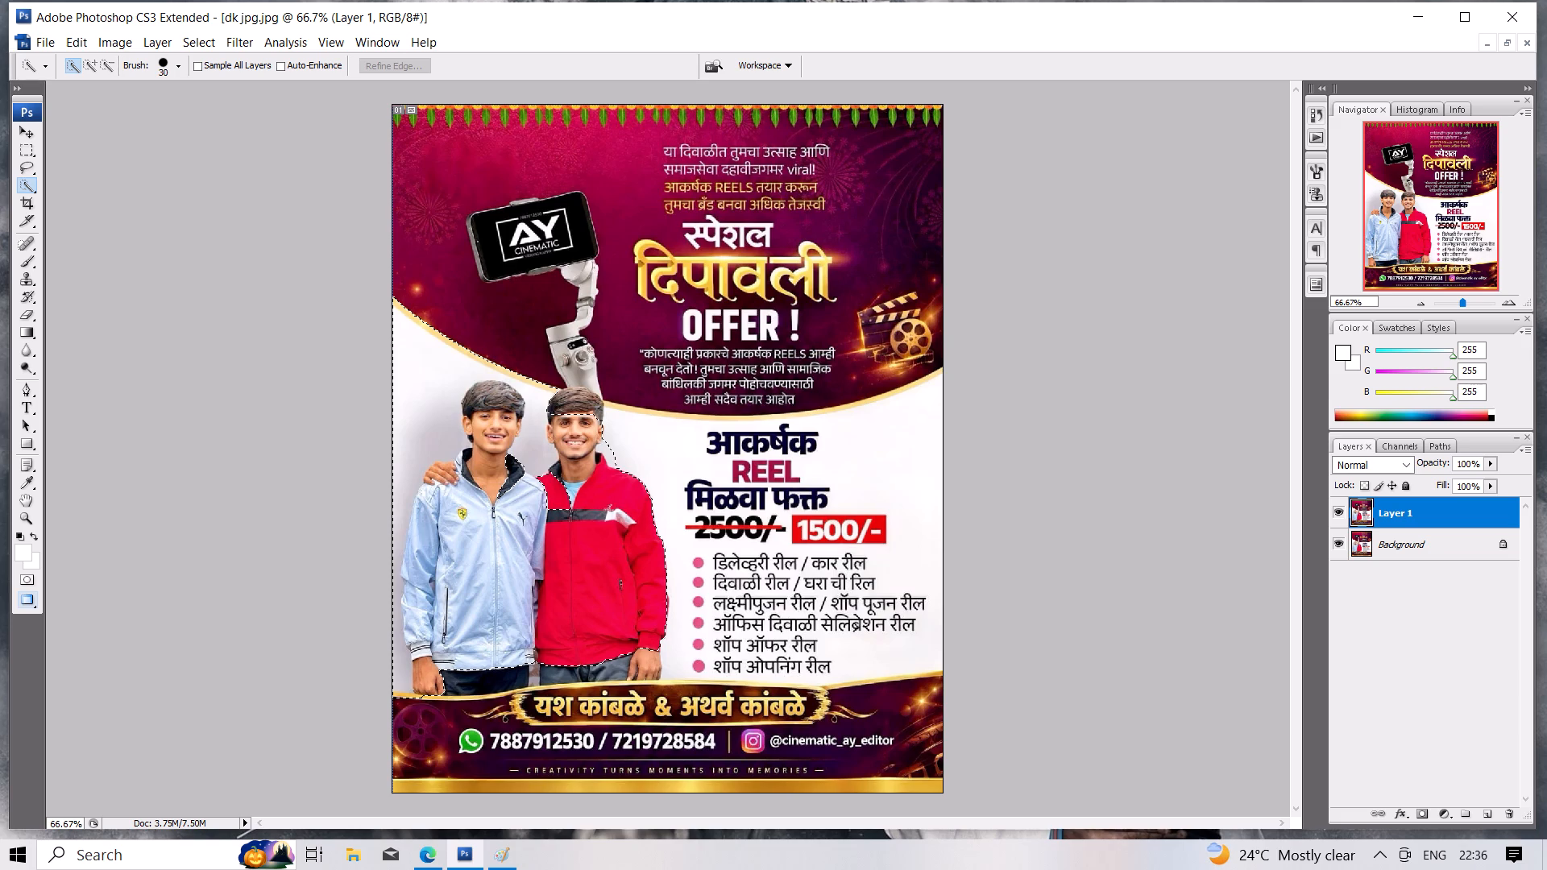
left_click_drag(638, 574, 638, 592)
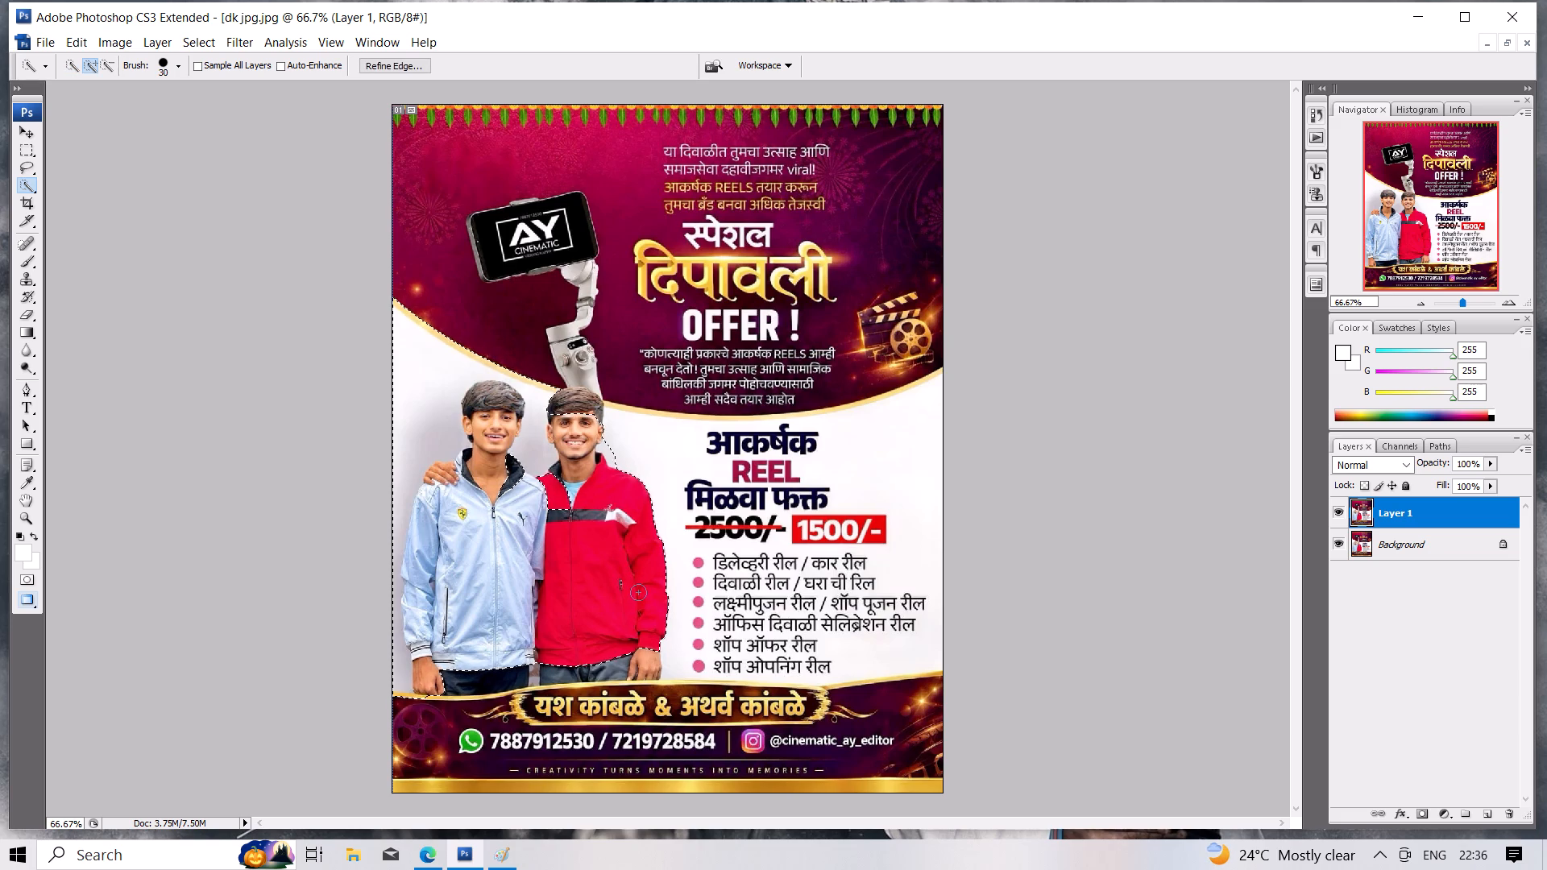
Add the hand on the light blue shoulder and both people's trousers below the jacket hems to the selection.
left_click(431, 486)
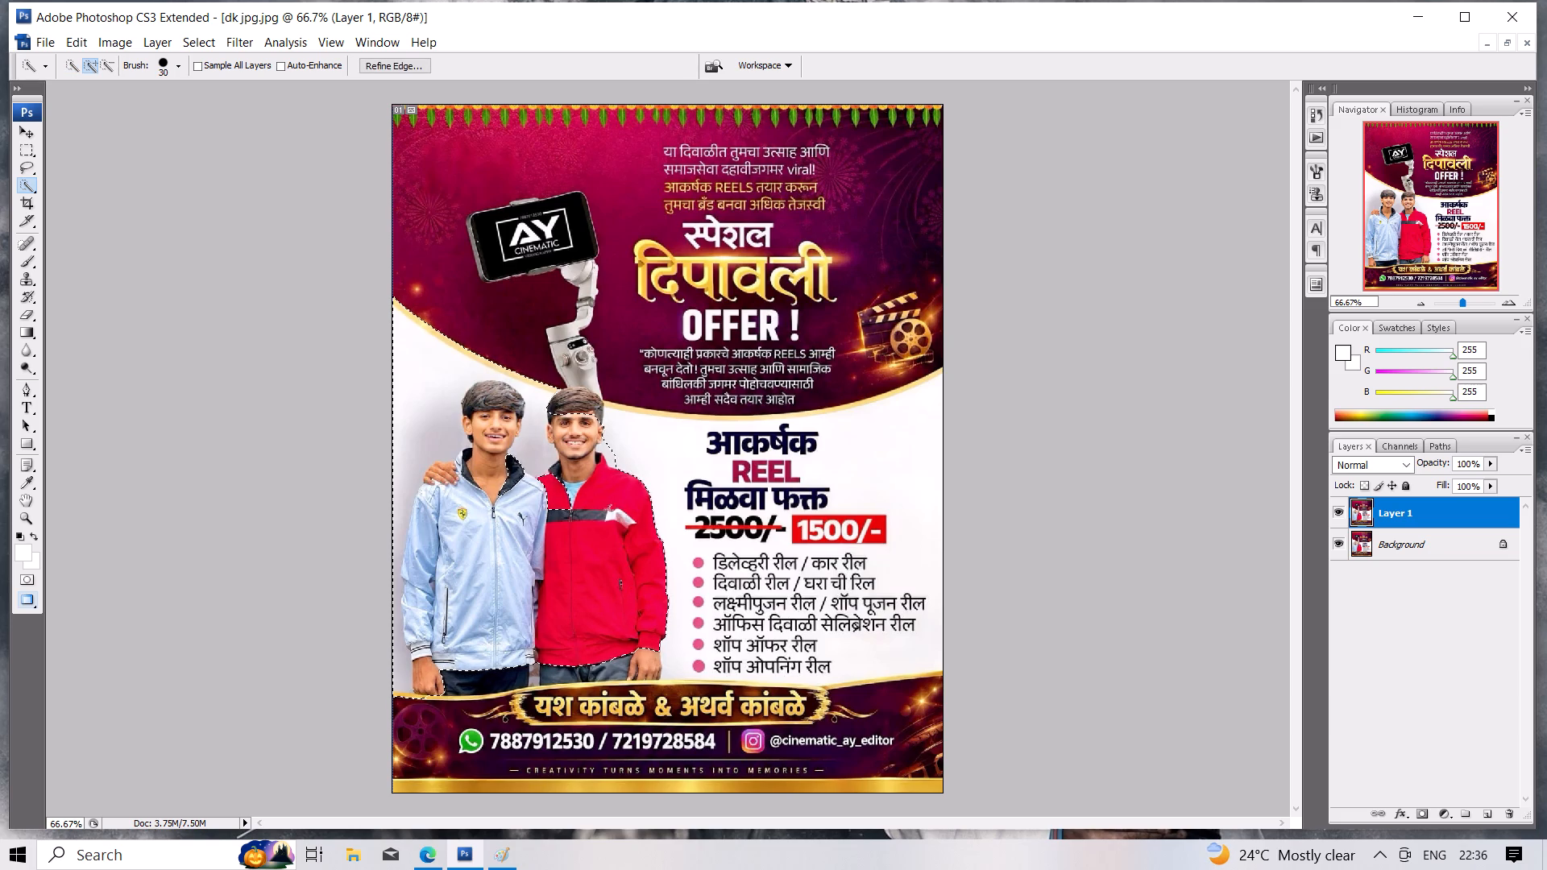
left_click_drag(431, 493, 444, 460)
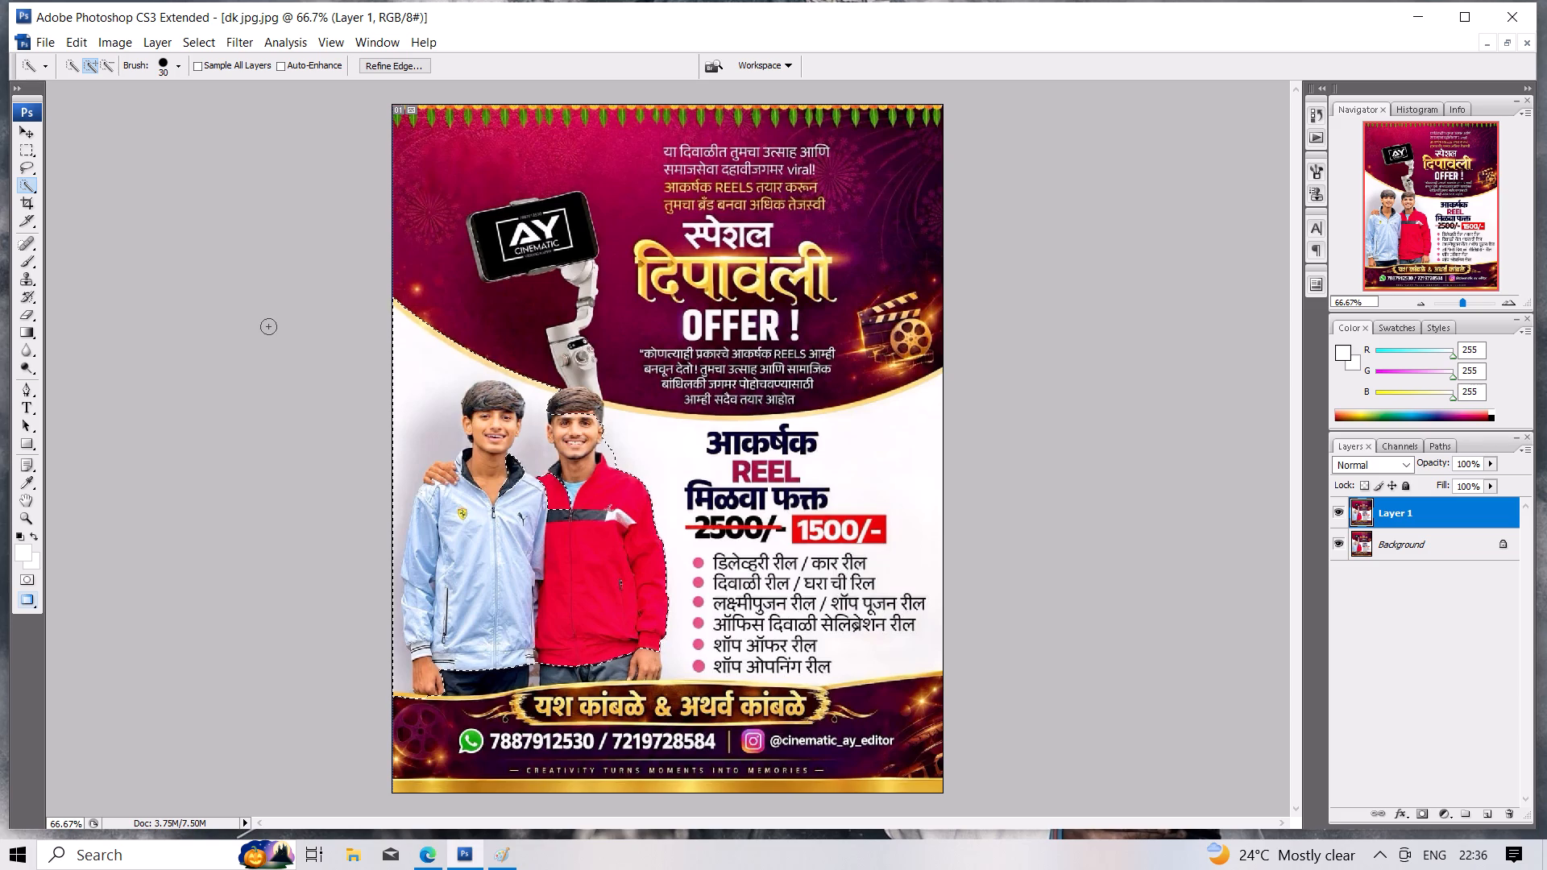
left_click_drag(580, 657, 619, 659)
left_click(639, 656)
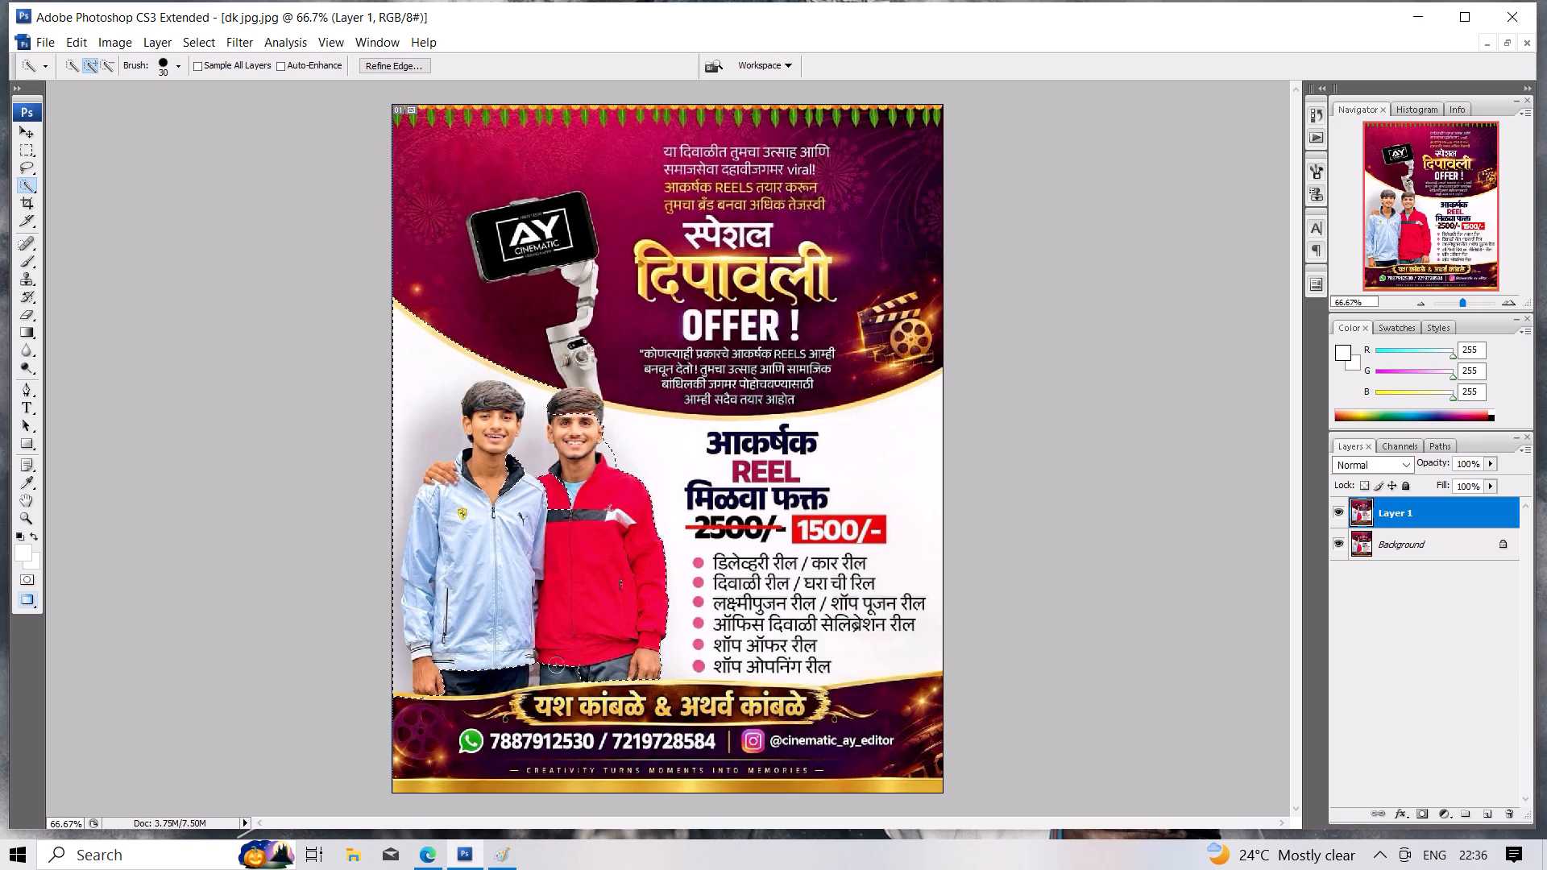
left_click_drag(524, 663, 521, 670)
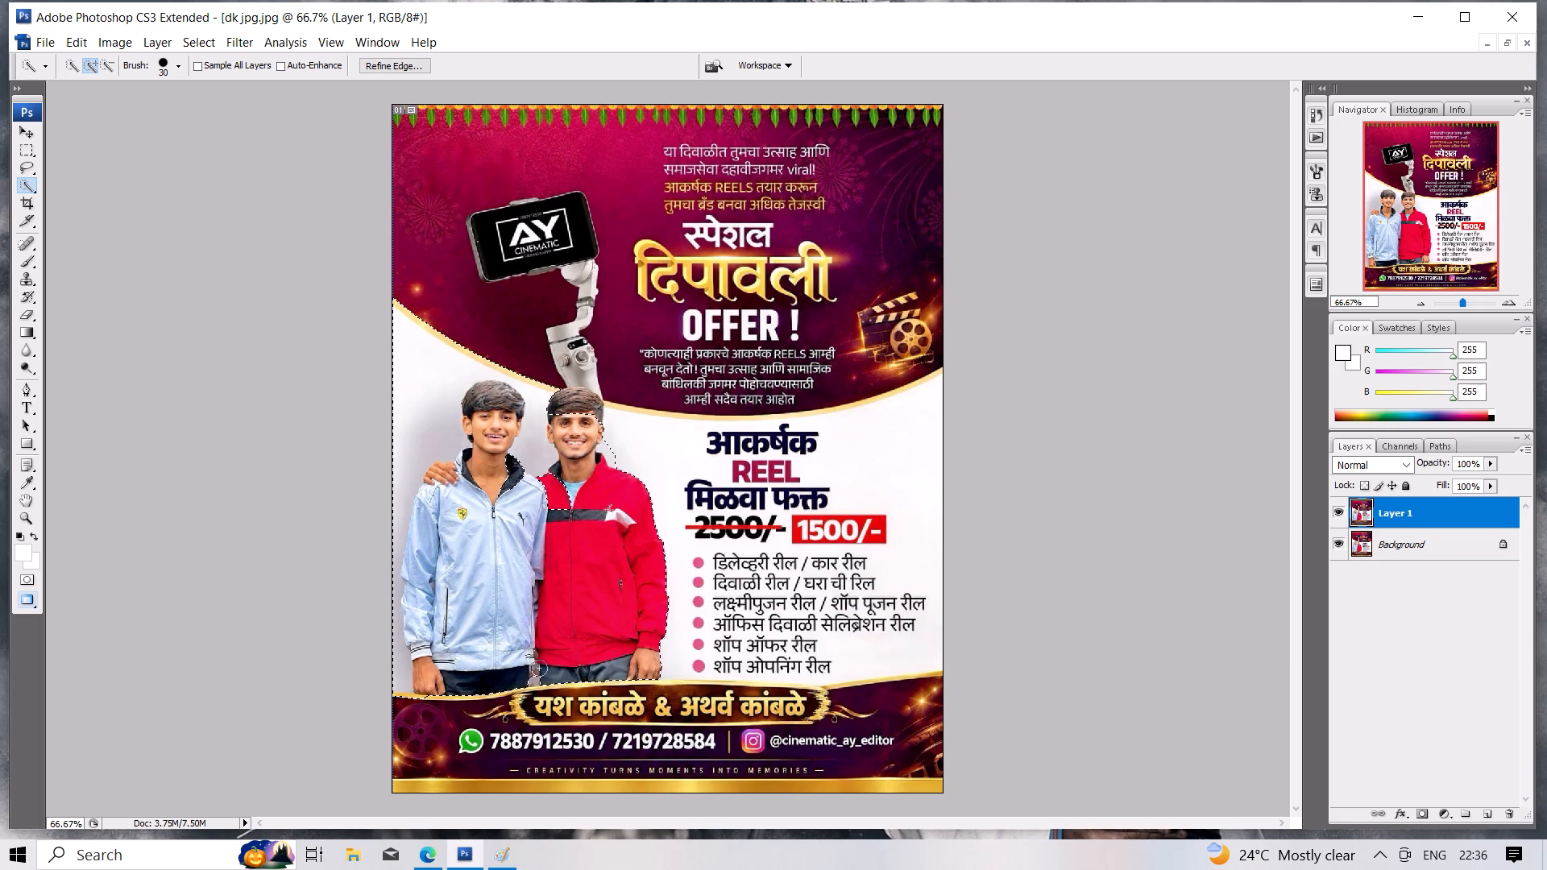
left_click(537, 672)
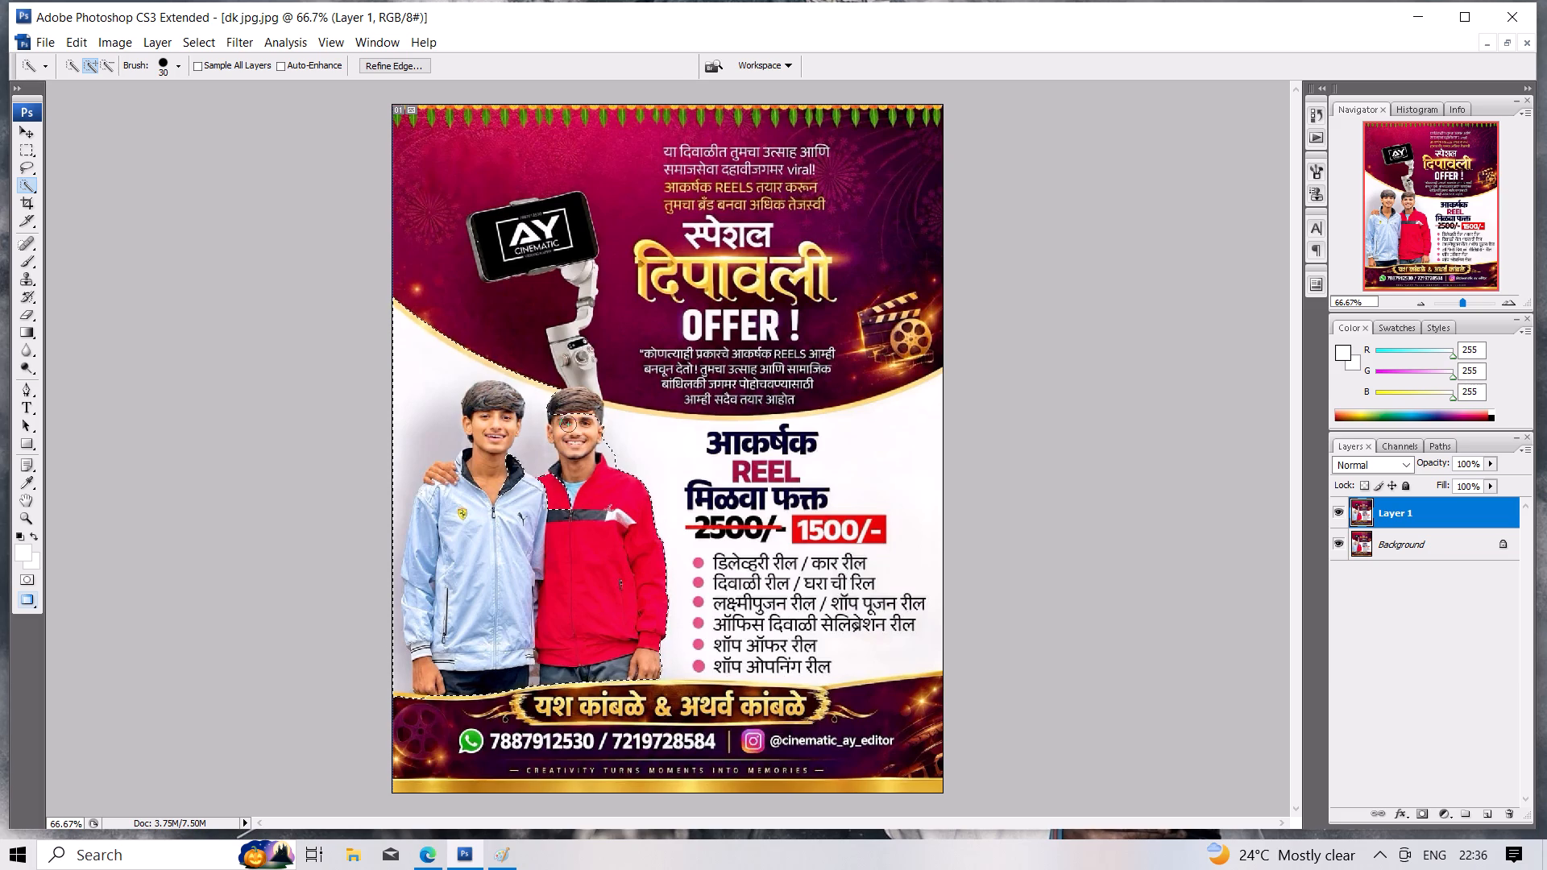
Extend the selection over the hair of the person in red and the lower part of the gimbal behind it.
left_click_drag(552, 418, 580, 411)
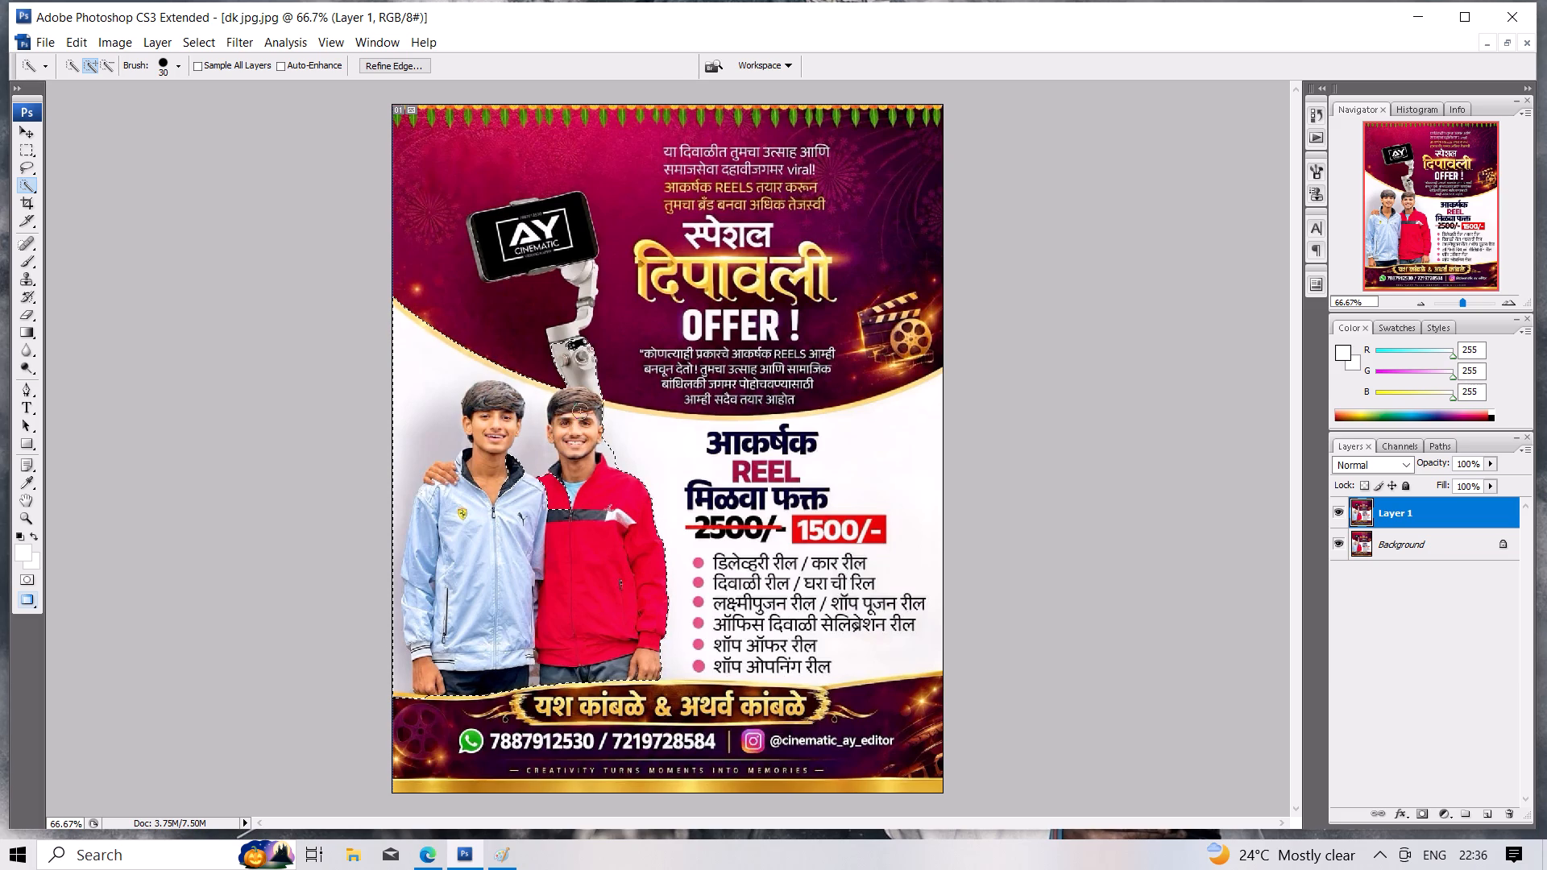
left_click_drag(580, 411, 581, 411)
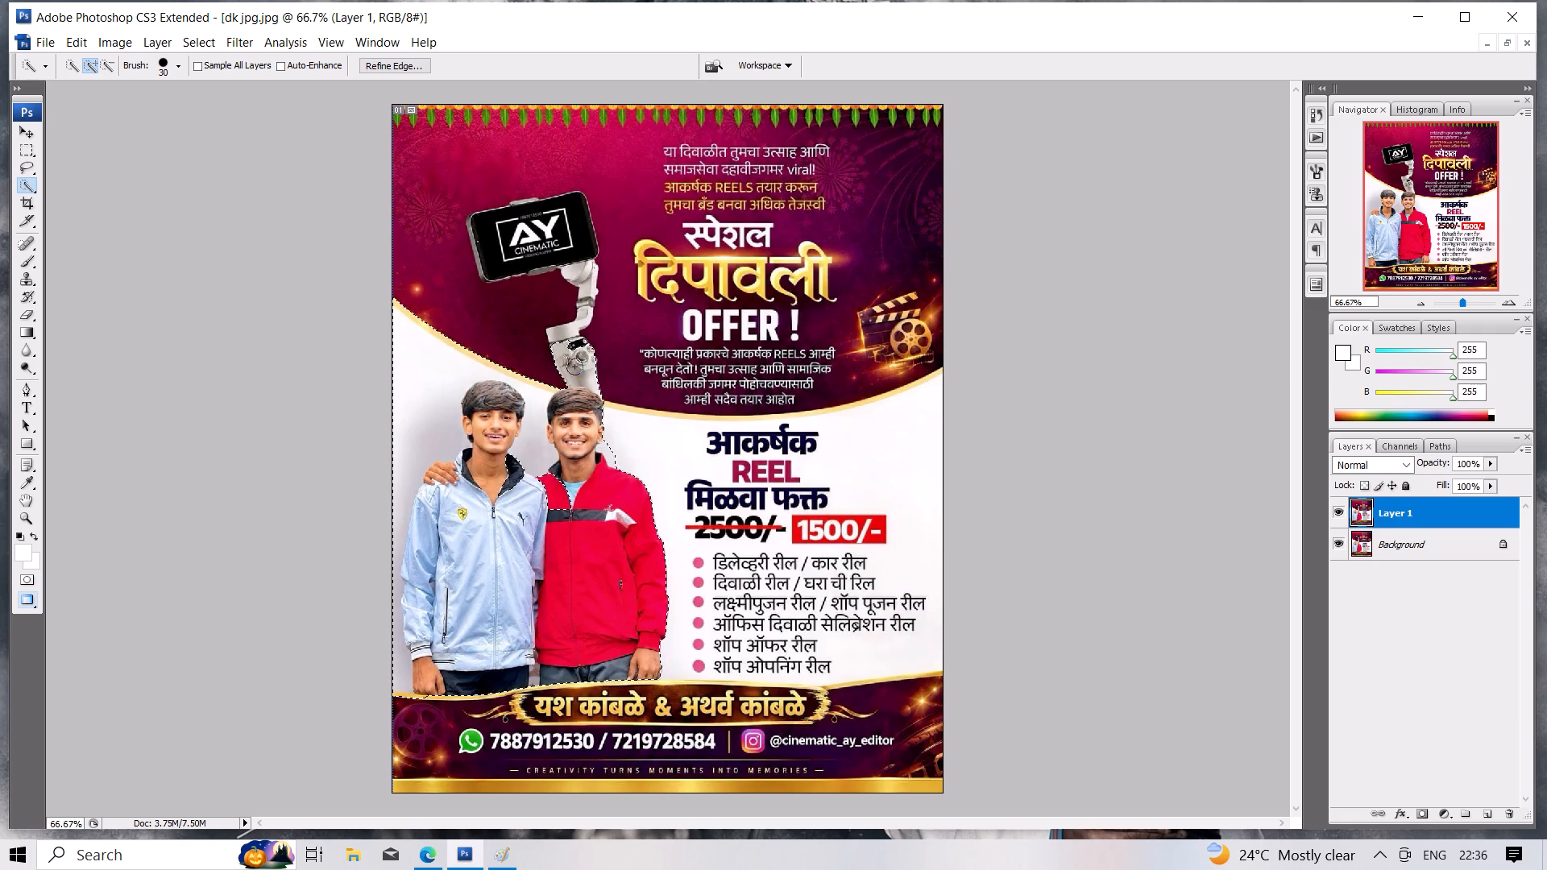
left_click_drag(571, 341, 571, 346)
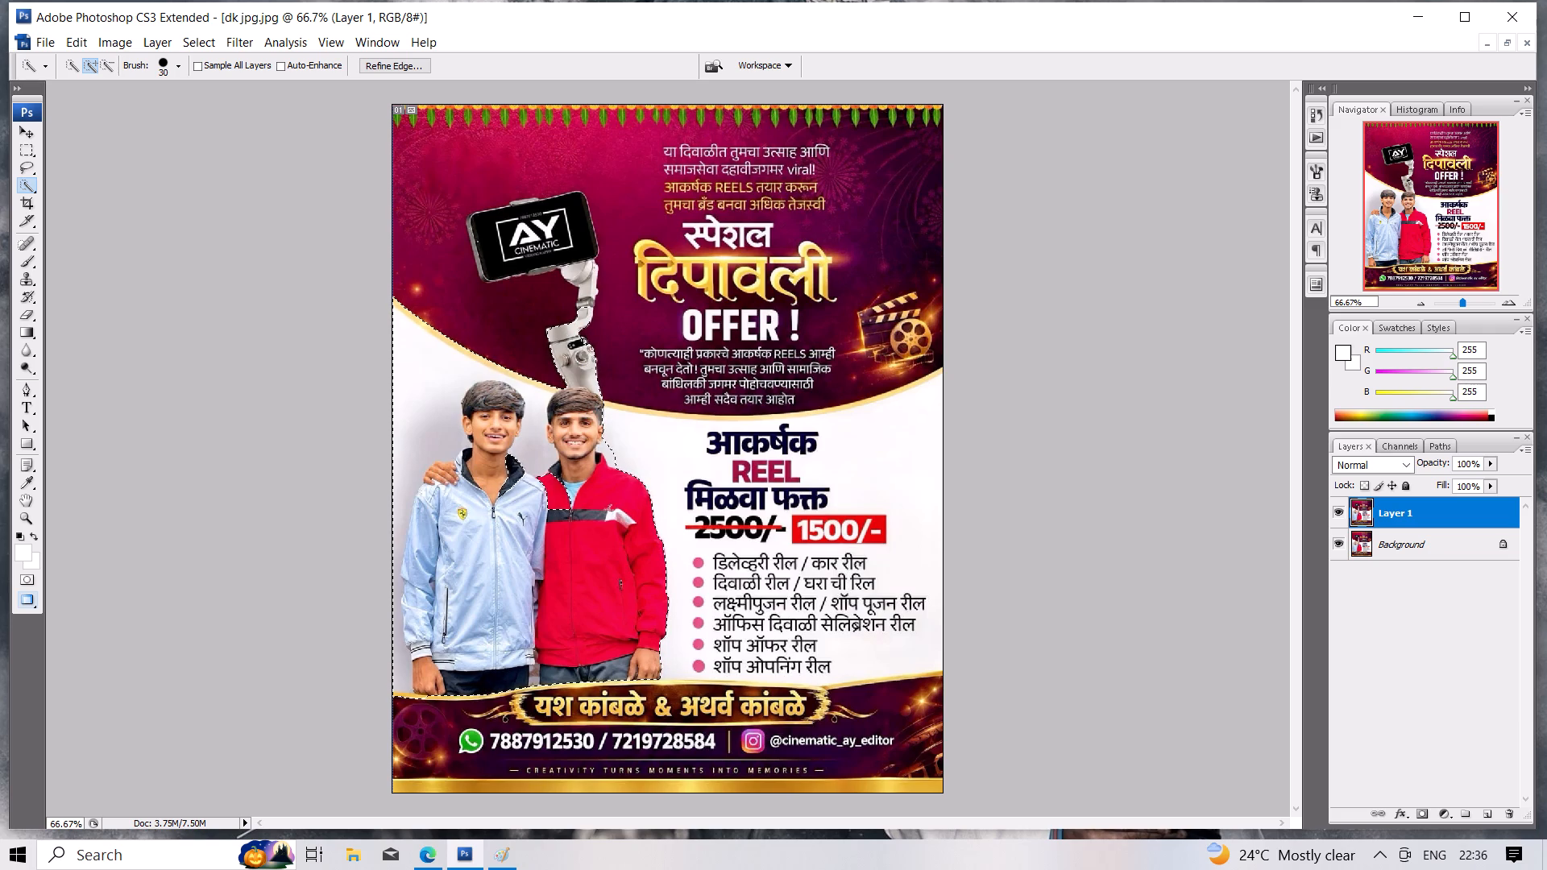
left_click_drag(571, 346, 572, 382)
double_click(574, 394)
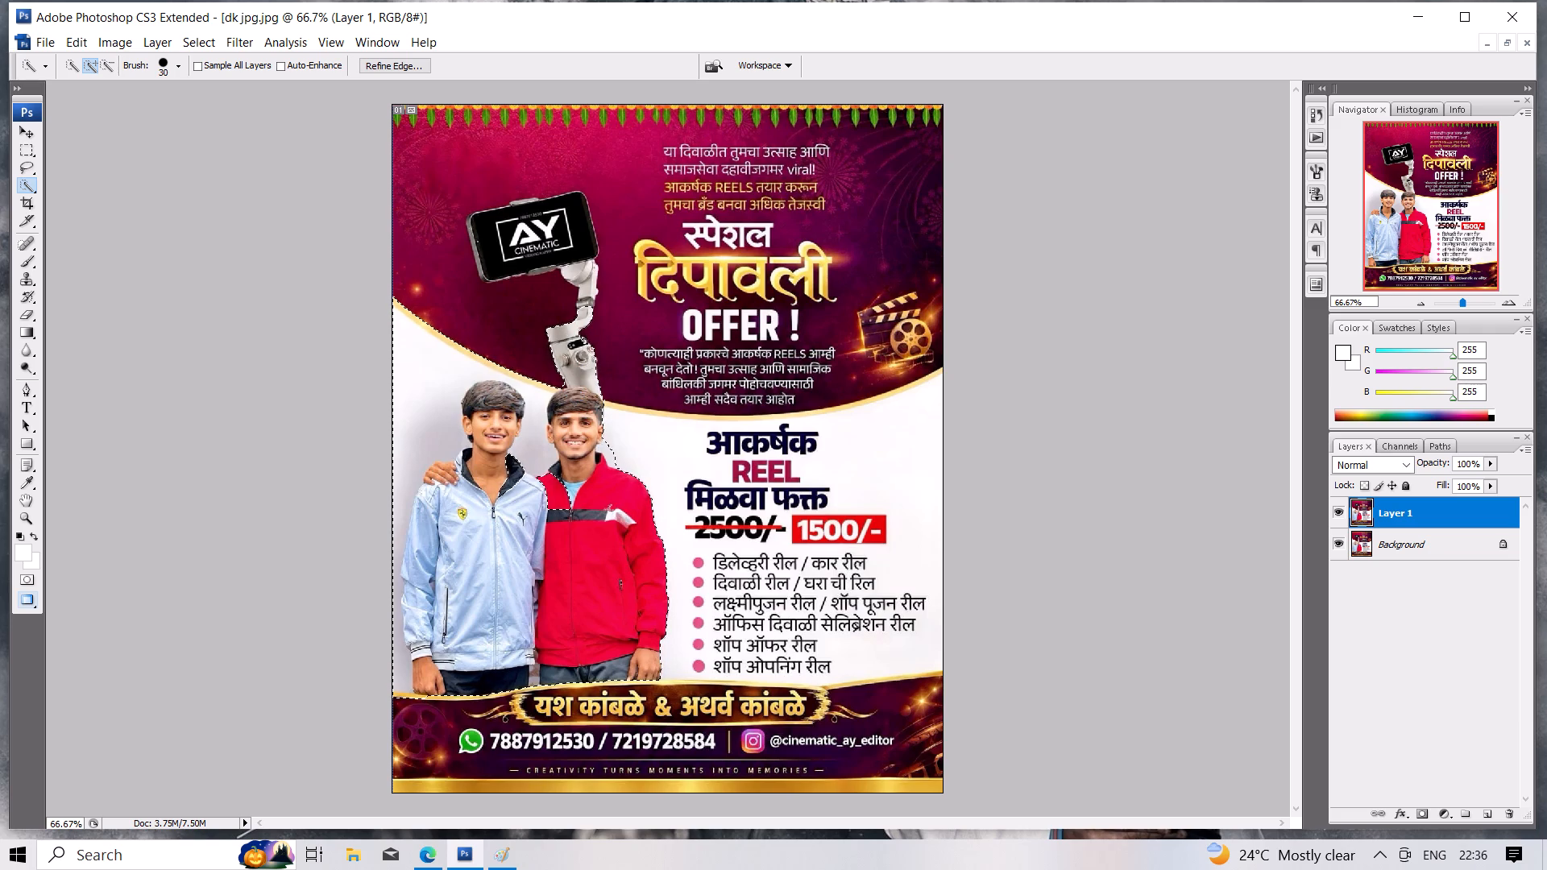
triple_click(574, 396)
left_click_drag(561, 374, 591, 395)
double_click(592, 400)
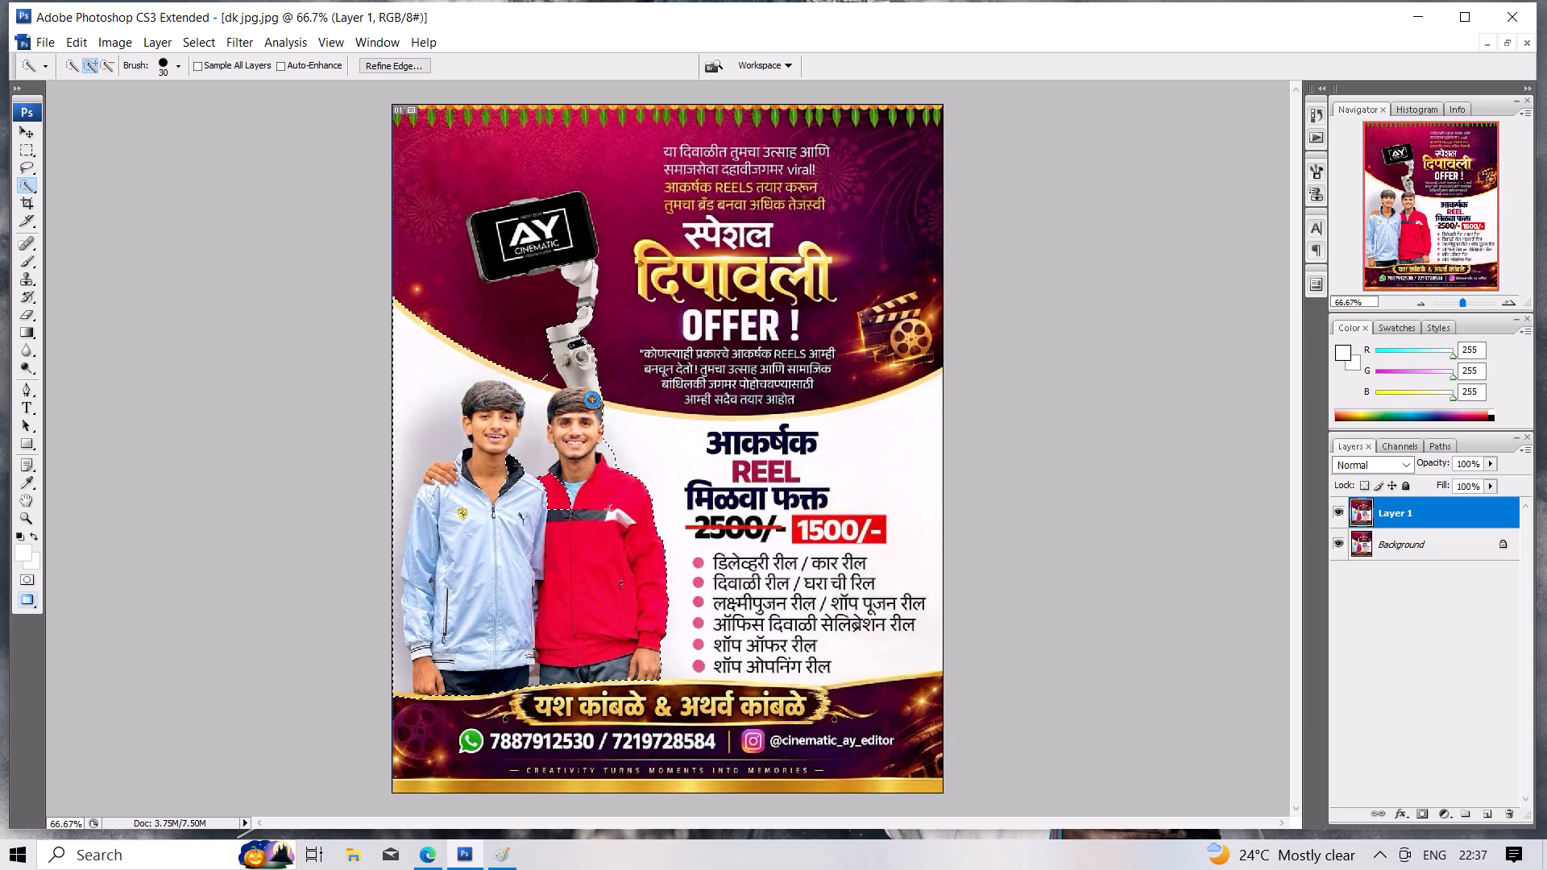
left_click_drag(545, 382, 603, 407)
left_click(603, 408)
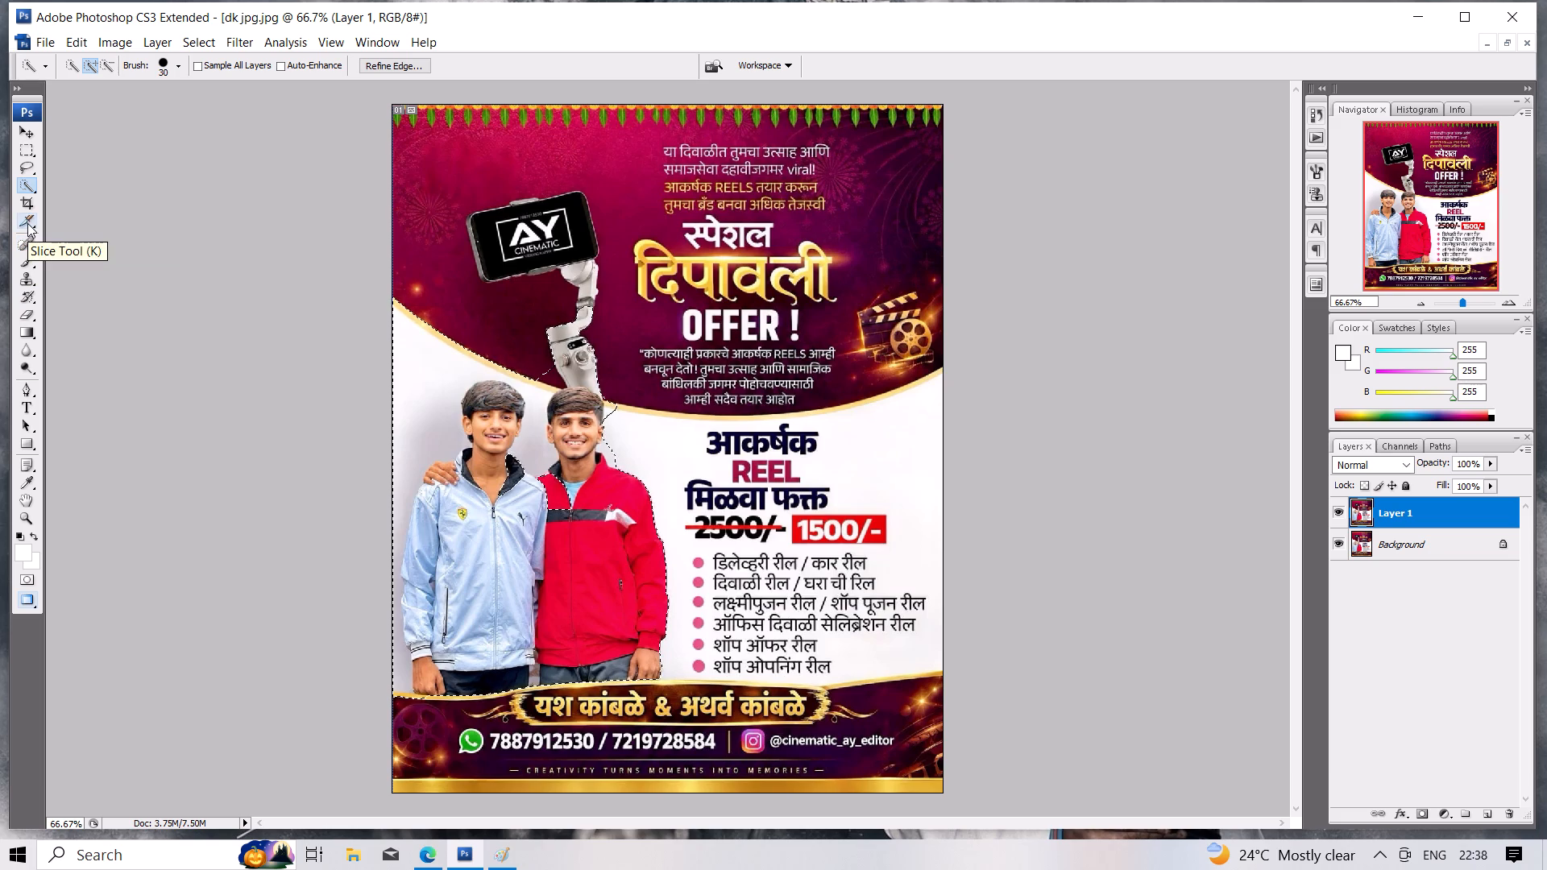
Switch to the Lasso tool in add-to-selection mode and copy the selected area to a new layer.
left_click(33, 162)
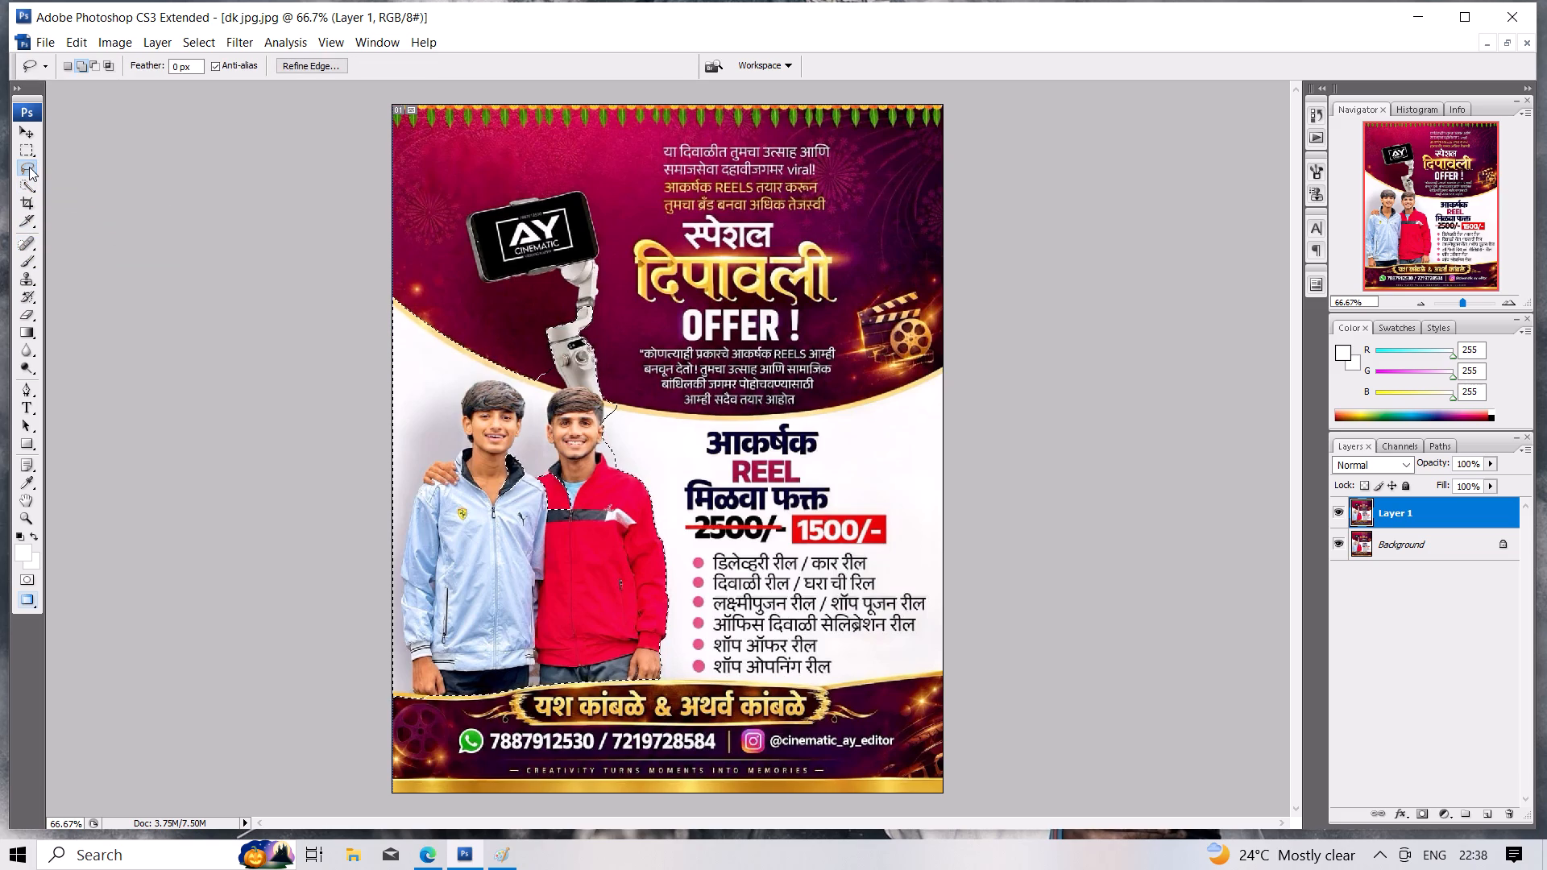
left_click(85, 64)
right_click(464, 506)
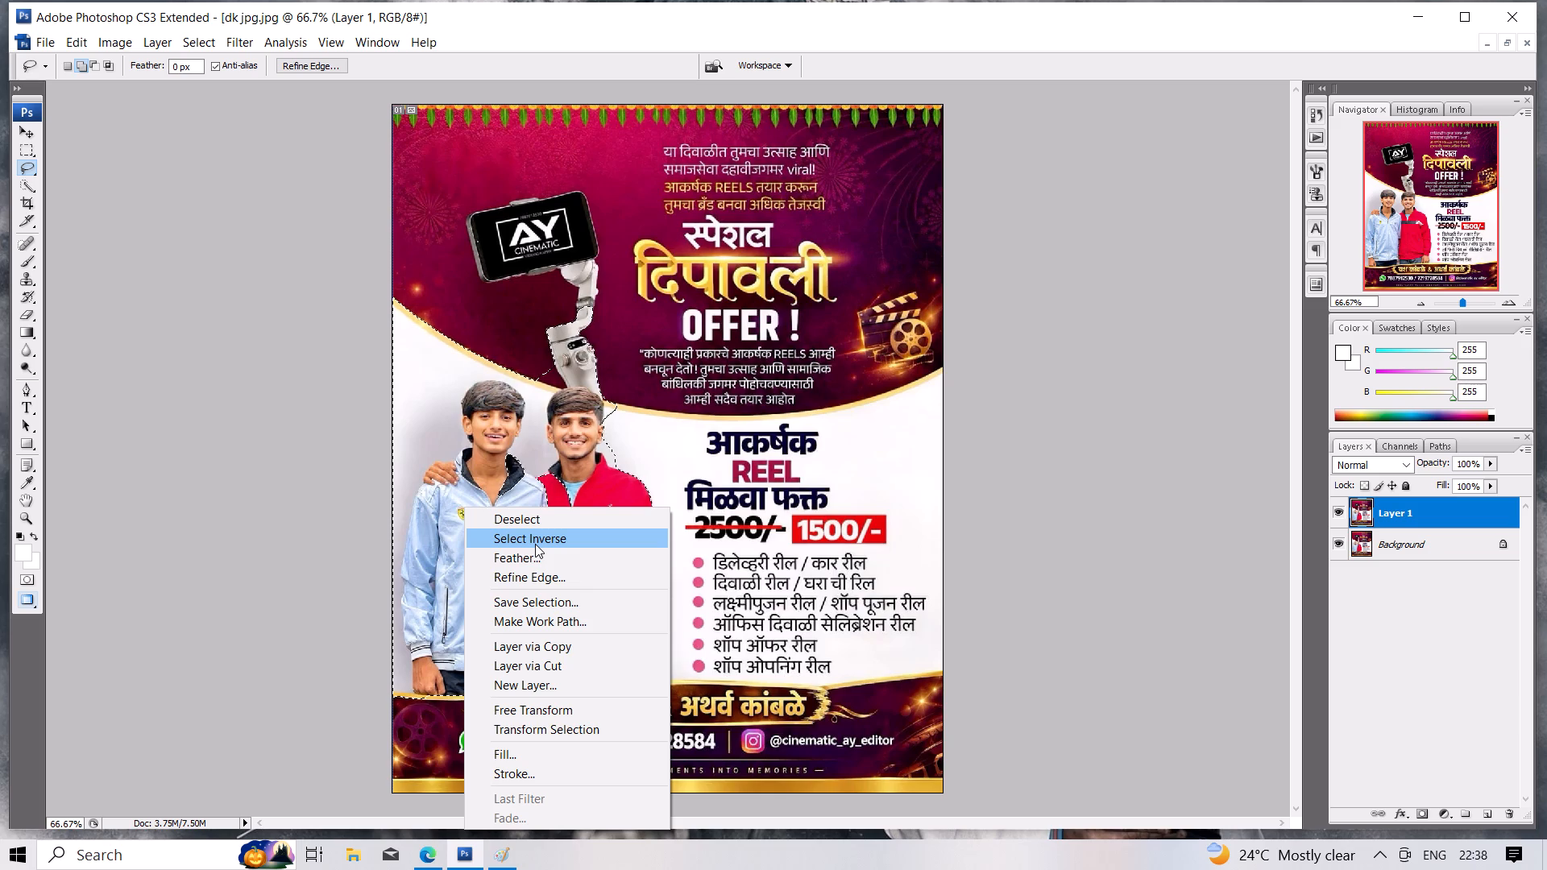
left_click(534, 642)
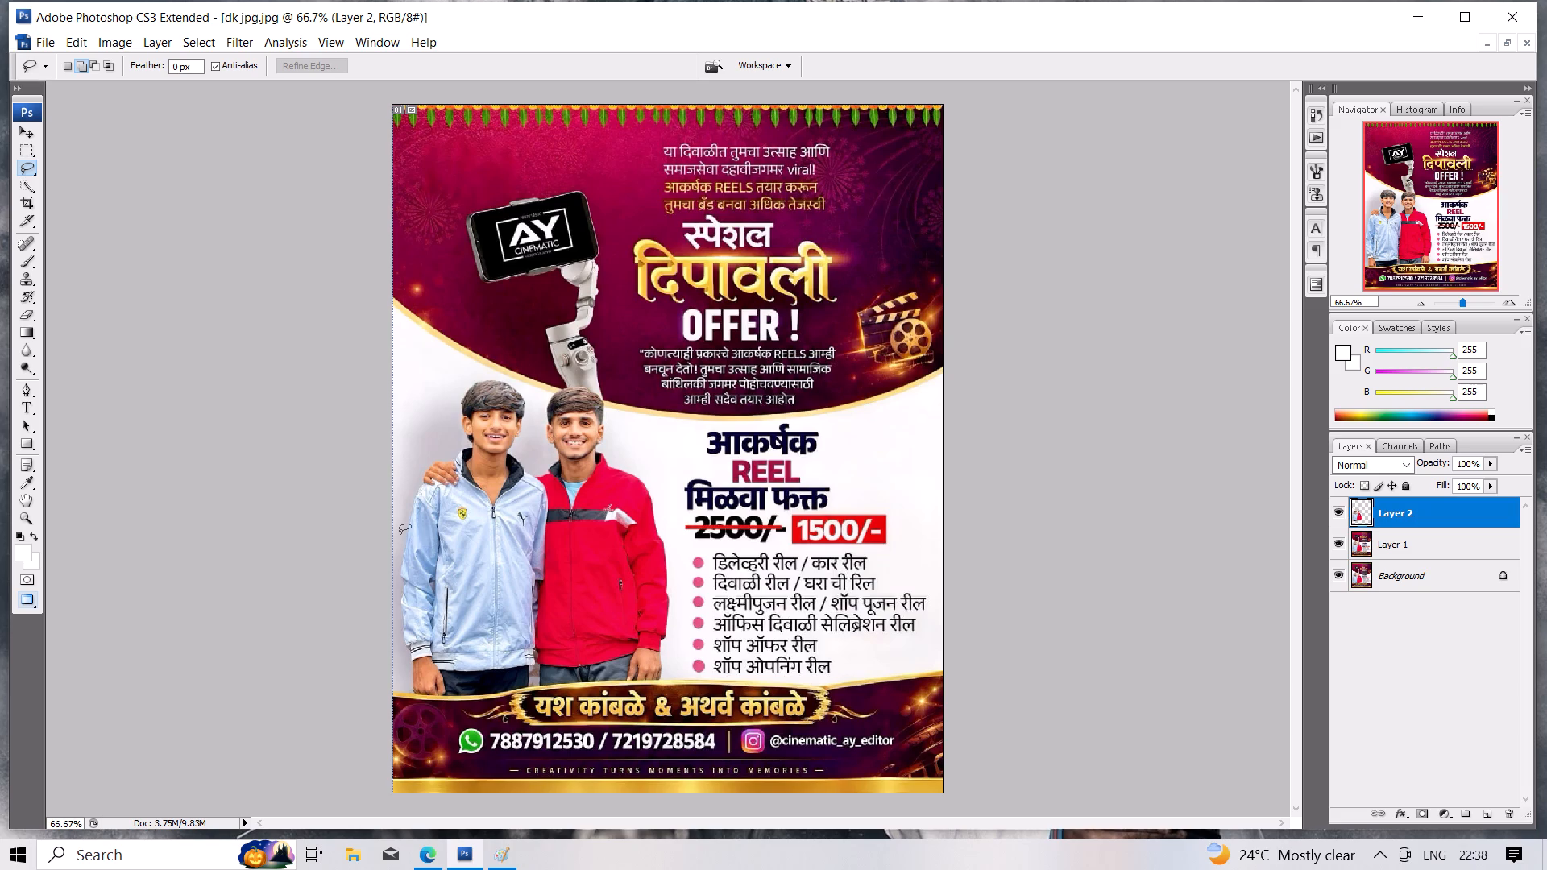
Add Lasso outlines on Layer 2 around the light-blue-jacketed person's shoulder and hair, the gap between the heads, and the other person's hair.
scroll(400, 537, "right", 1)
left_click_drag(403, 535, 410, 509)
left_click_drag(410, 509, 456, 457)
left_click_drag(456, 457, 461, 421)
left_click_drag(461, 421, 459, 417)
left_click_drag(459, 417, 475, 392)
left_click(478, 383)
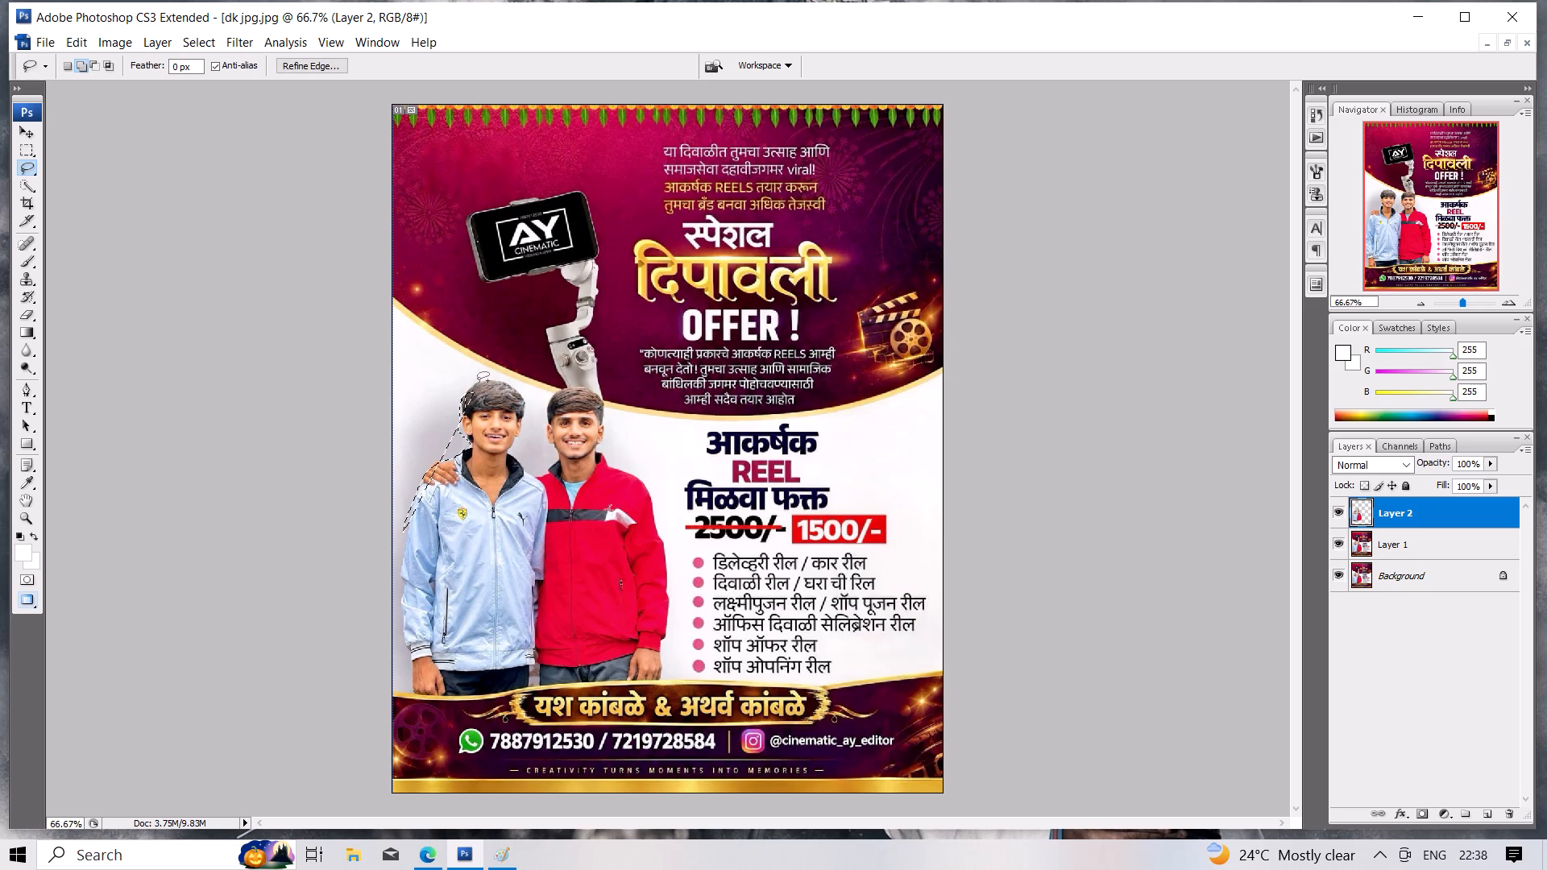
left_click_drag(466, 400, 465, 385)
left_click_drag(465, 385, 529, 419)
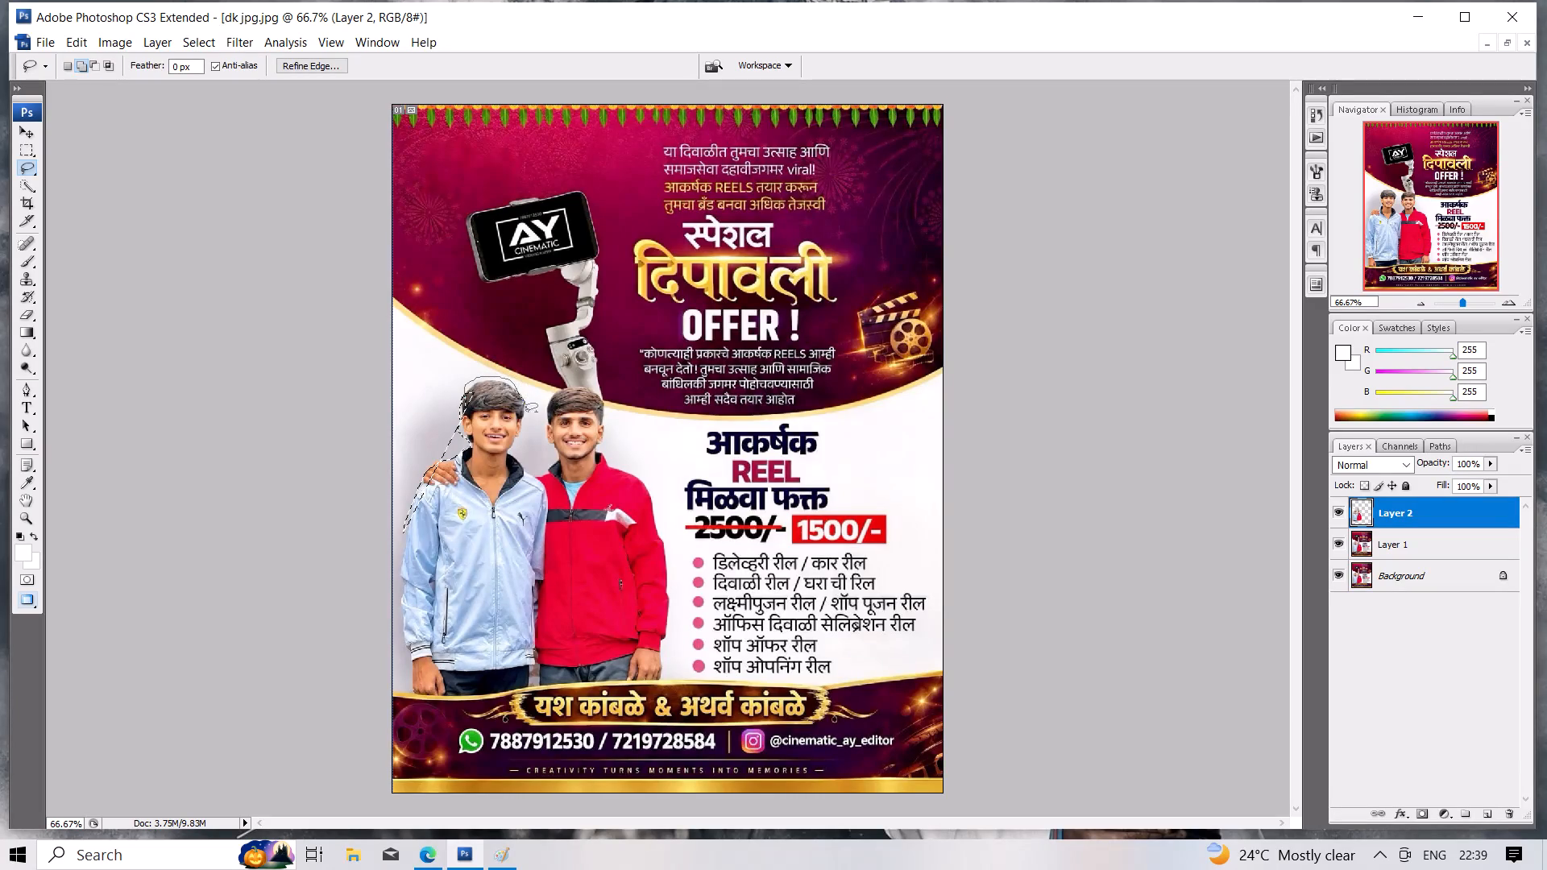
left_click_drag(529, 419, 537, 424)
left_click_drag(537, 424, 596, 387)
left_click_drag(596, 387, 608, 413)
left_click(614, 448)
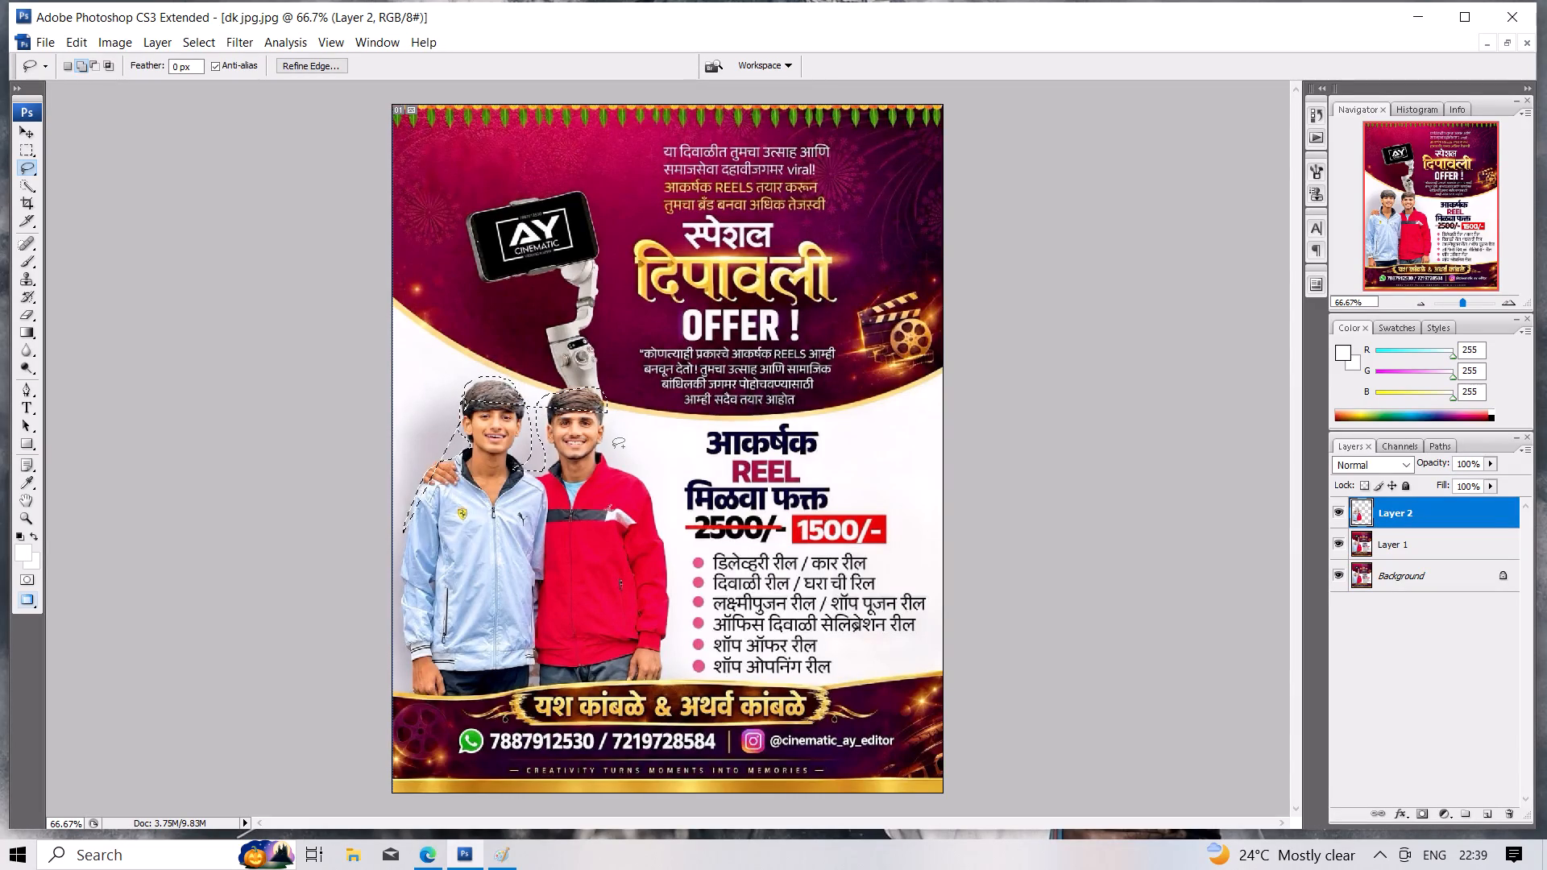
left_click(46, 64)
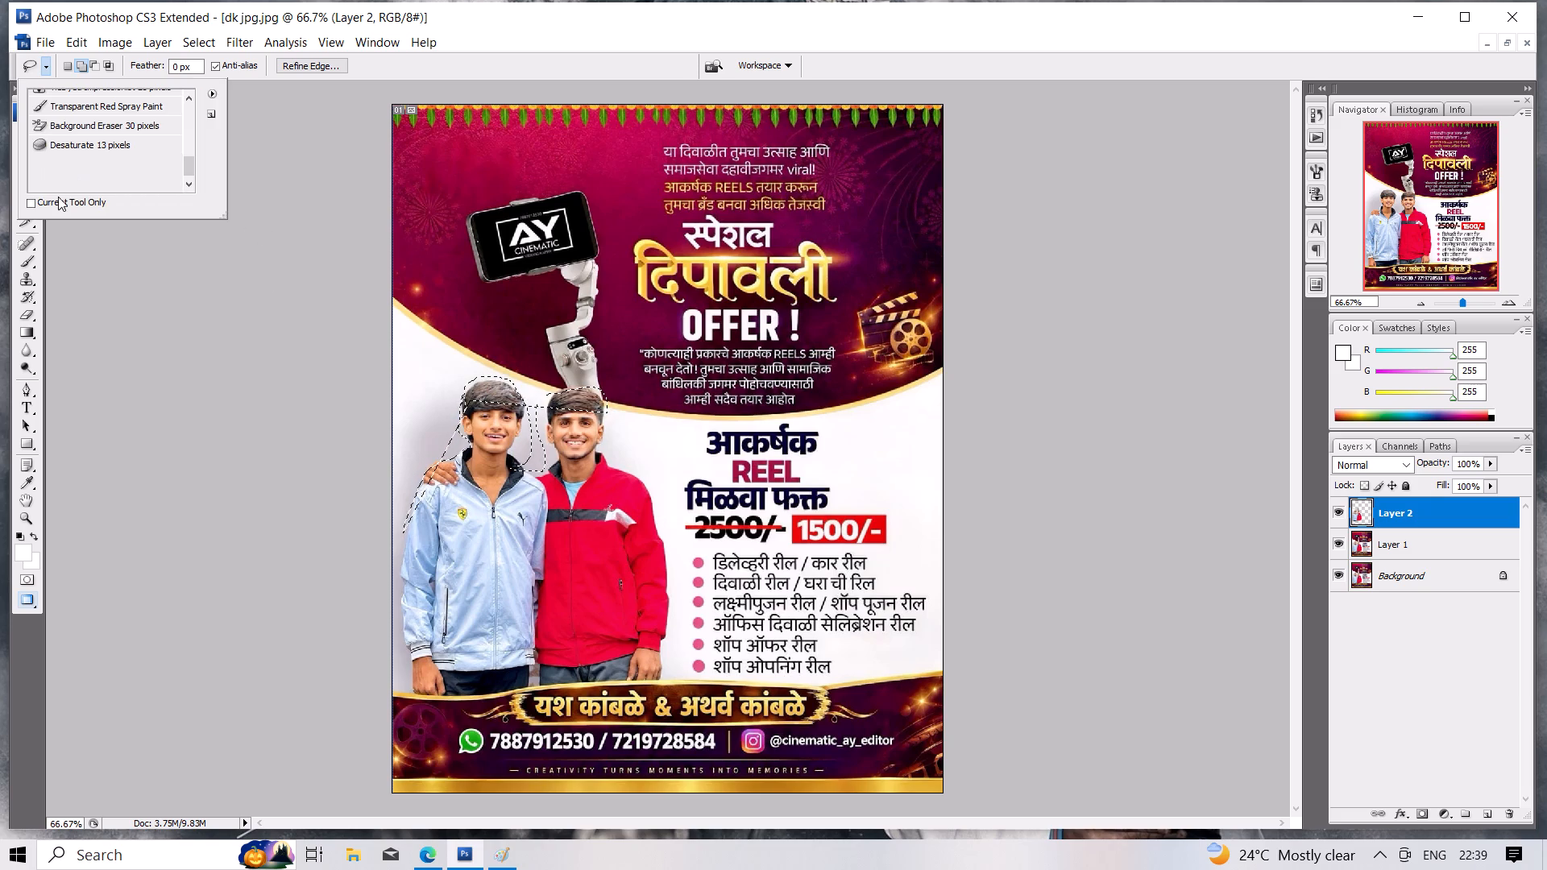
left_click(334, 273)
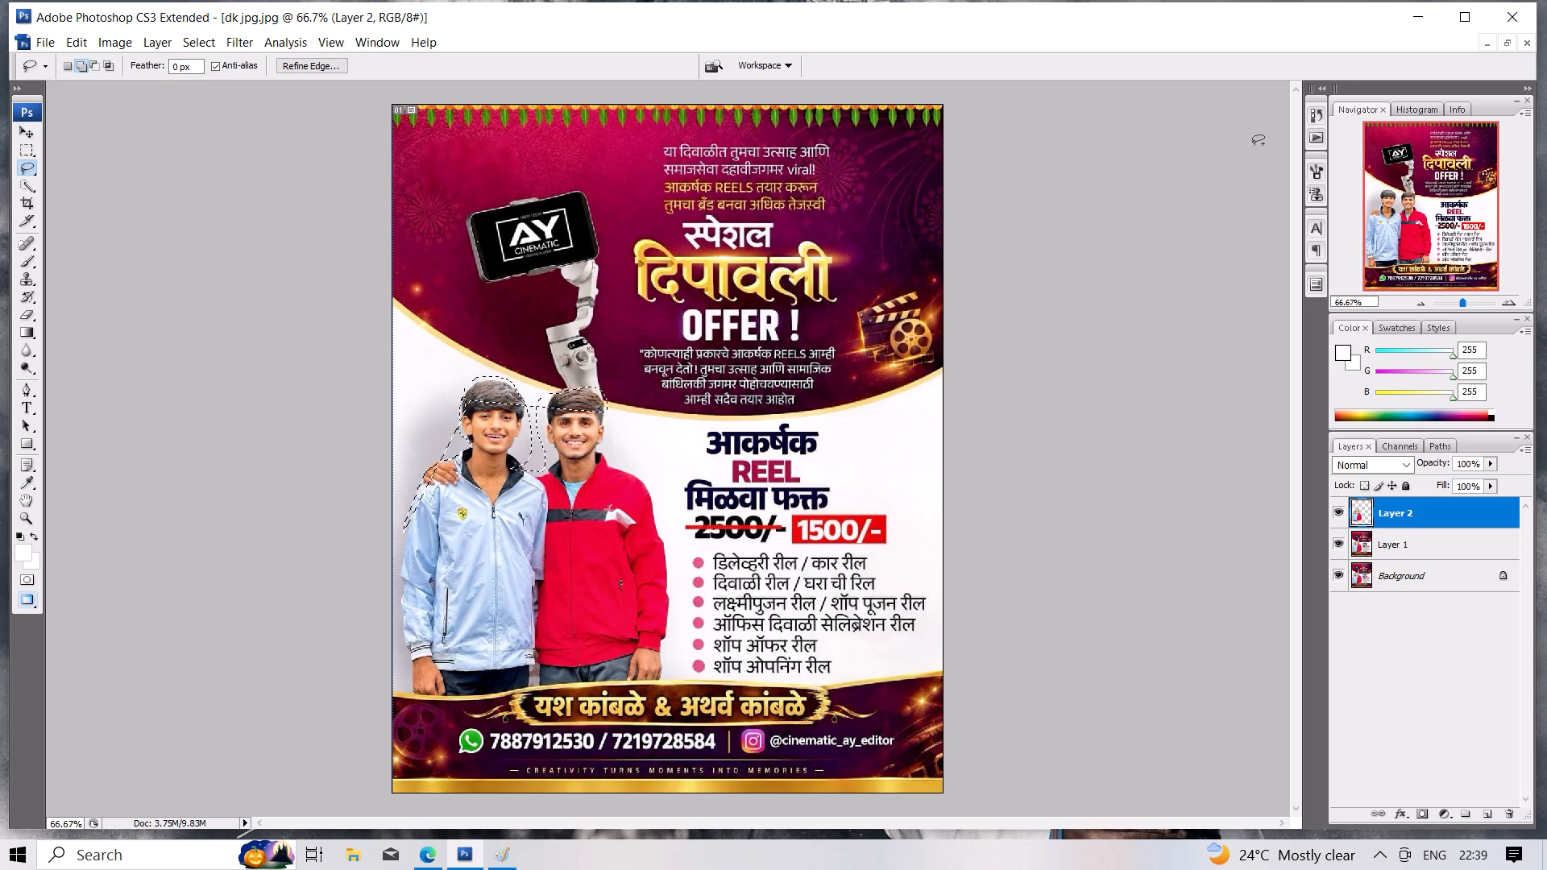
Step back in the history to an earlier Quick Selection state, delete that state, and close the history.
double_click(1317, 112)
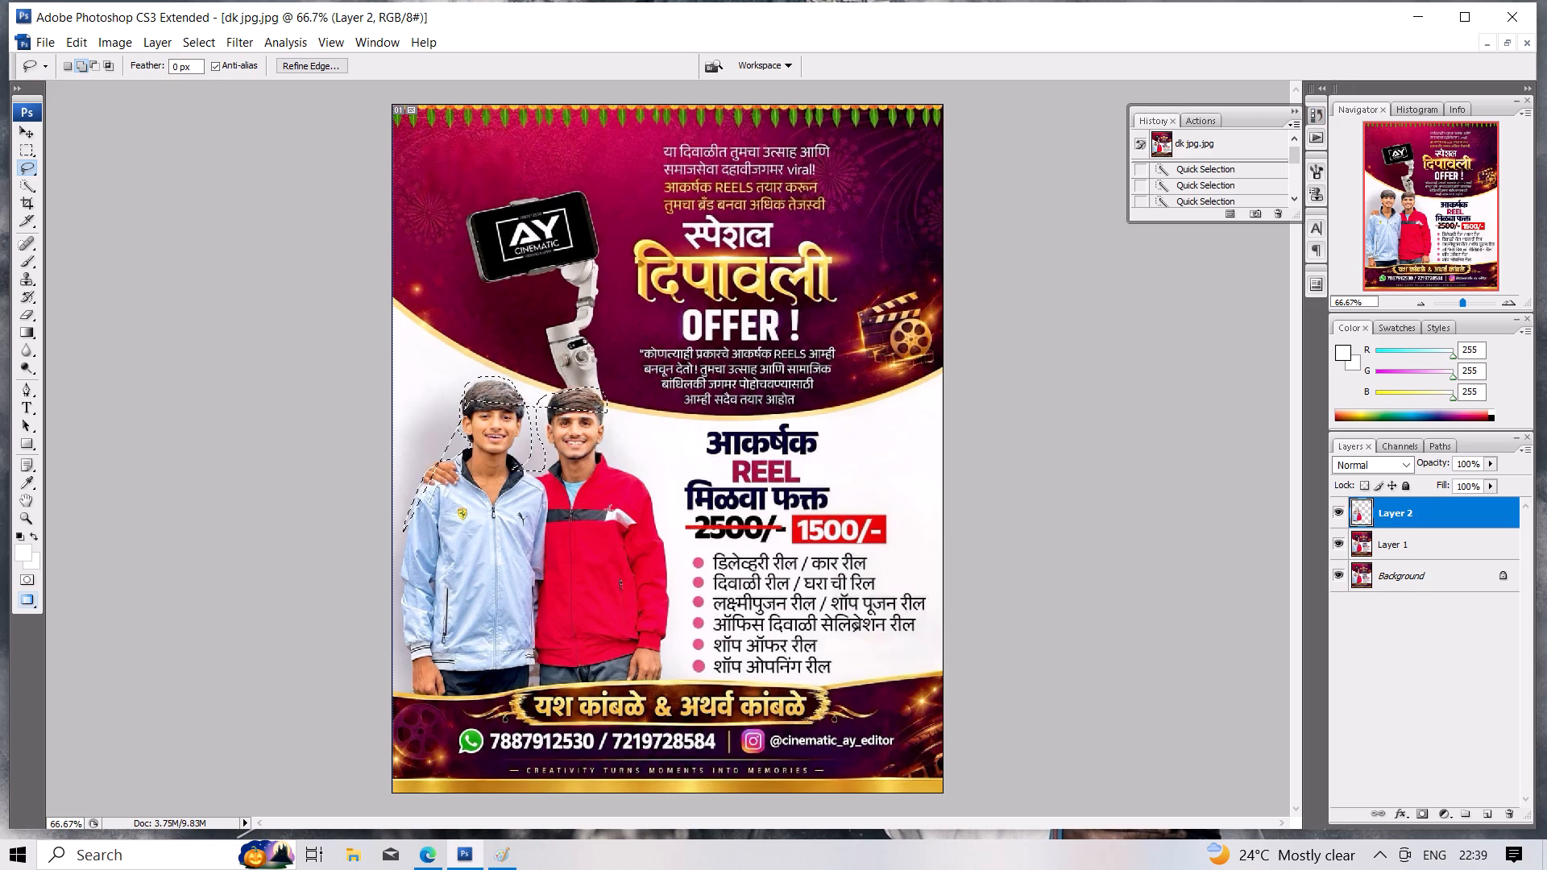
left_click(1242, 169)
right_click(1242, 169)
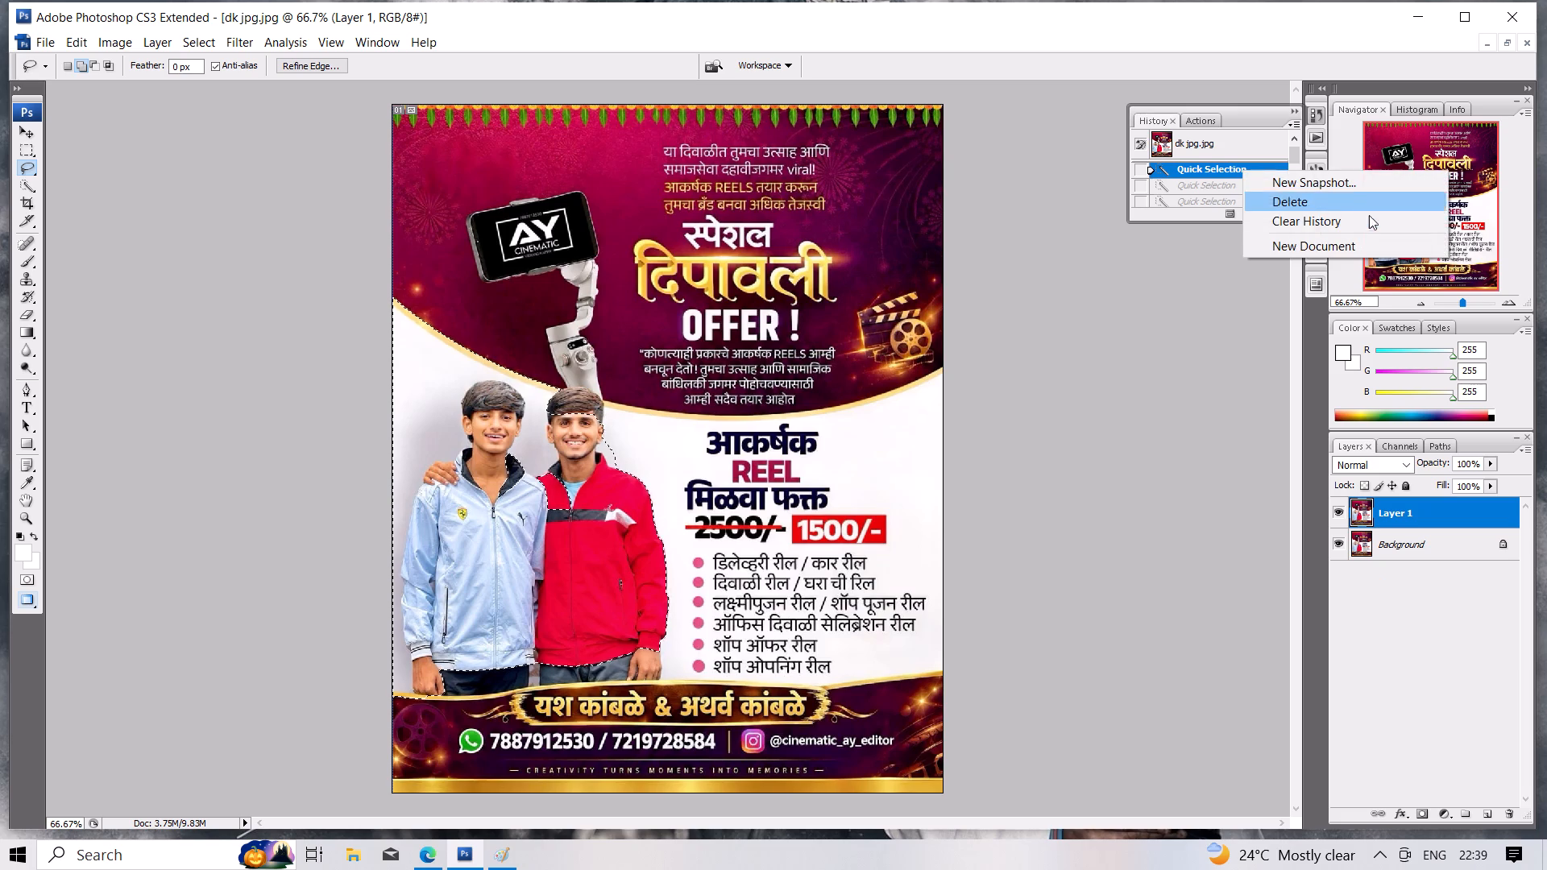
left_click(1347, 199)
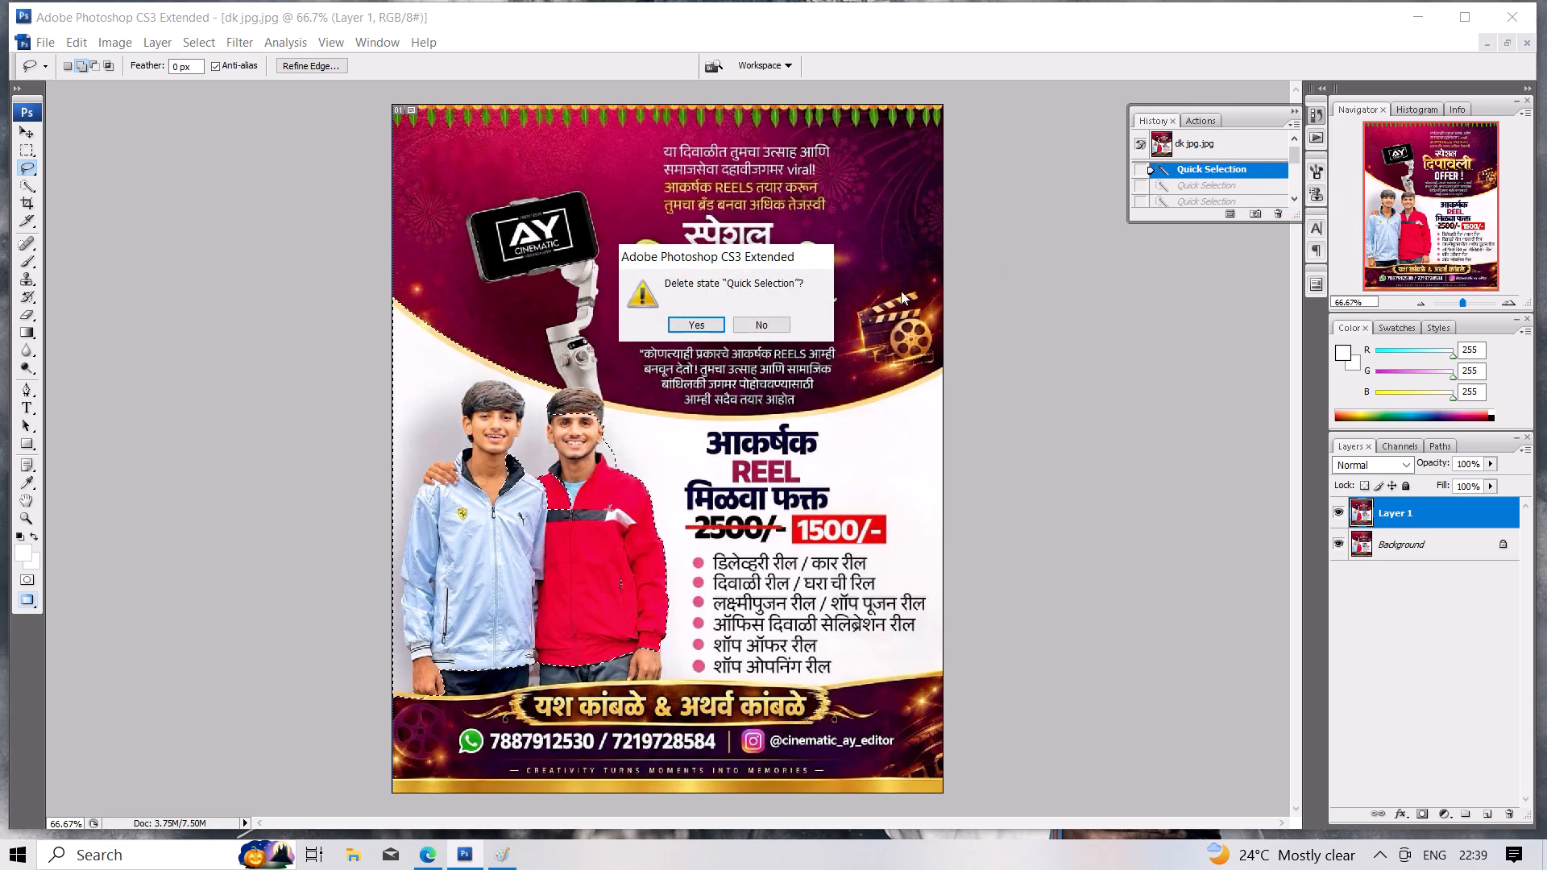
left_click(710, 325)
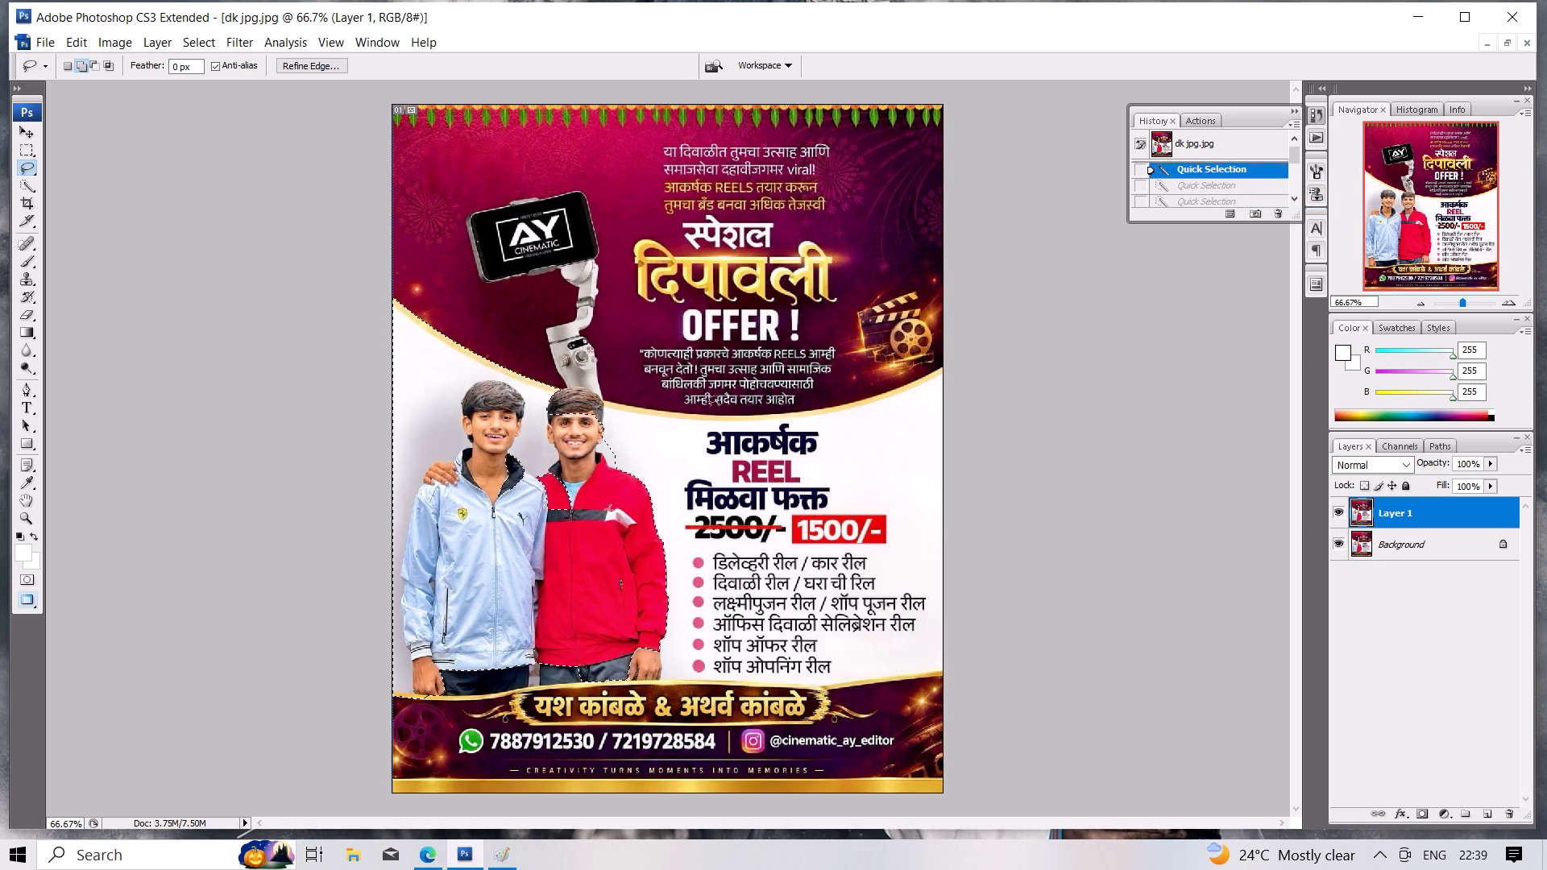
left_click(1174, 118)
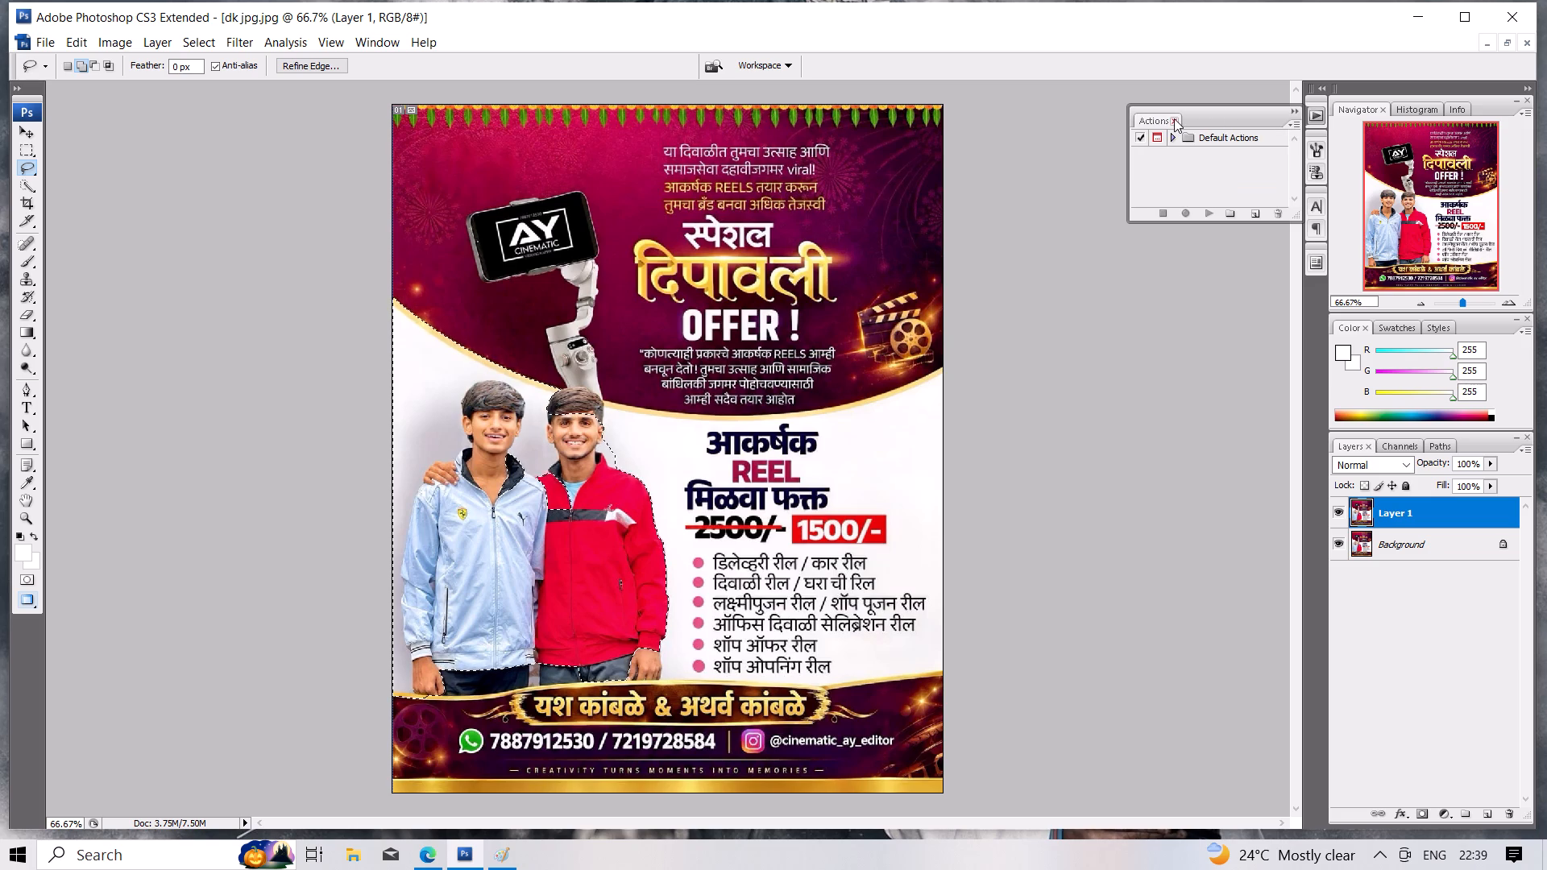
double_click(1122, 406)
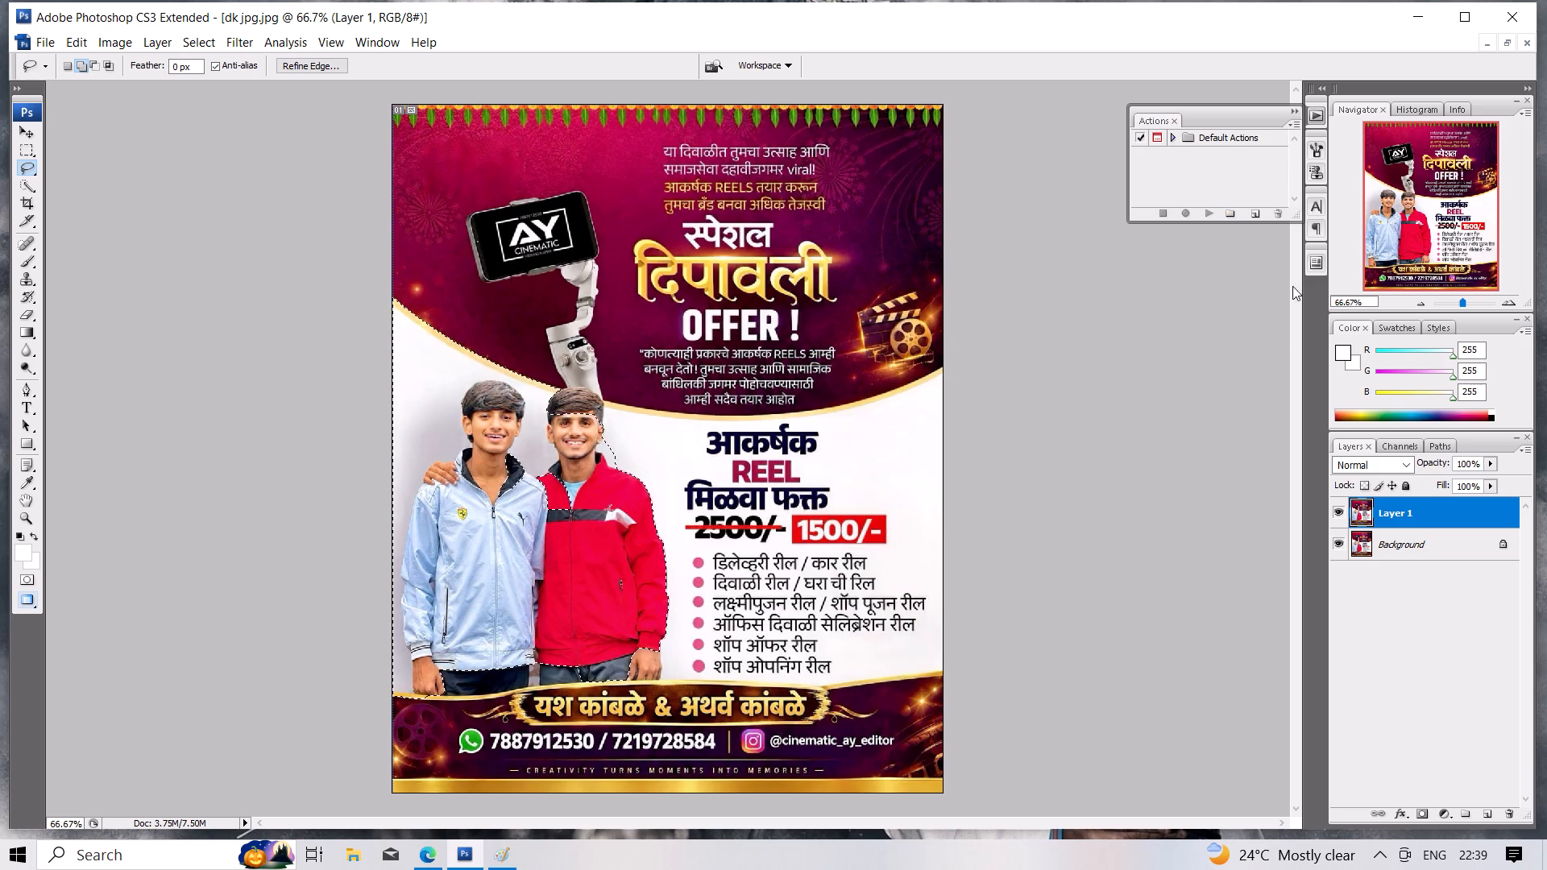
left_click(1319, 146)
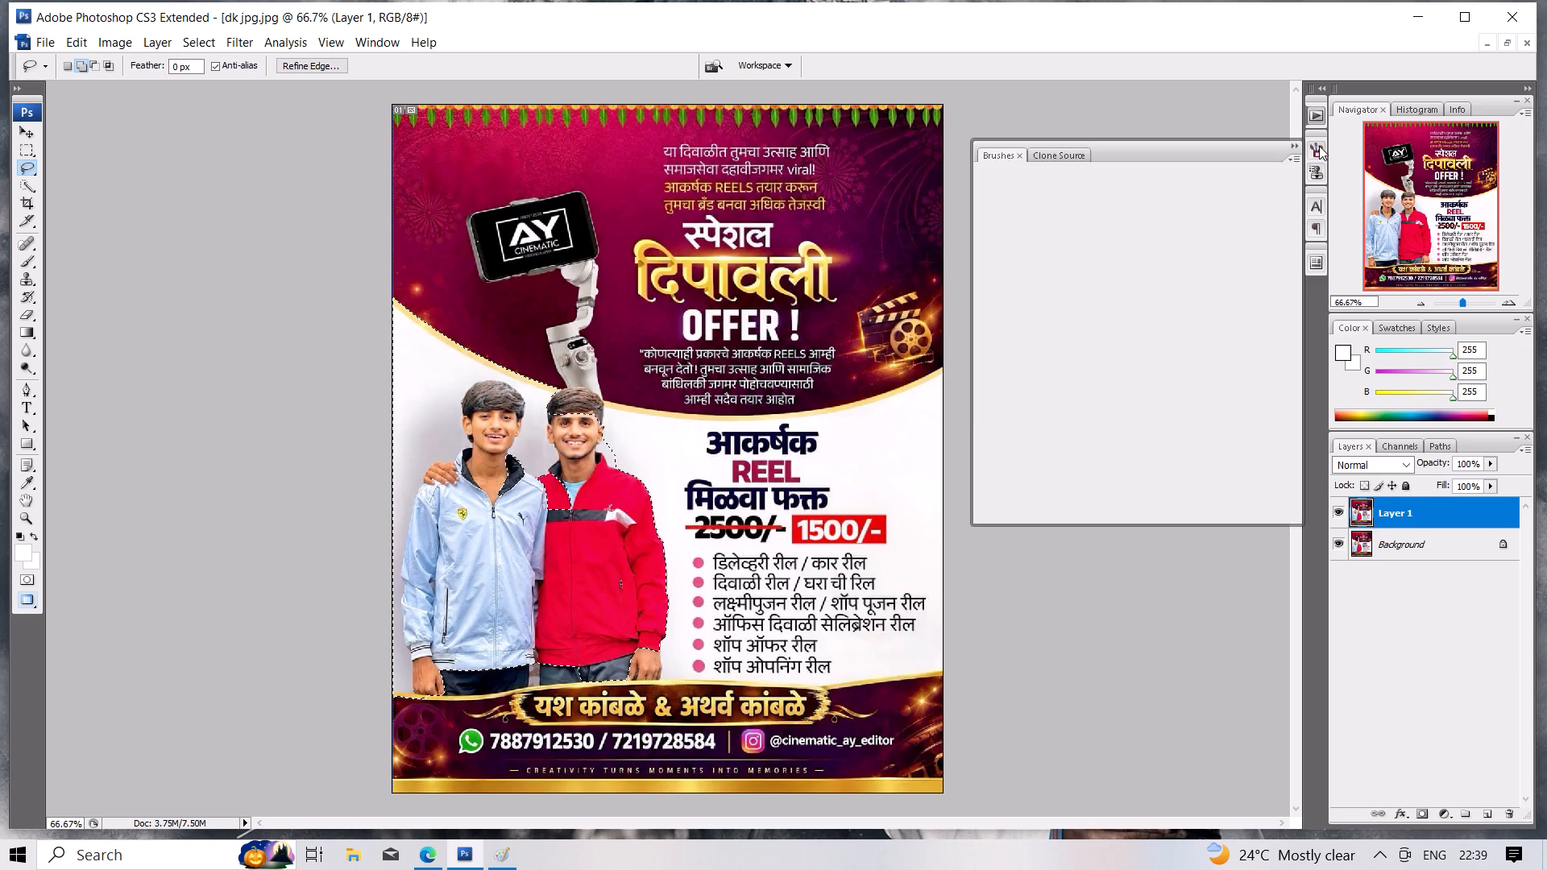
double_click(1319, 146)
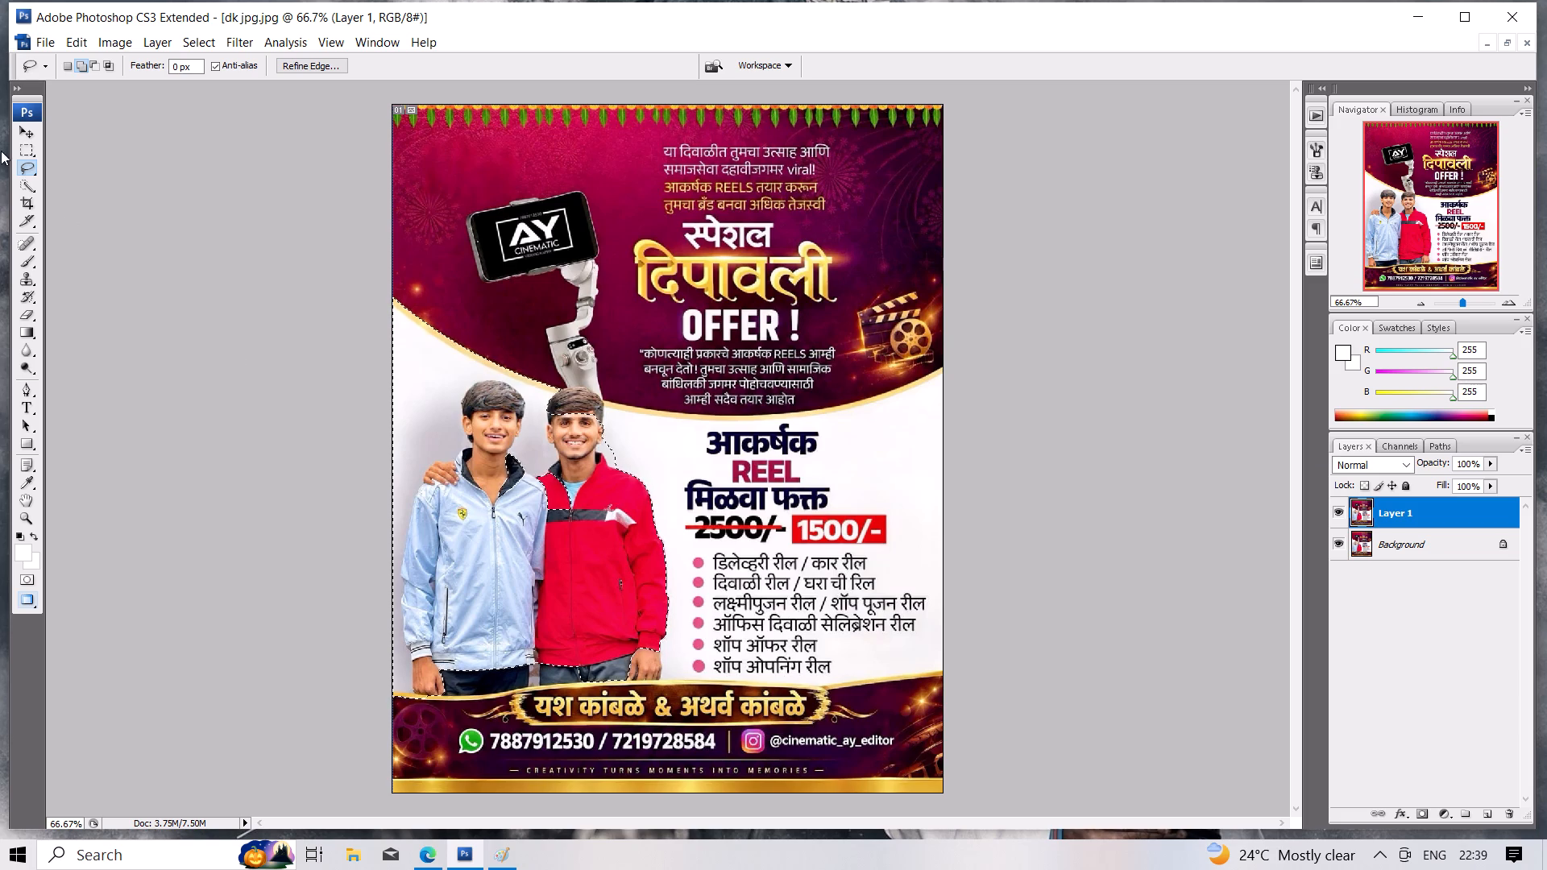
Revert the poster to its last saved version.
left_click(37, 37)
left_click(108, 360)
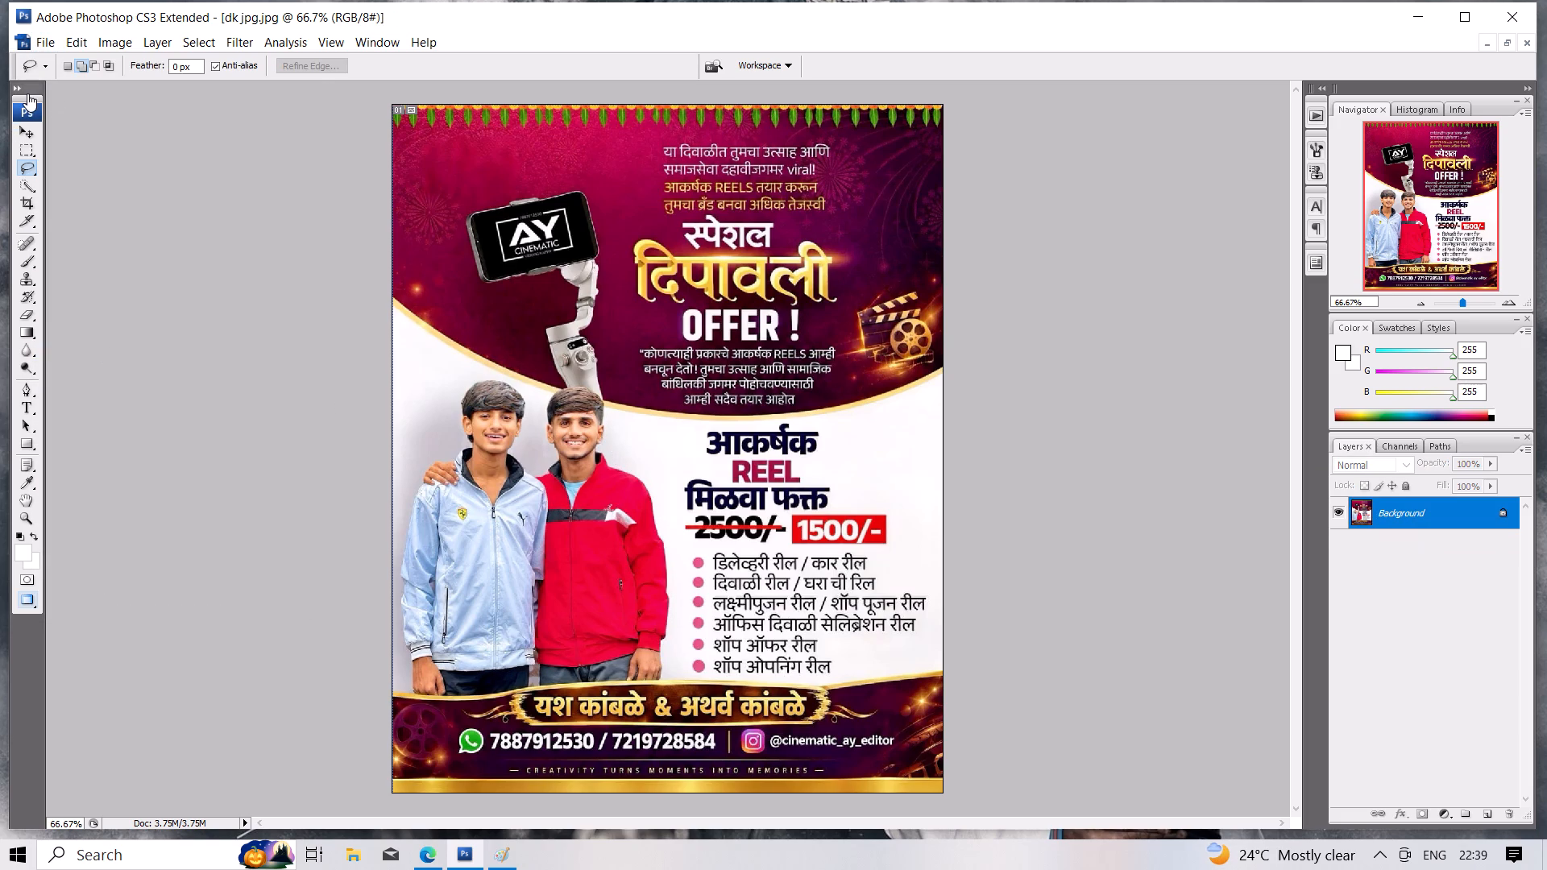
left_click(38, 67)
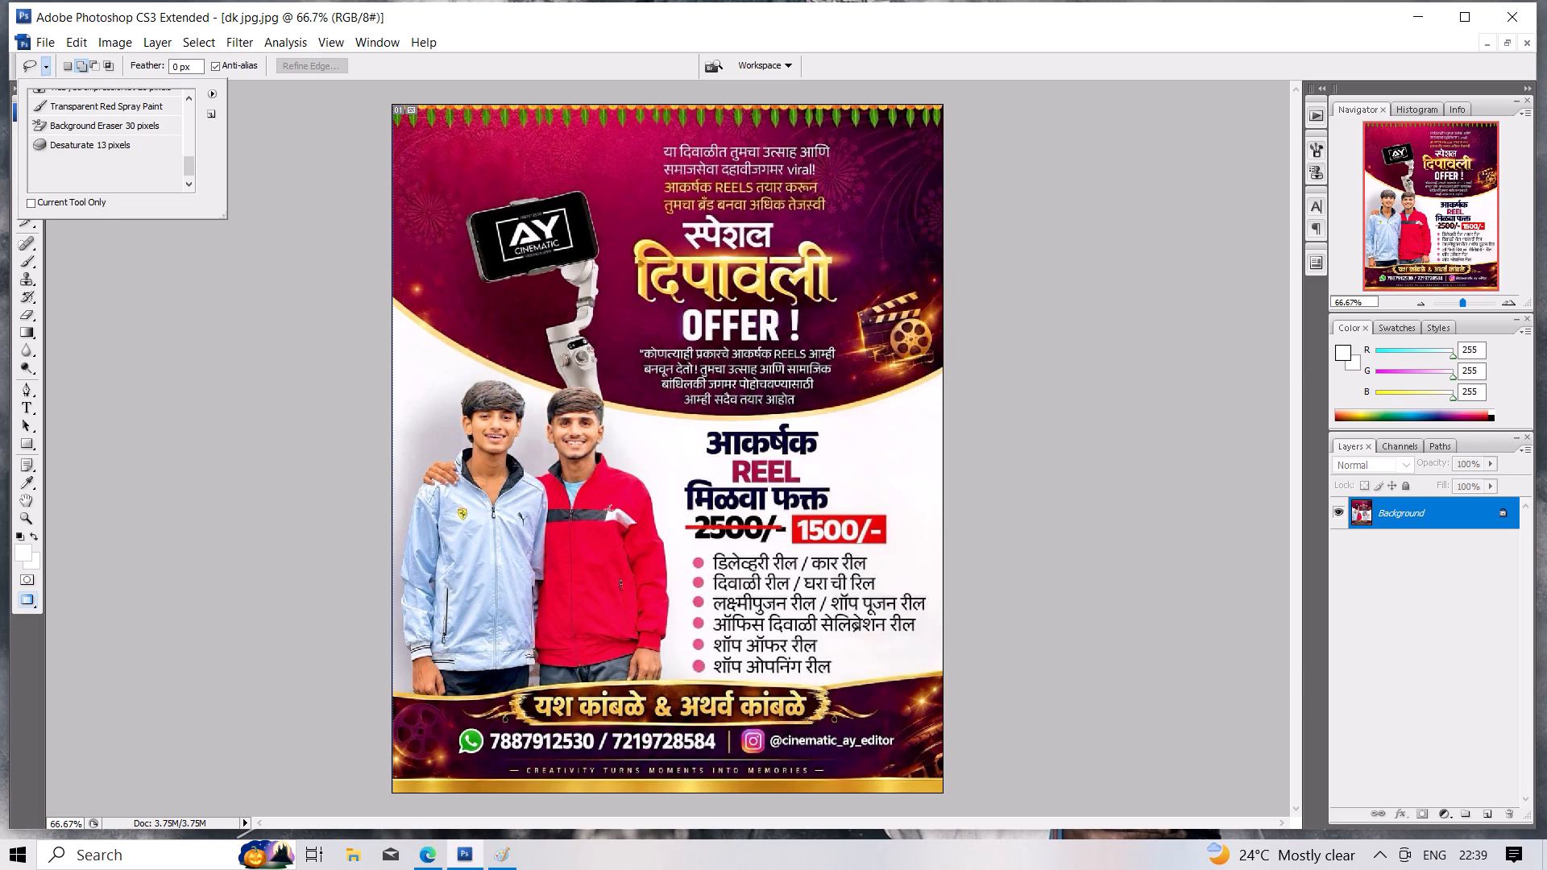
left_click(77, 305)
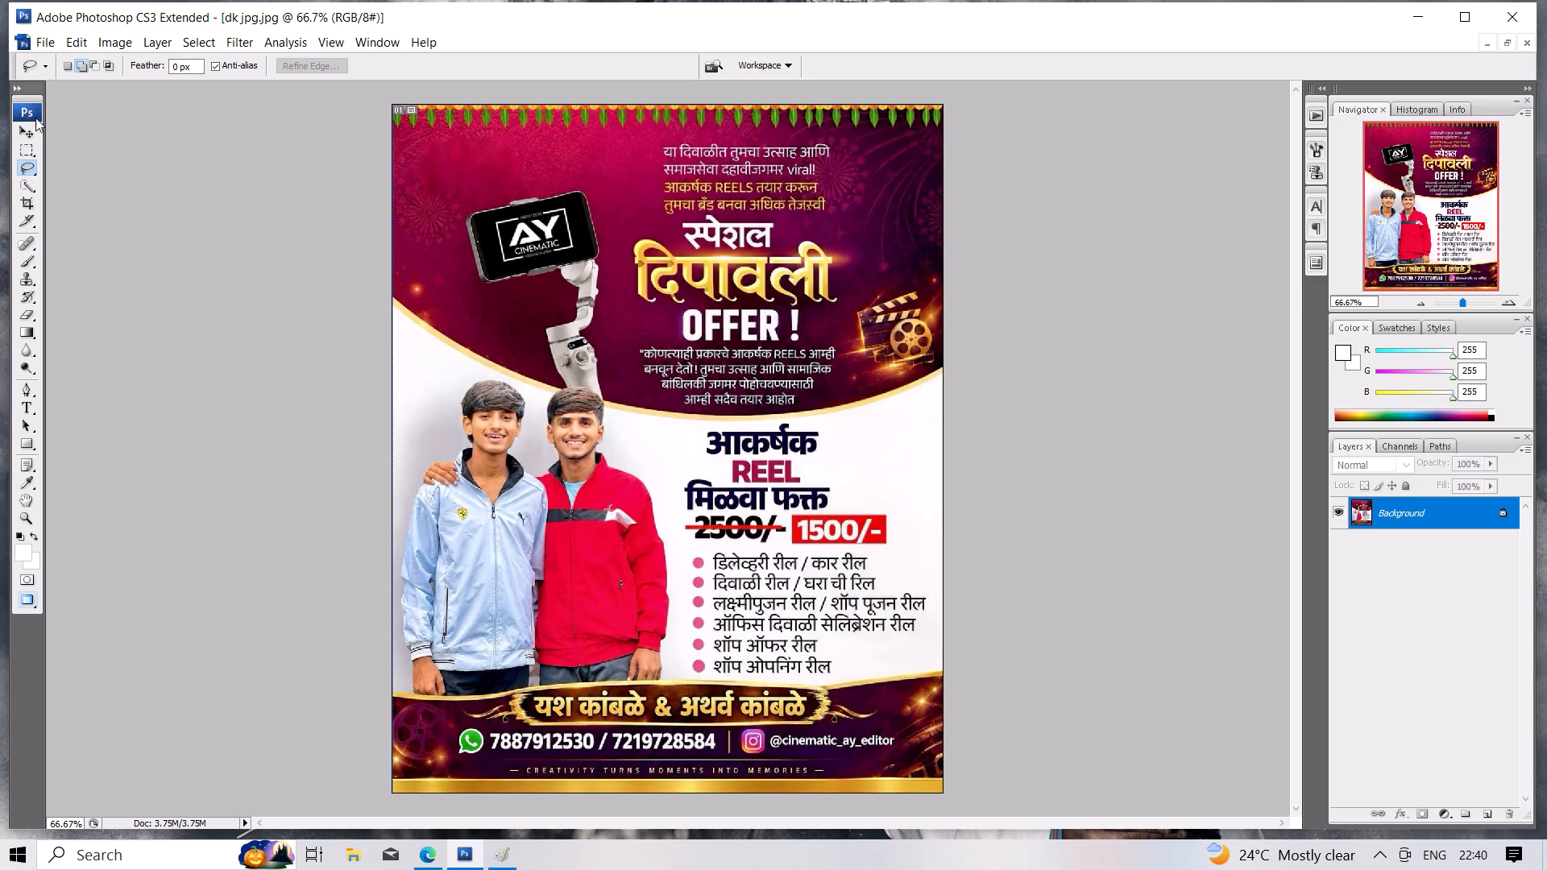
Brush a Quick Selection over both people's faces and jackets with Sample All Layers and Auto-Enhance turned on.
left_click(29, 183)
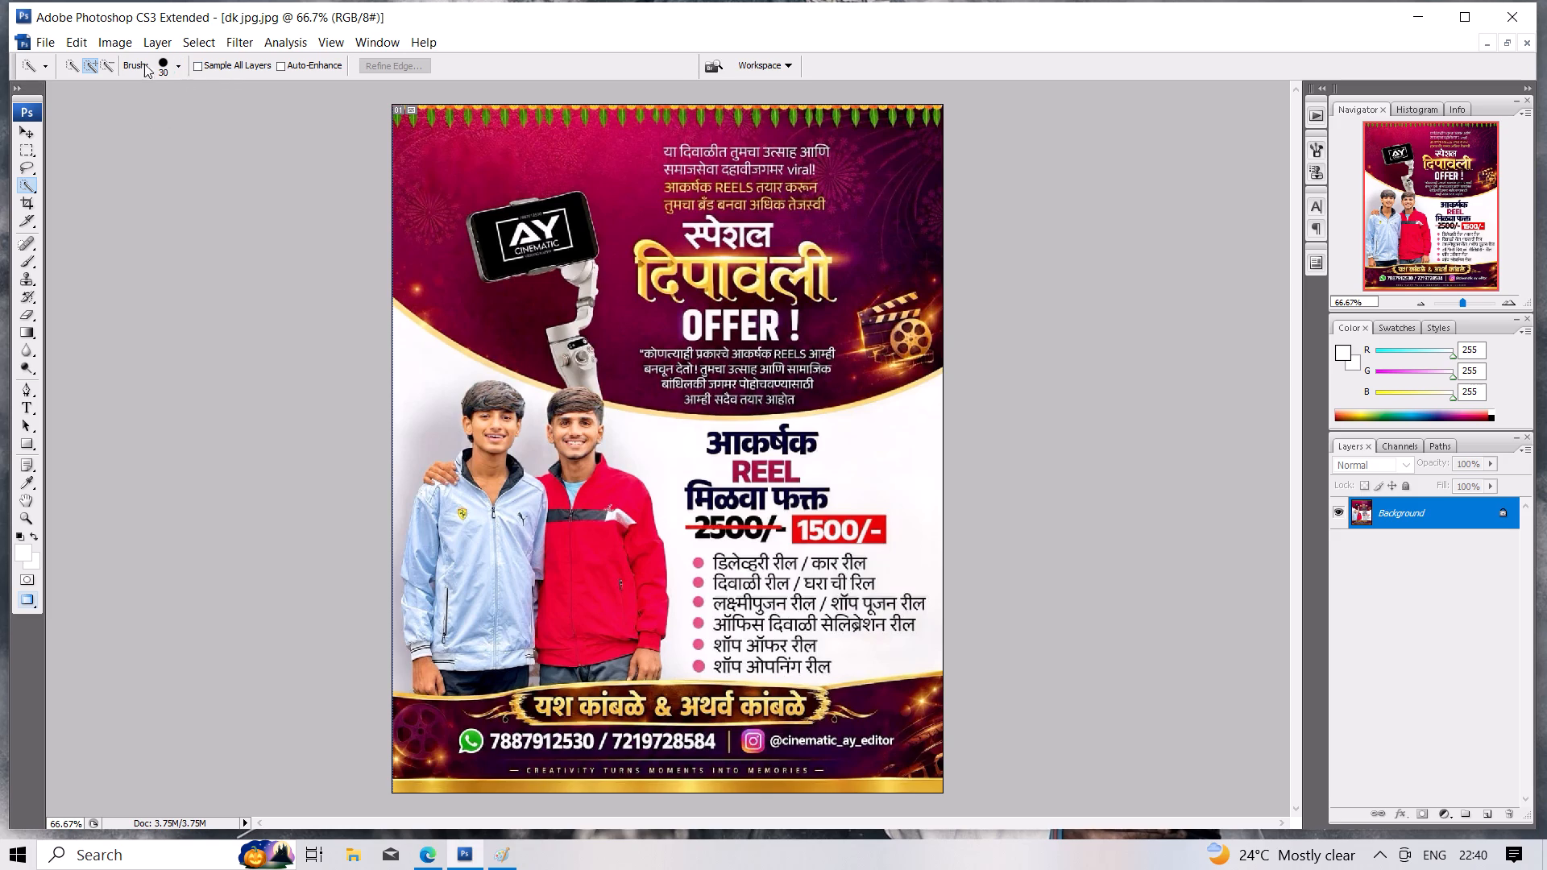
left_click(193, 64)
left_click(285, 65)
left_click_drag(462, 407, 479, 412)
left_click_drag(482, 416, 504, 461)
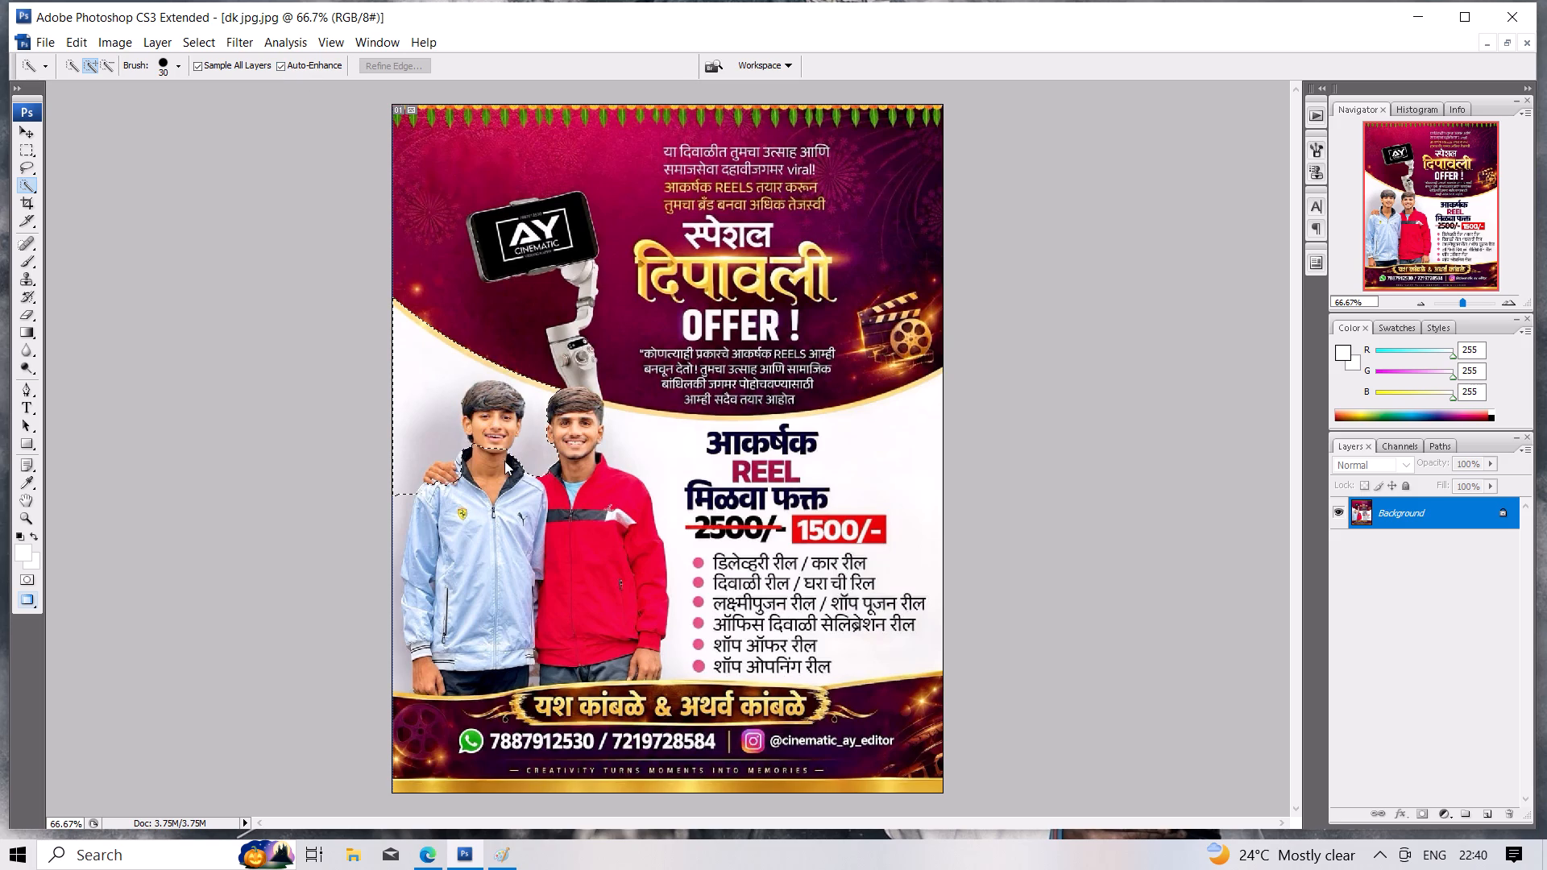
left_click_drag(504, 461, 520, 490)
double_click(614, 651)
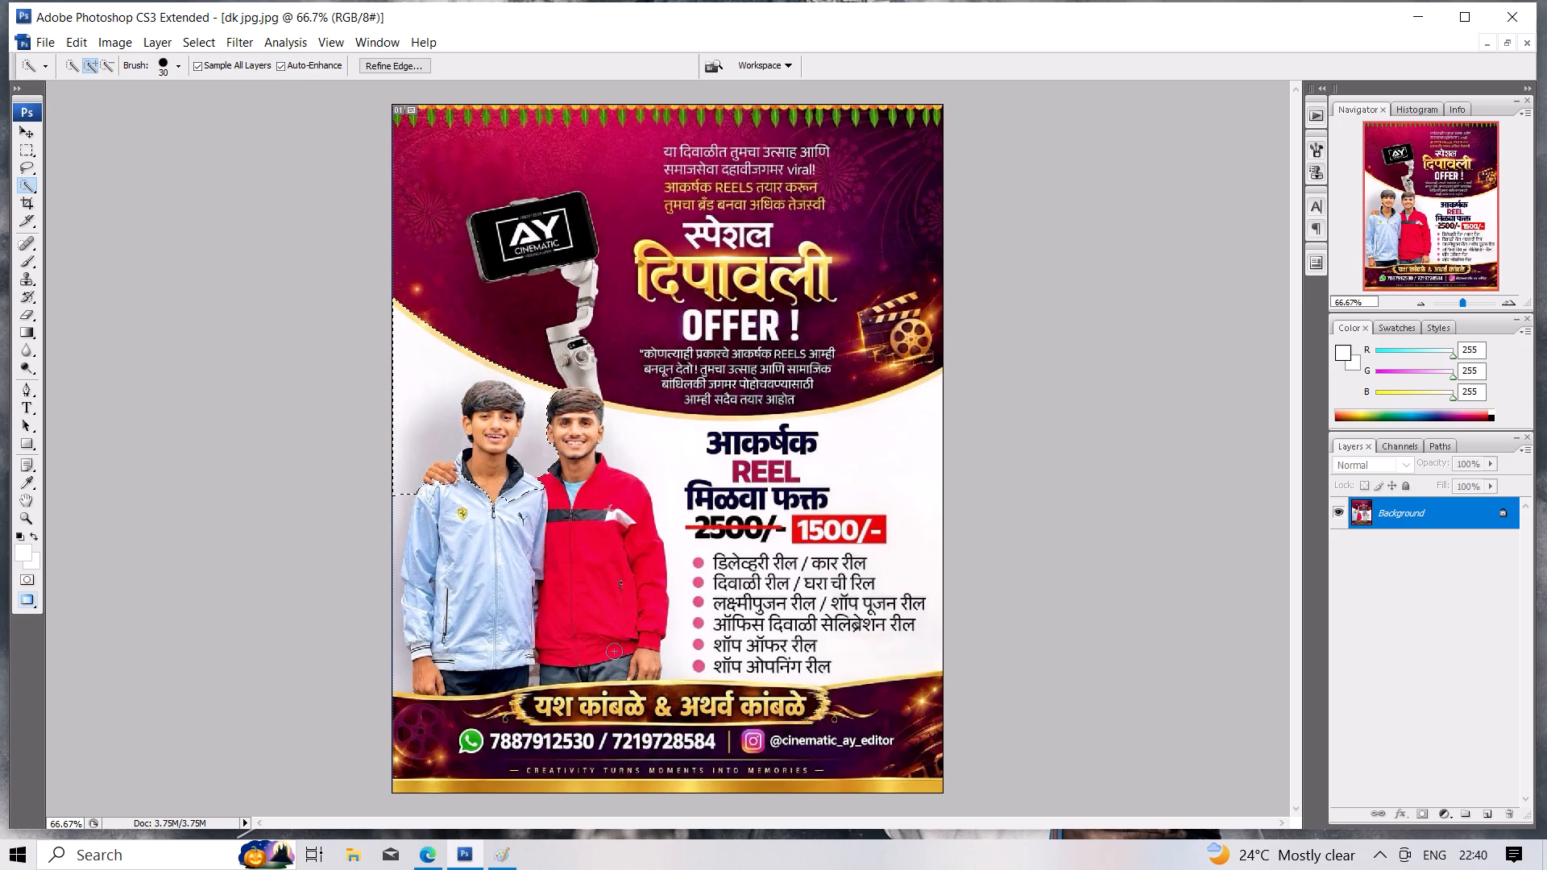
left_click_drag(610, 644, 549, 567)
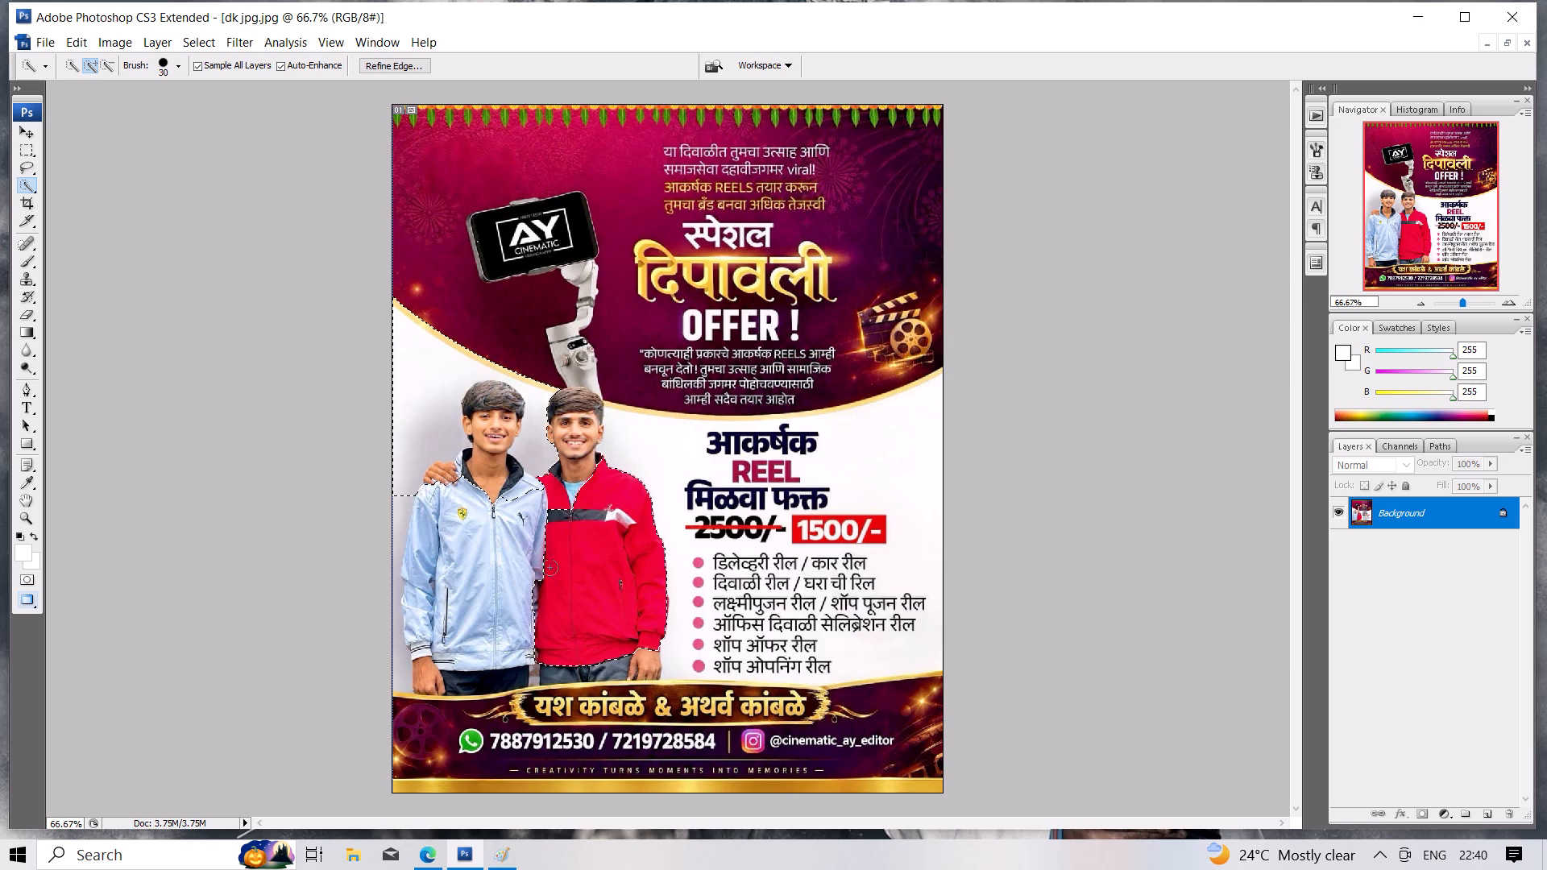
left_click_drag(549, 567, 490, 437)
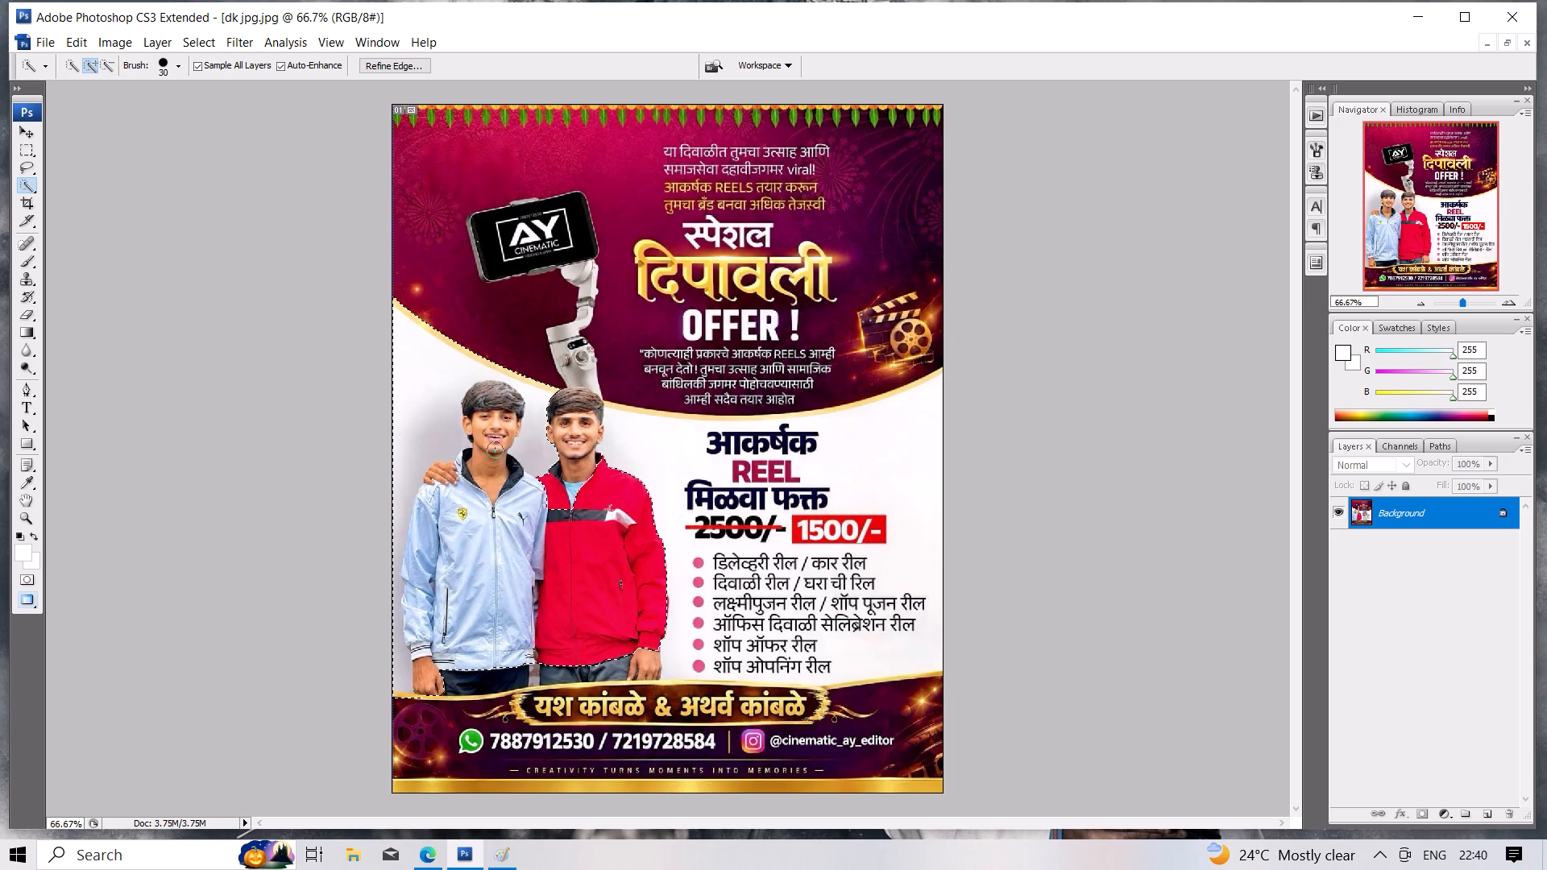
left_click_drag(490, 437, 428, 586)
left_click_drag(418, 601, 409, 623)
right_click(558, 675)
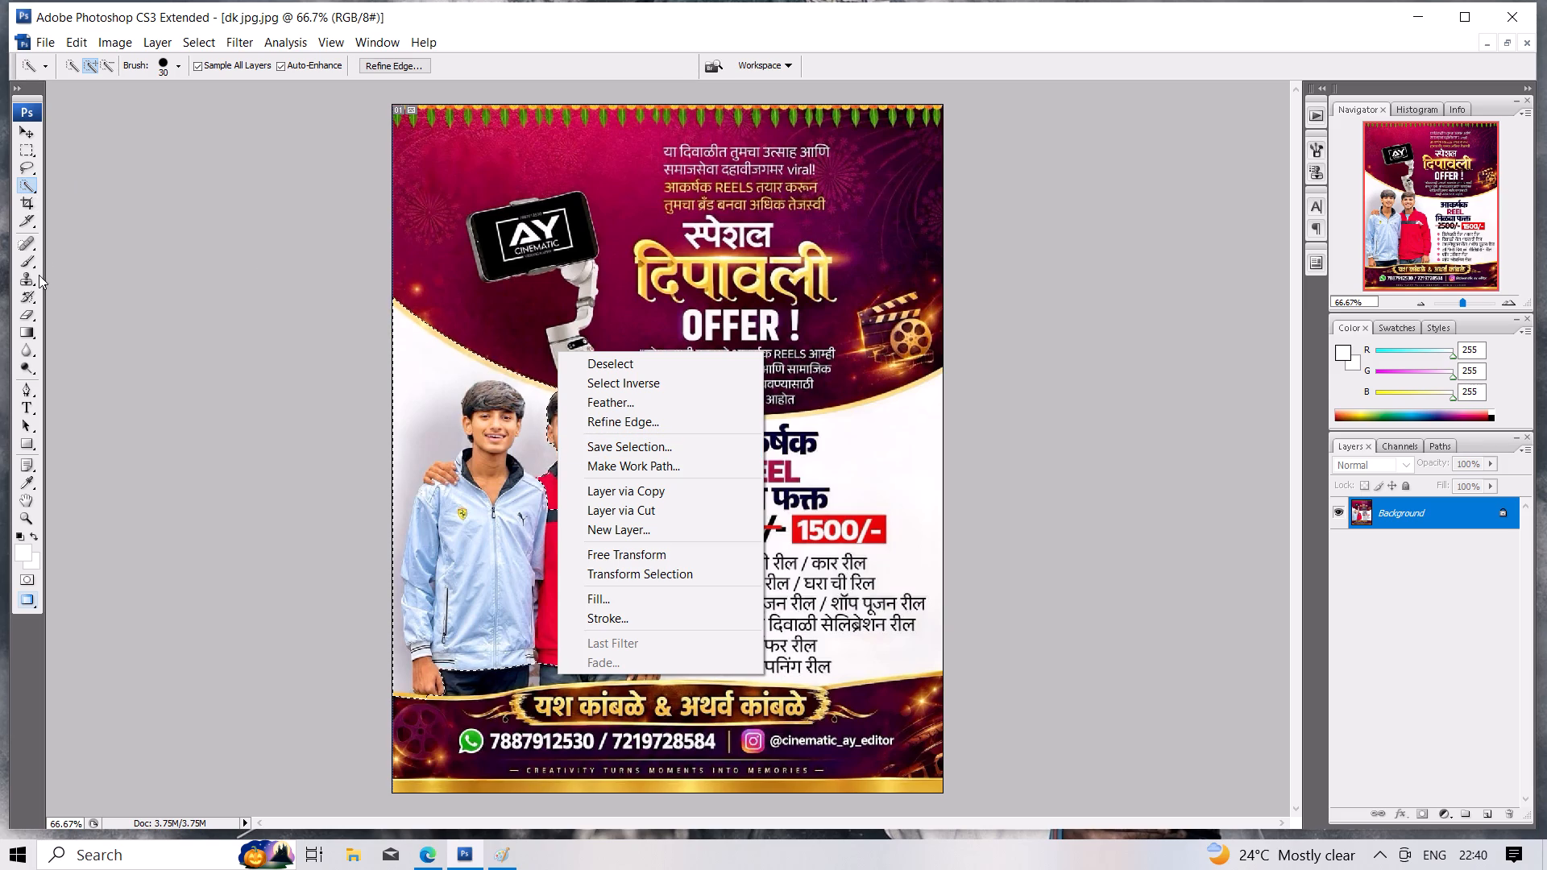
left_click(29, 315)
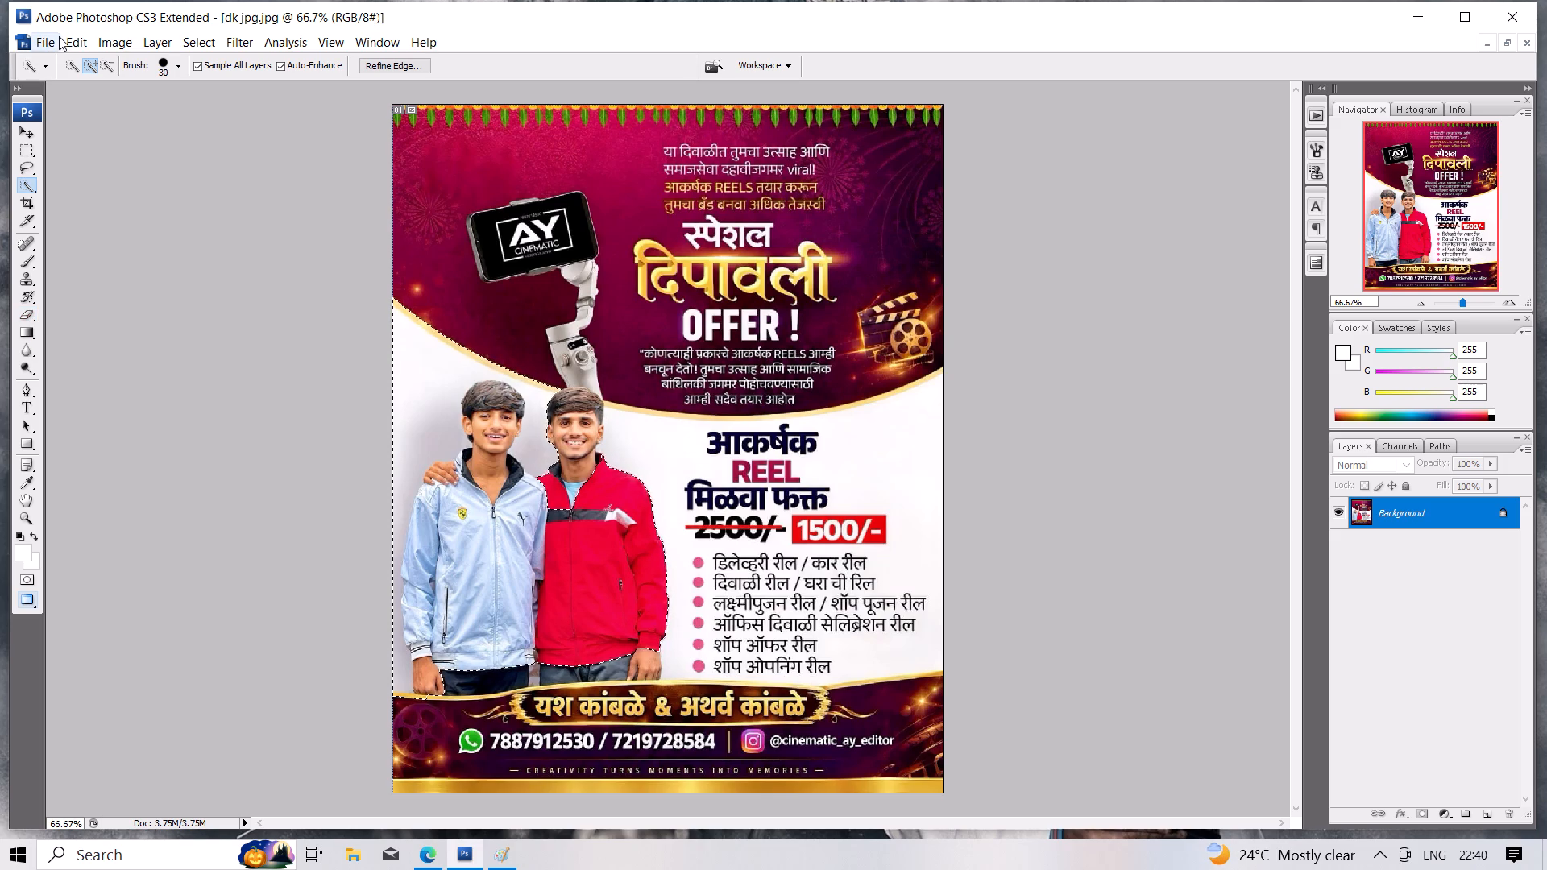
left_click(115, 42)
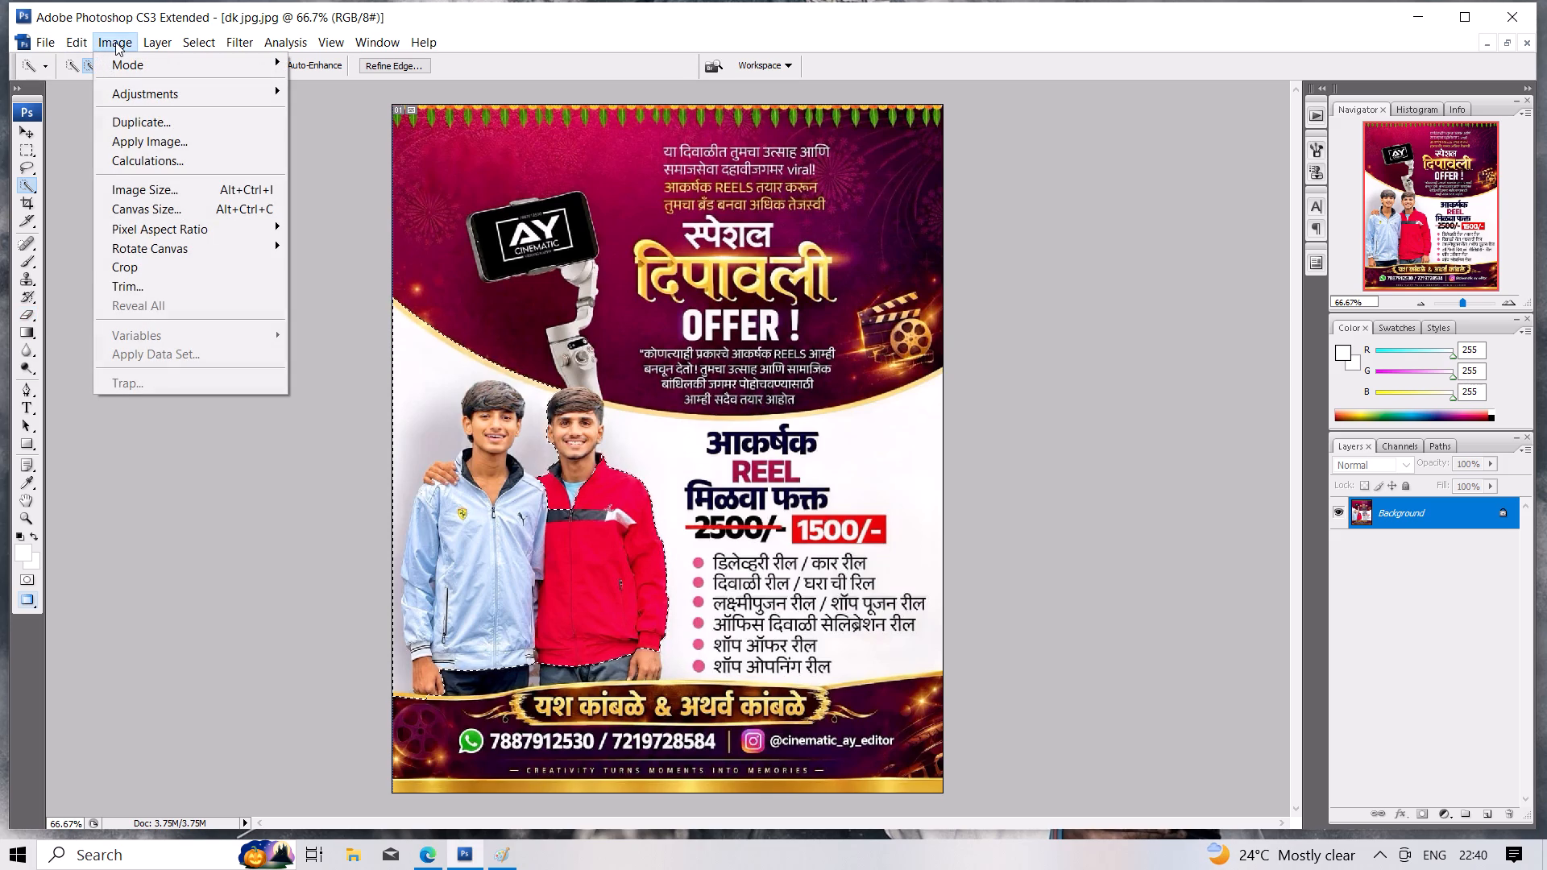
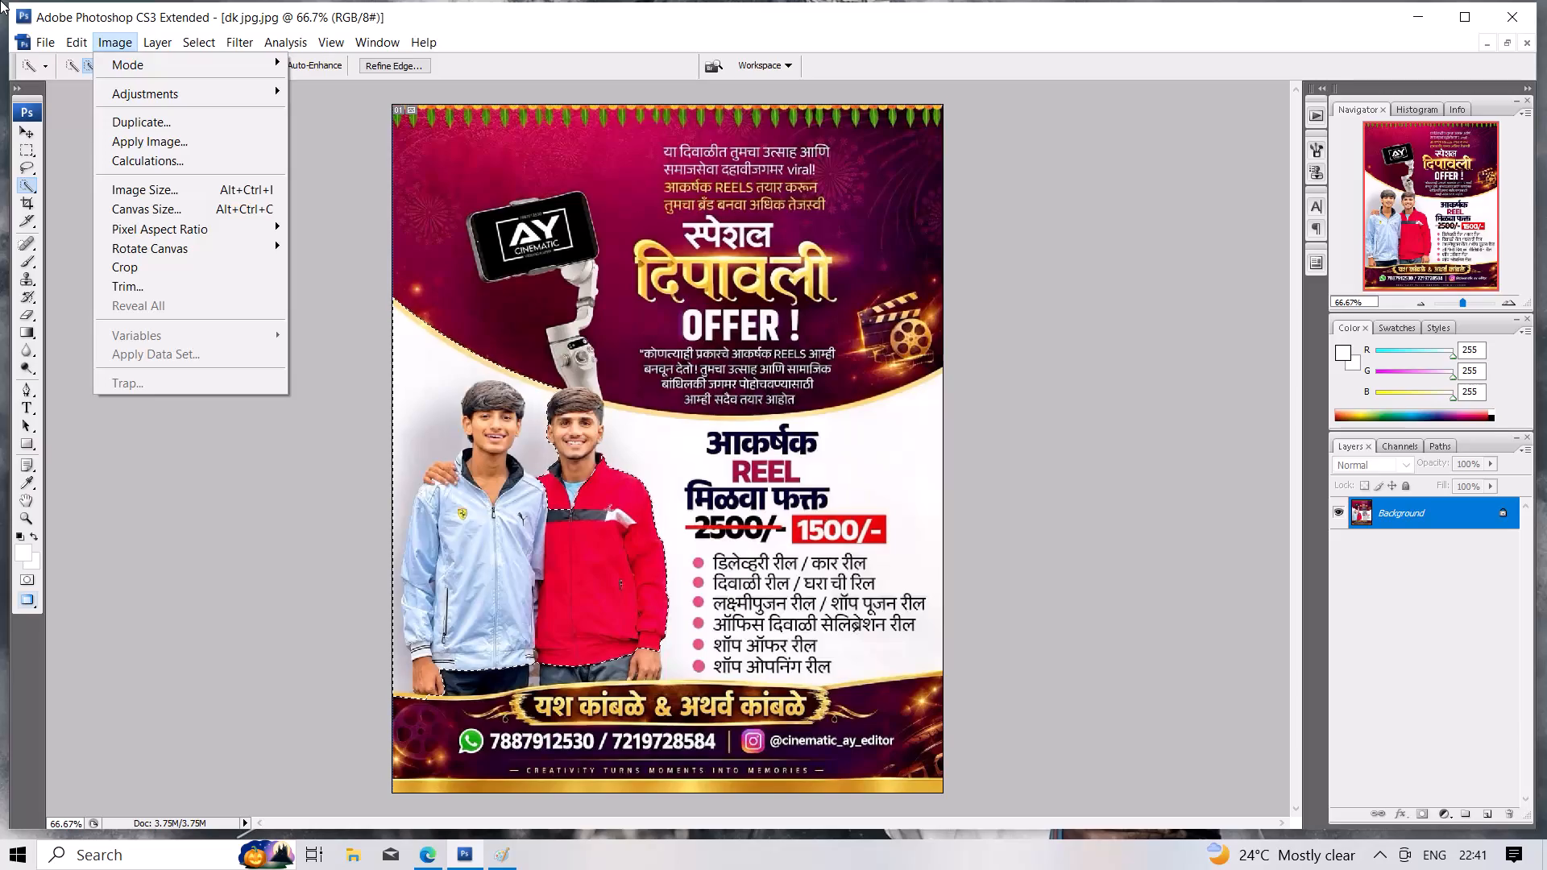
Activate the Lasso tool and close the poster document.
left_click(28, 171)
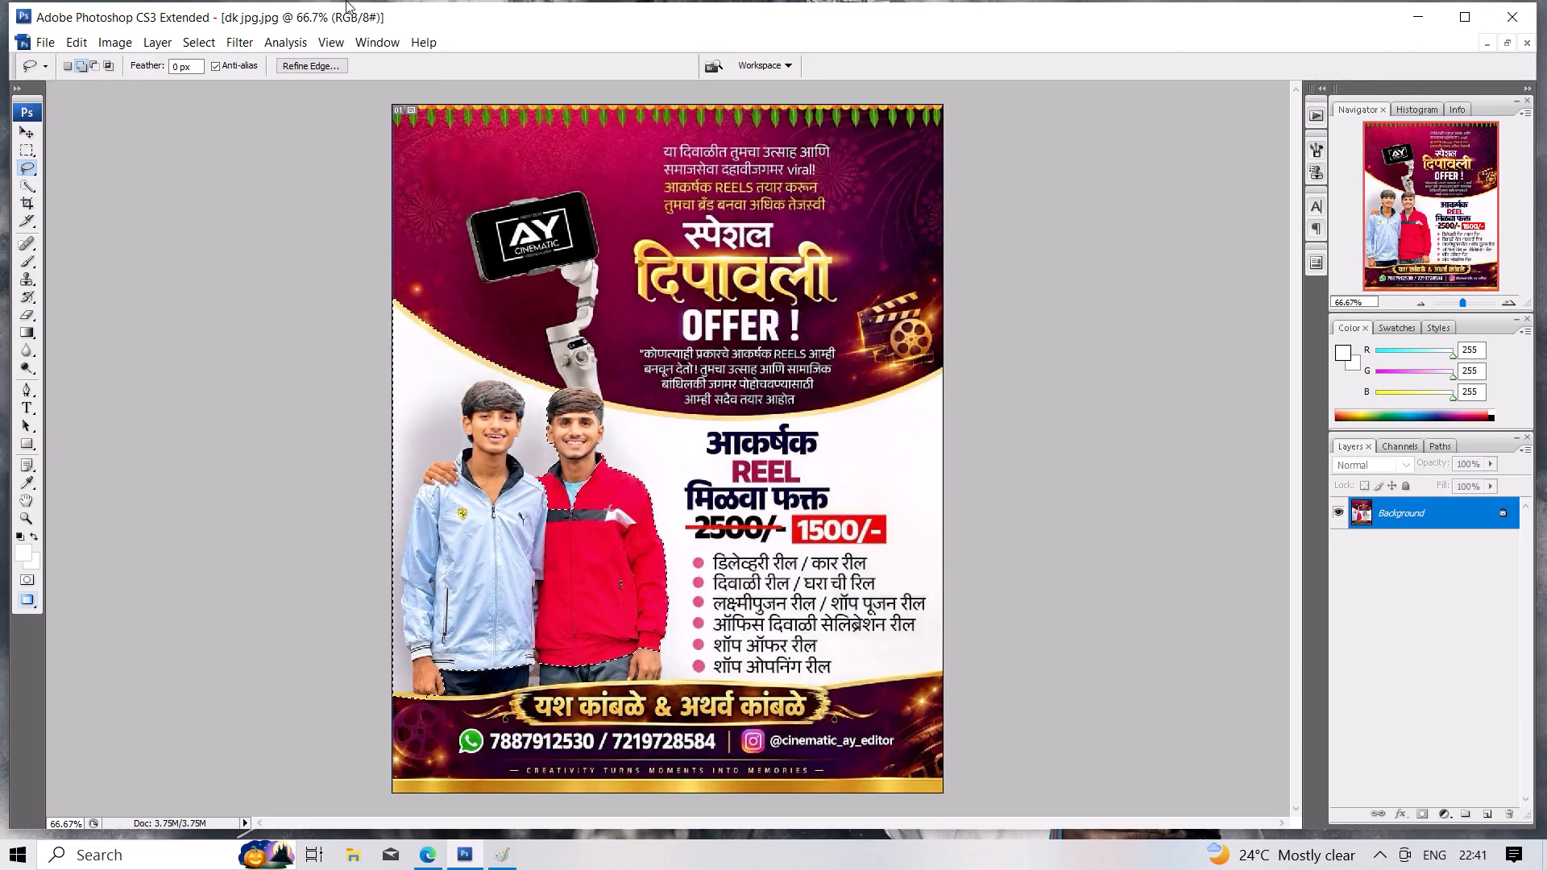
left_click(41, 34)
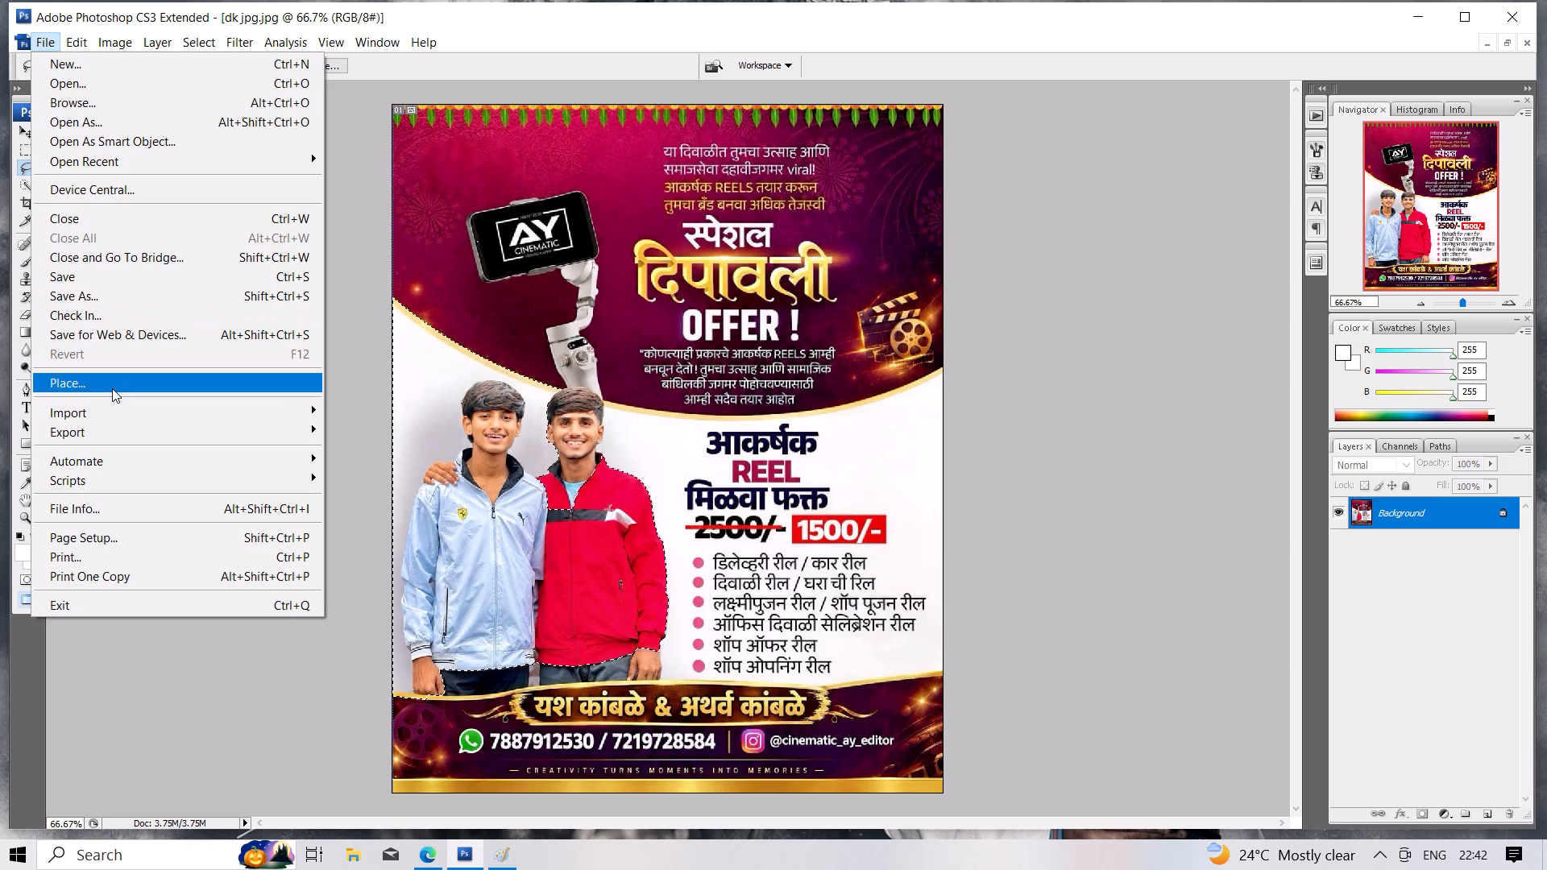
left_click(148, 222)
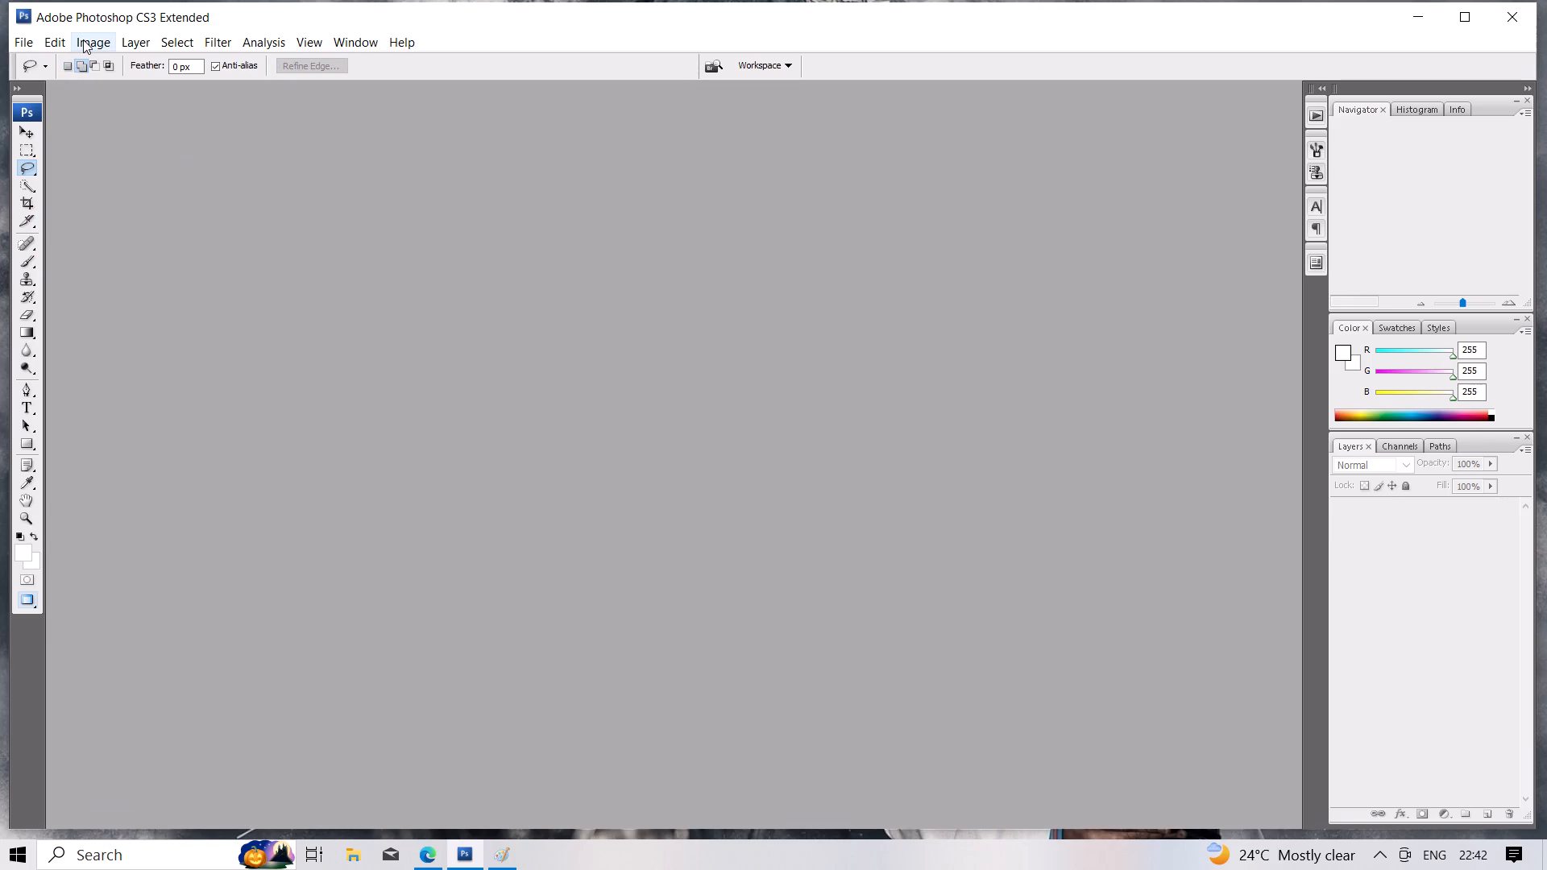
Open the dk.jpg poster image from the Downloads folder.
left_click_drag(83, 39, 19, 40)
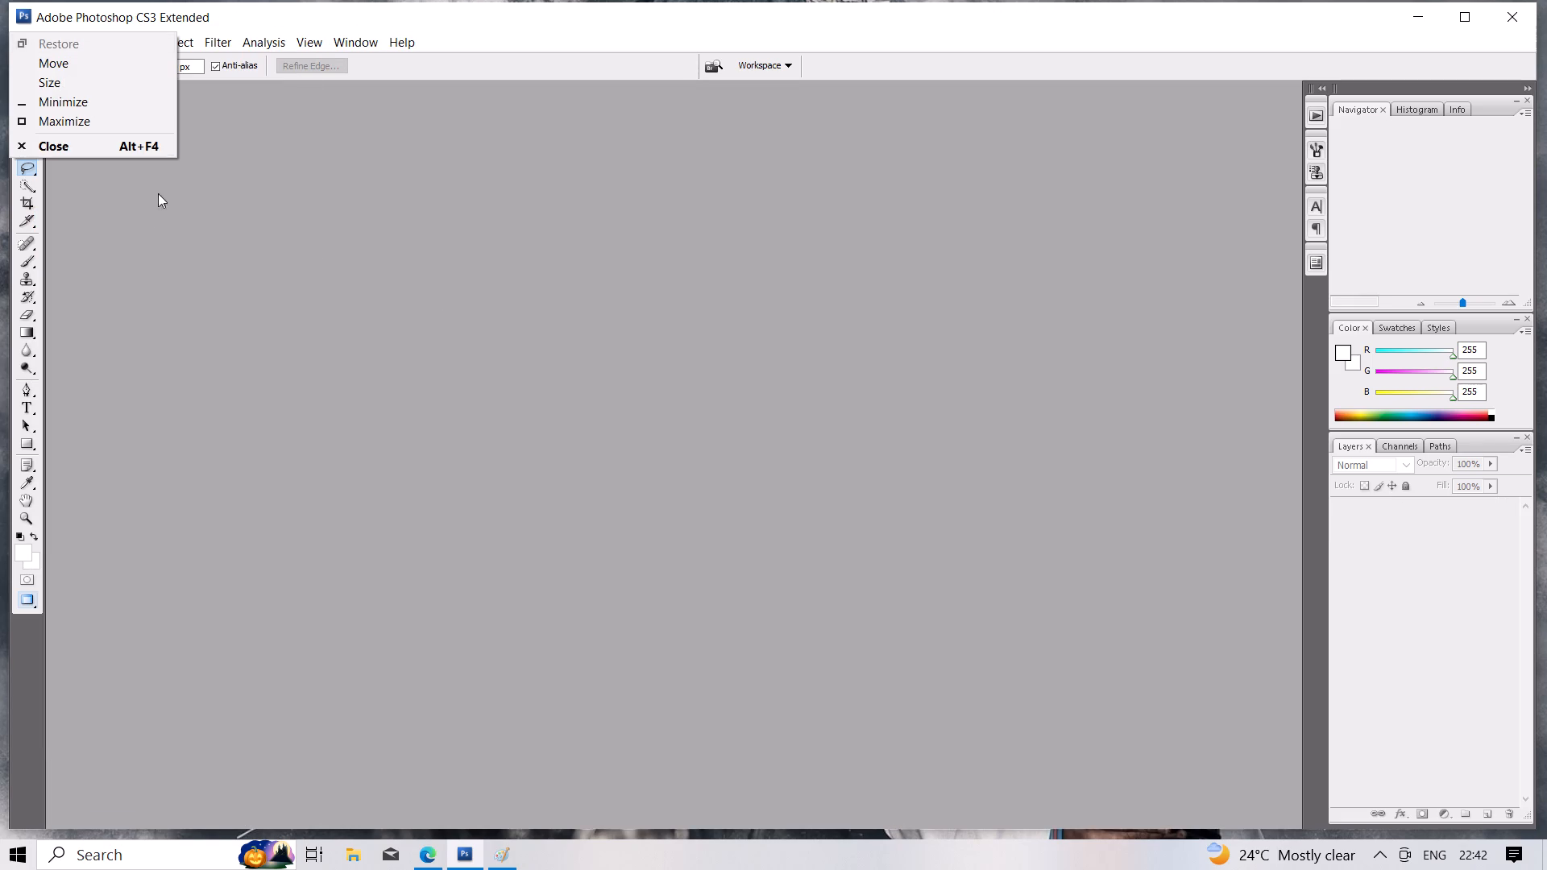
left_click_drag(156, 215, 24, 42)
left_click(24, 42)
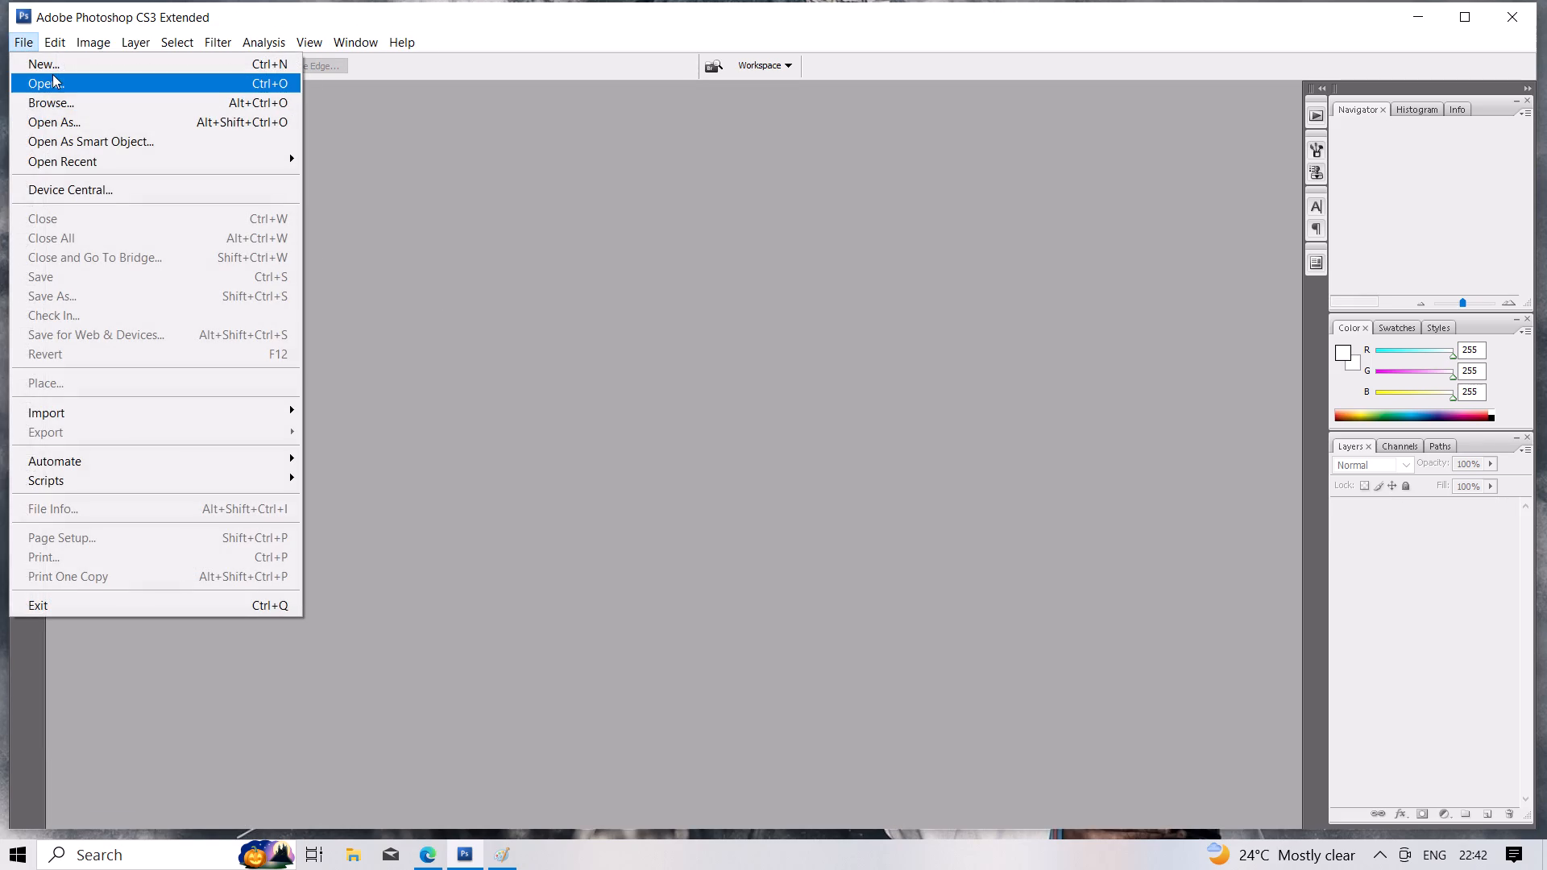
left_click(55, 84)
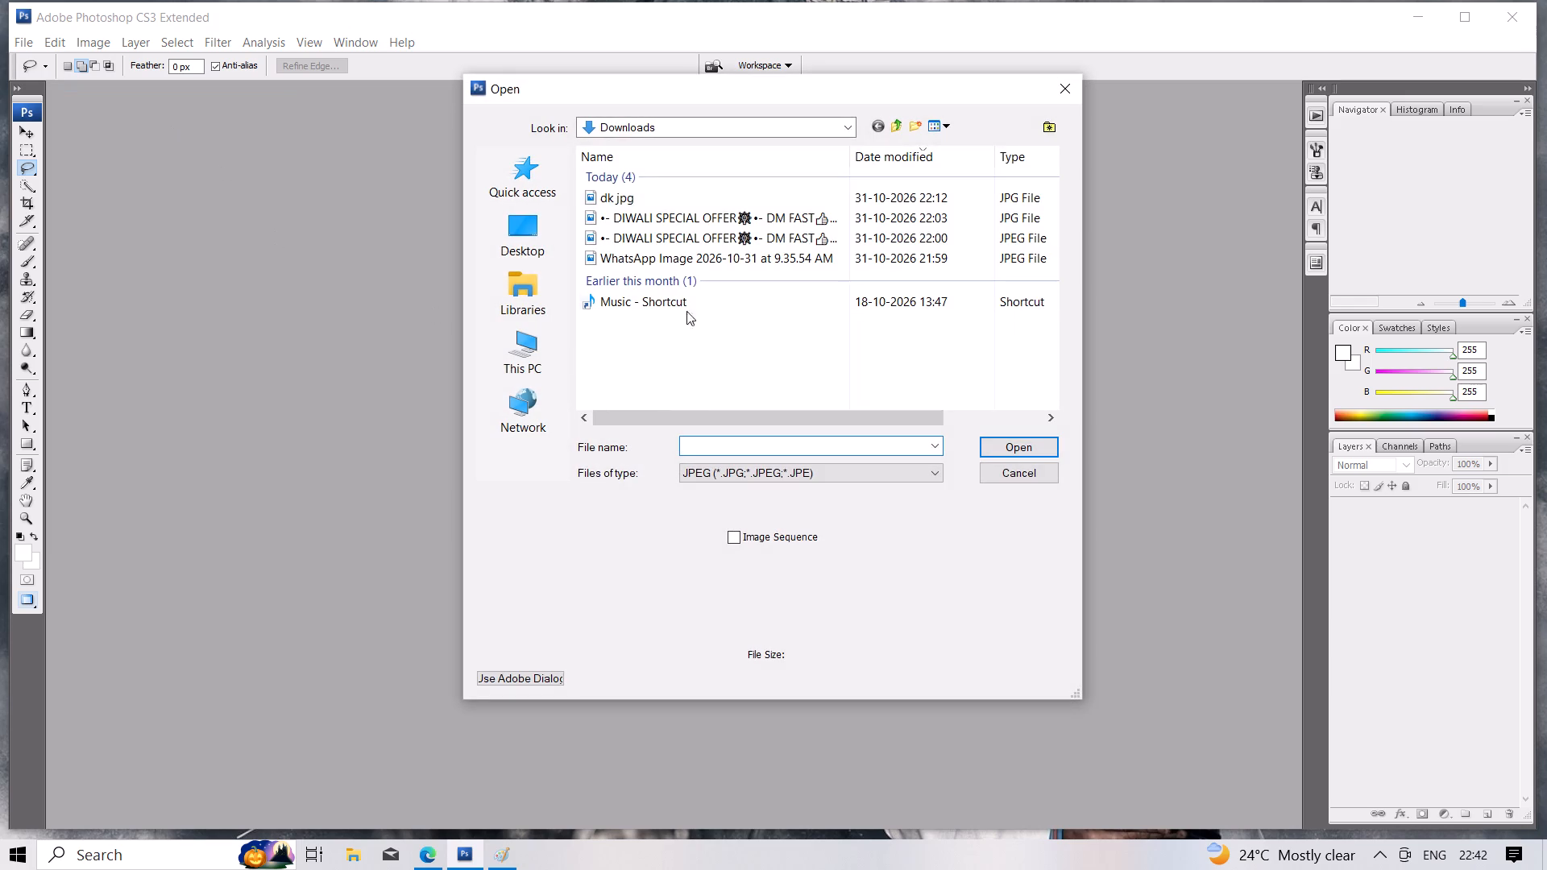
left_click(720, 205)
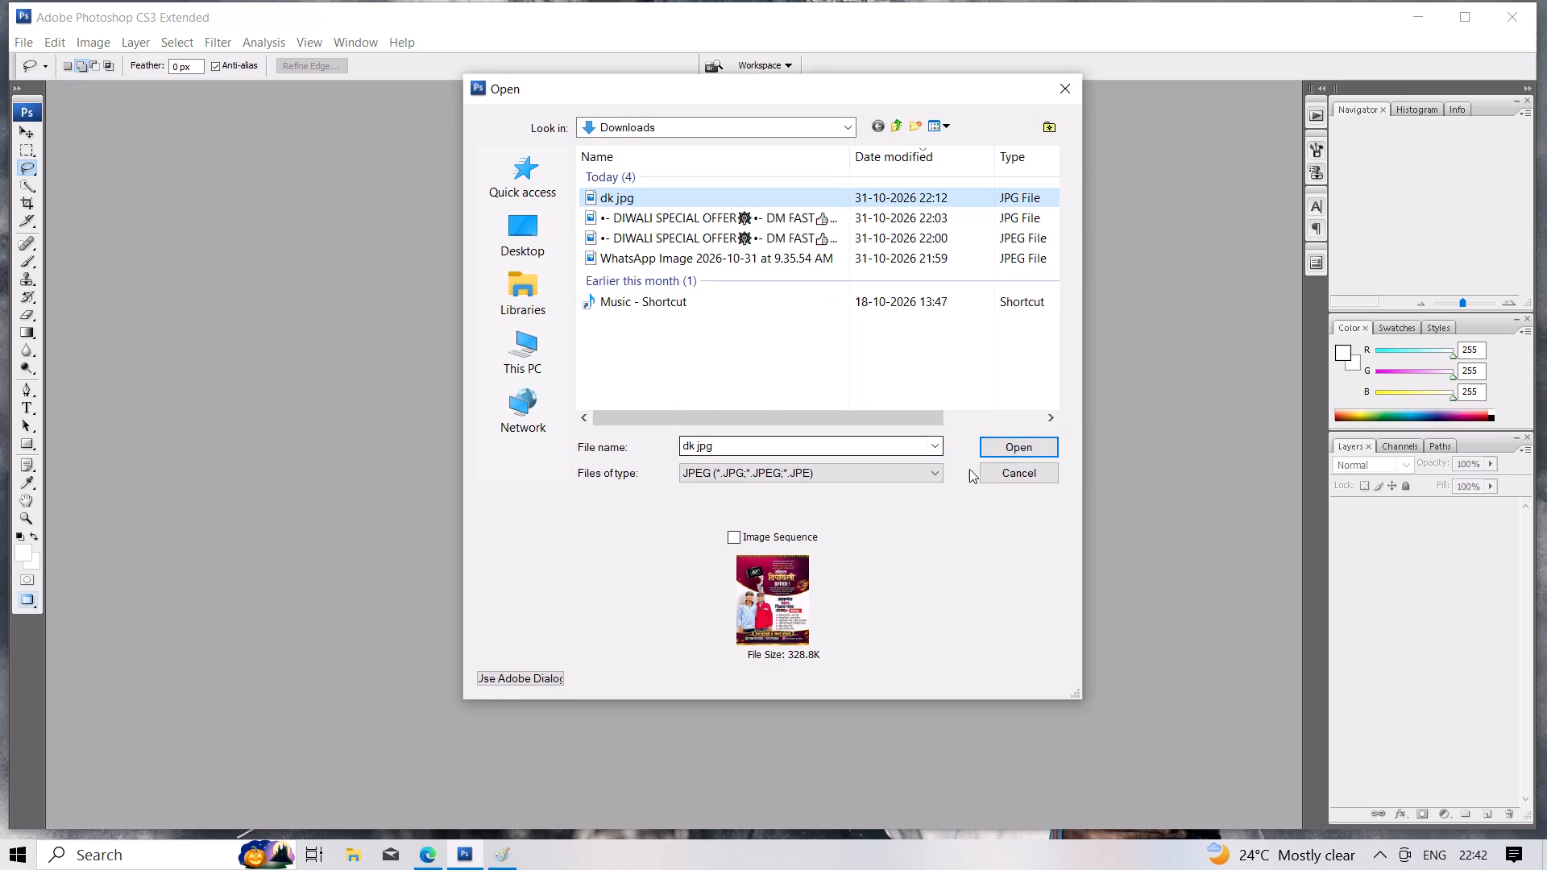
left_click(990, 446)
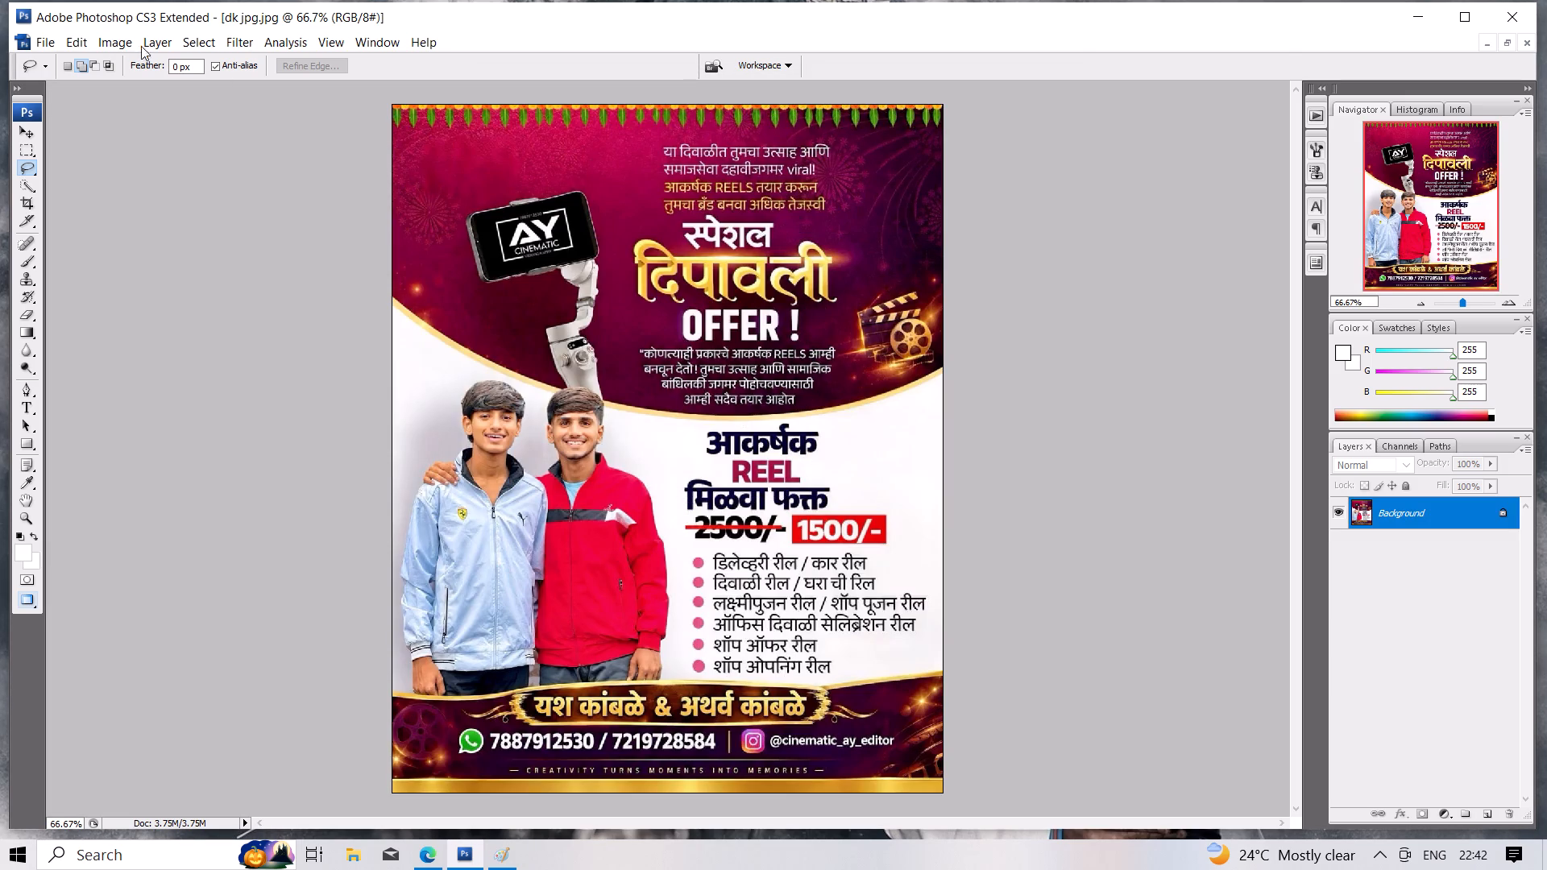
Duplicate the Background layer of the reopened poster.
left_click(49, 41)
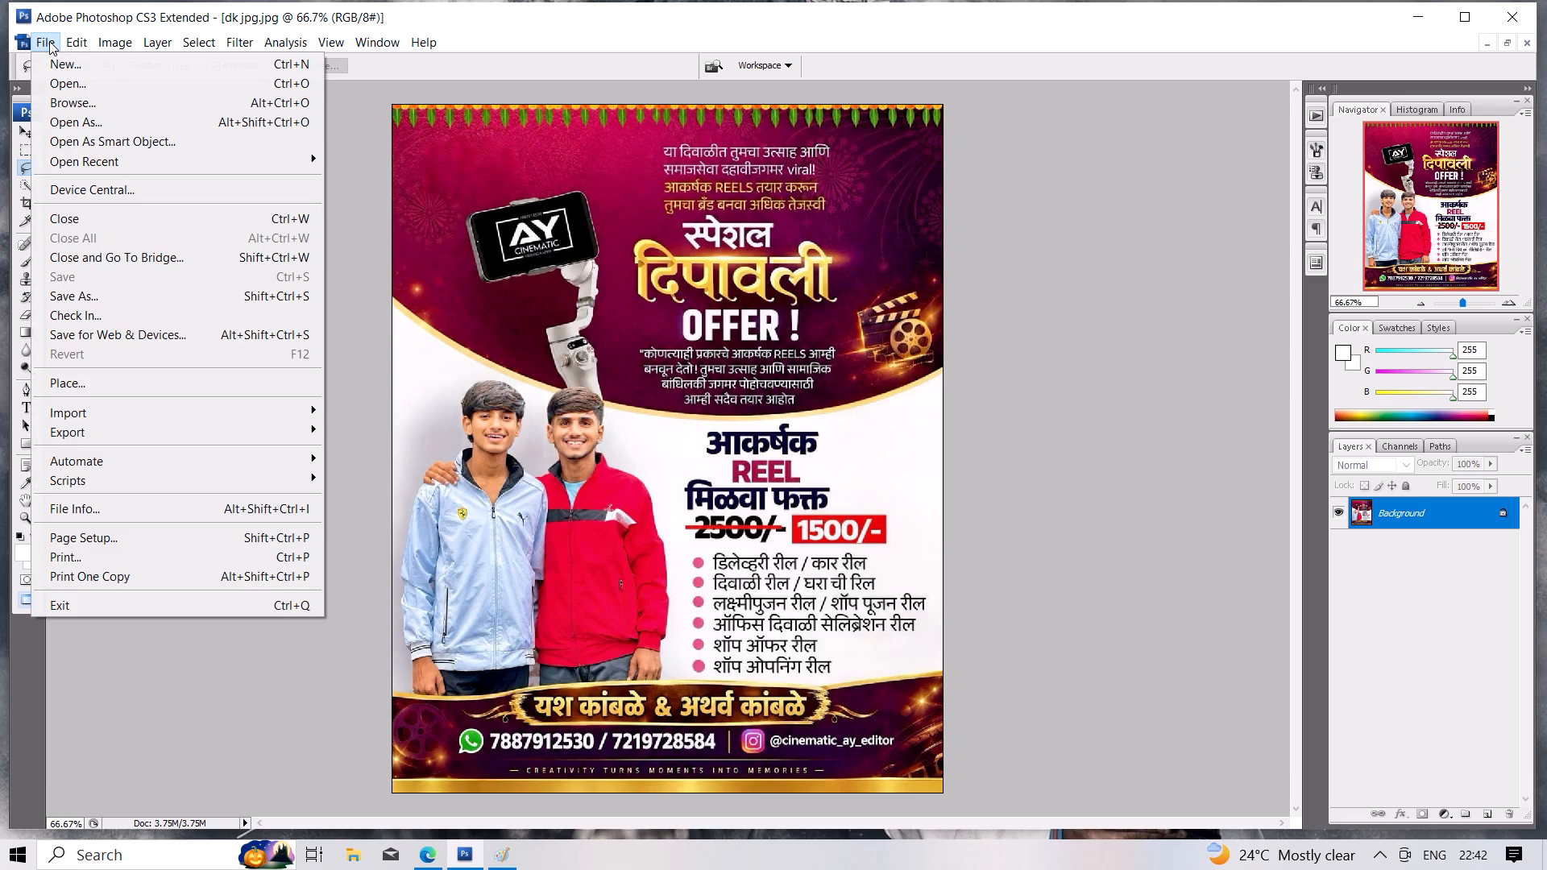
left_click(49, 41)
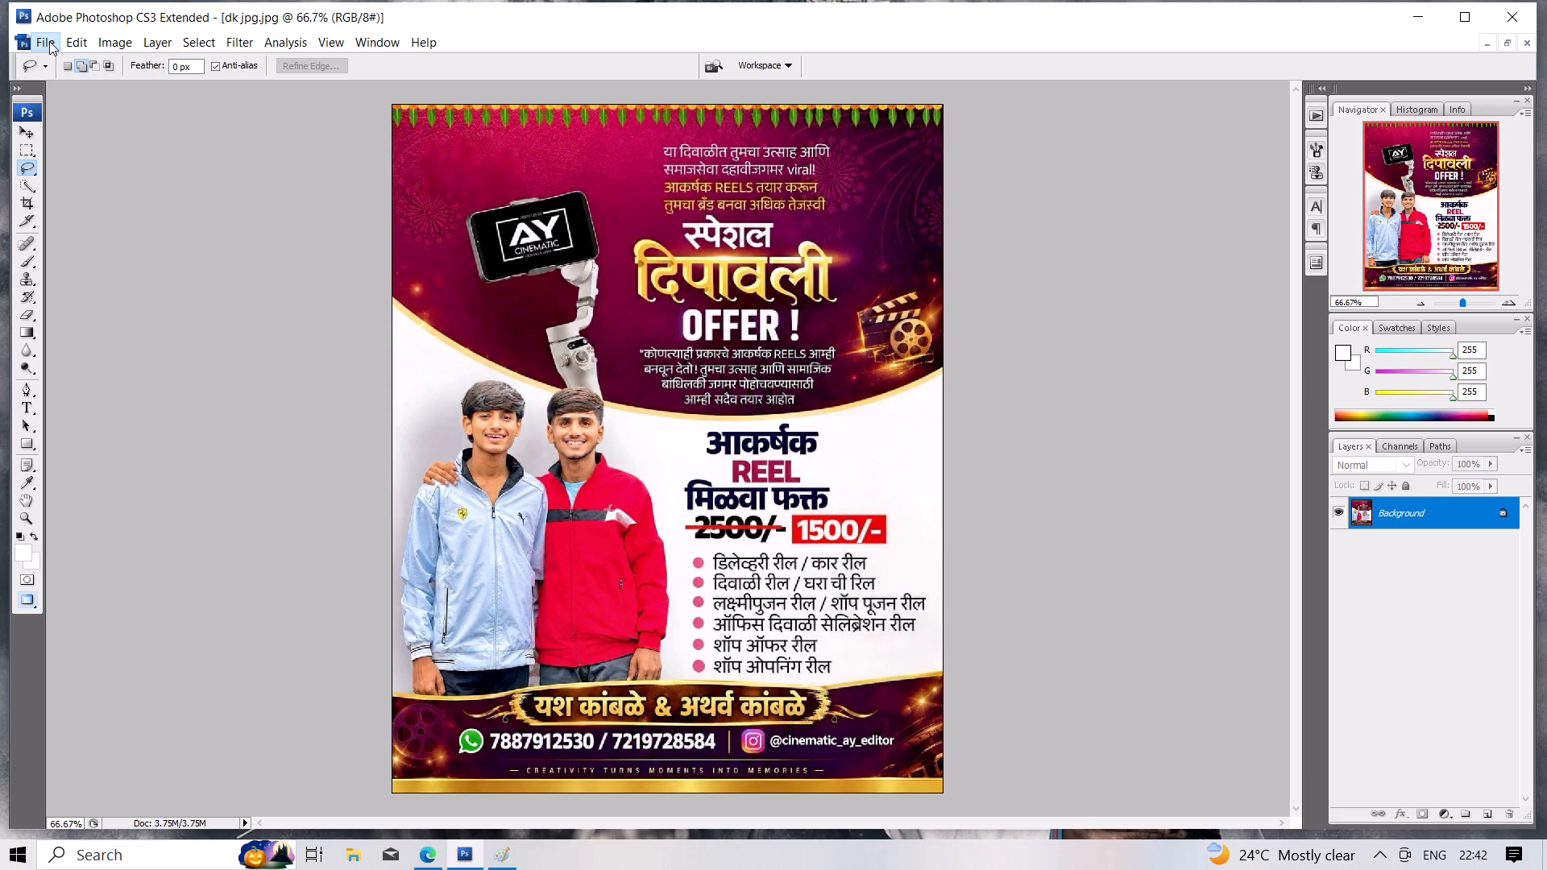
key("ctrl+j")
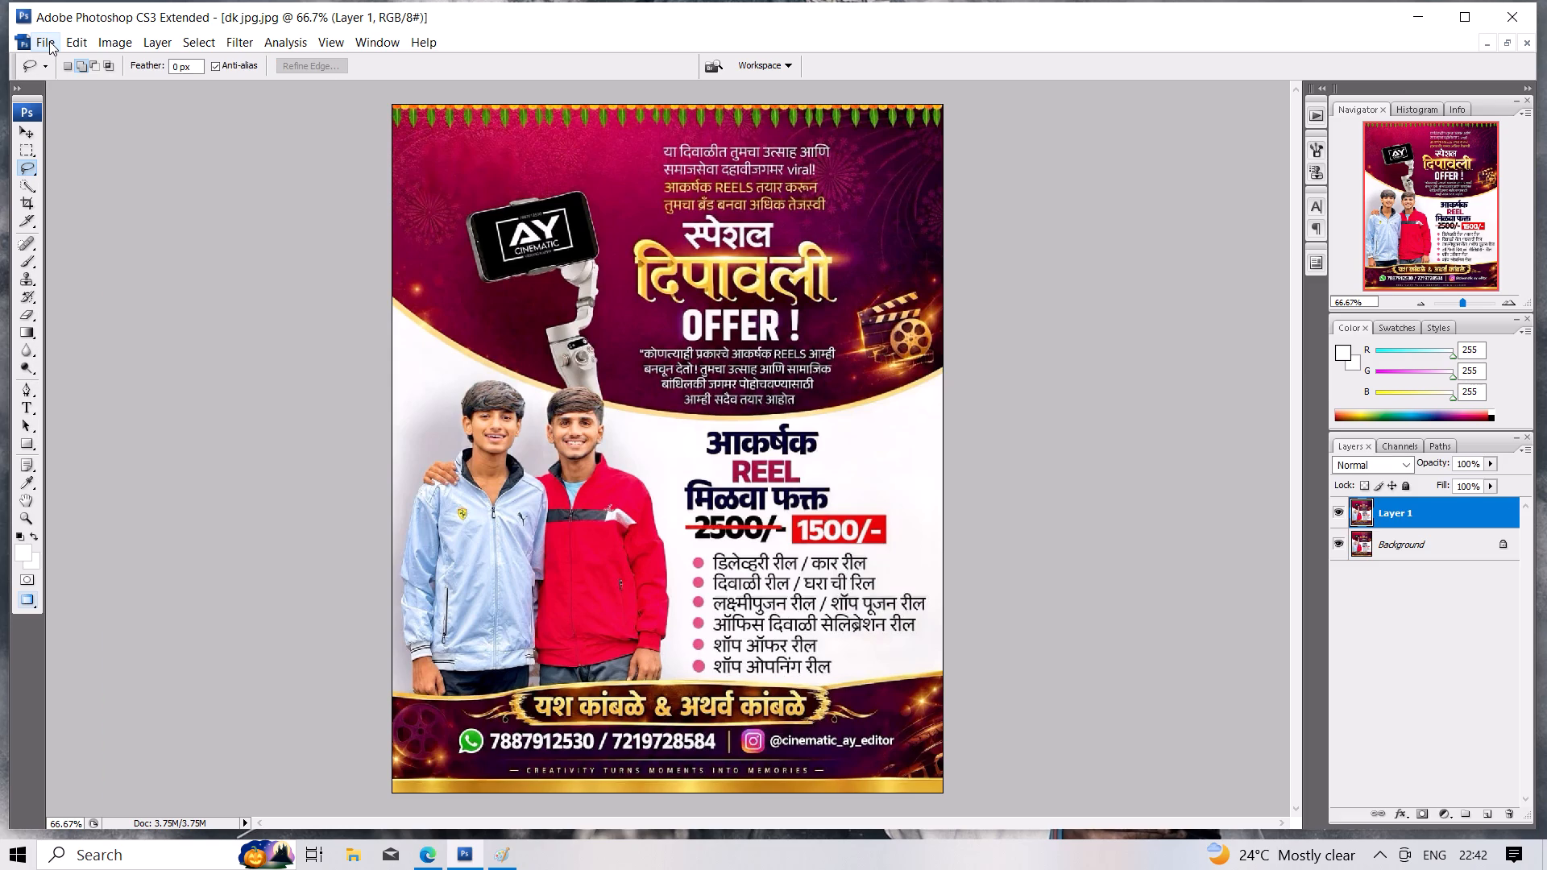
Draw a Lasso outline on Layer 1 around the light-blue-jacketed person's hair, face and neck.
left_click(35, 162)
left_click_drag(446, 433, 504, 387)
left_click_drag(504, 387, 524, 426)
left_click_drag(524, 426, 541, 472)
left_click_drag(541, 472, 540, 449)
left_click(540, 429)
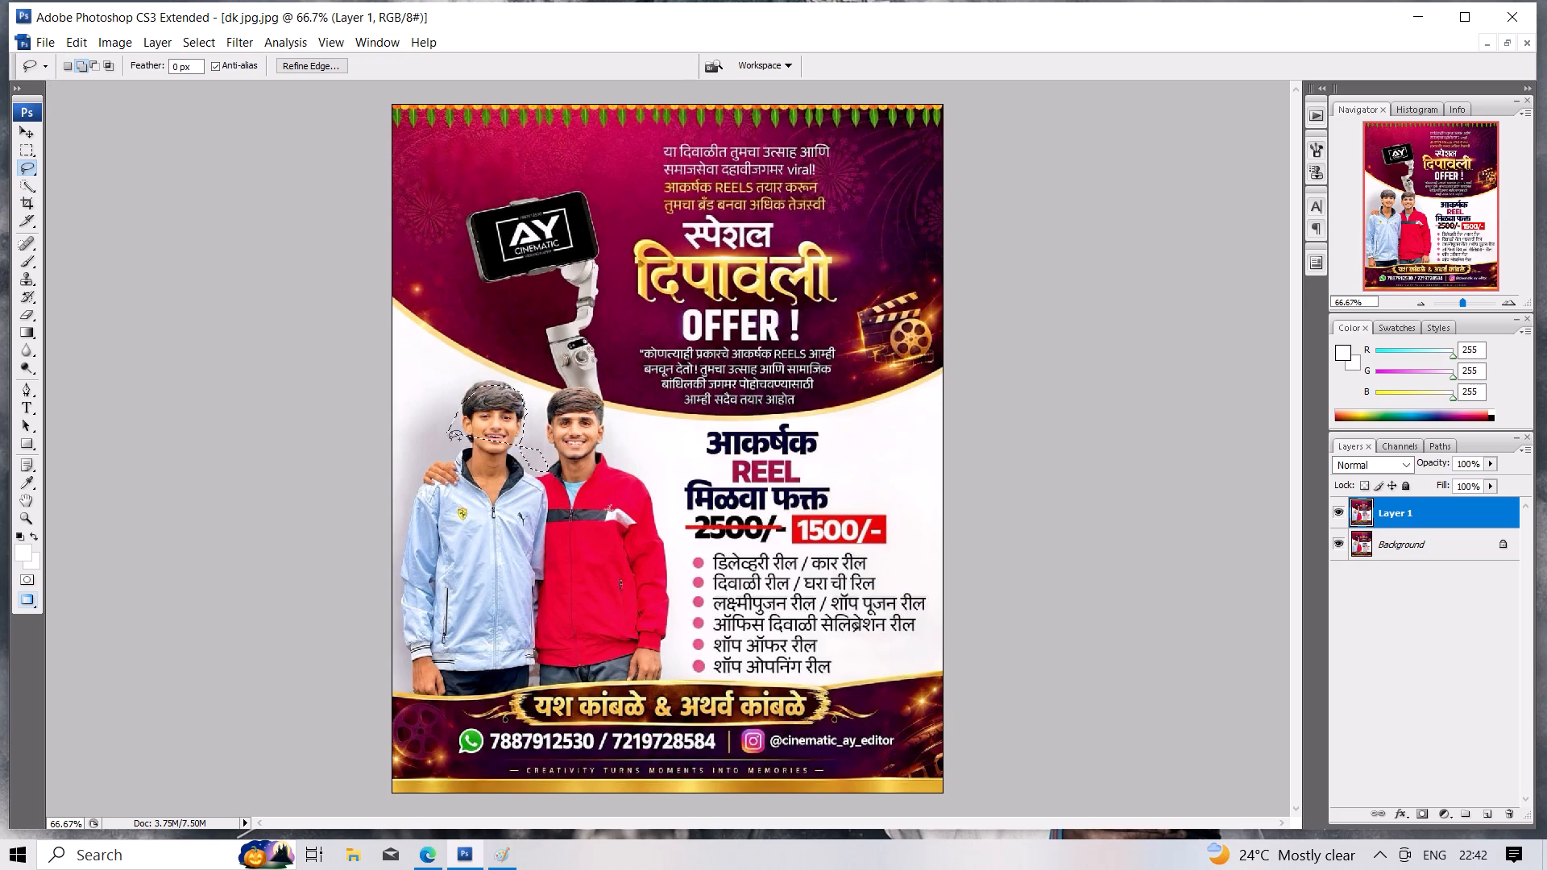
Add a Lasso outline down the outer side of the light-blue-jacketed person and along both people's lower edge.
left_click_drag(449, 438, 392, 640)
left_click_drag(392, 640, 595, 673)
left_click_drag(595, 673, 600, 672)
left_click_drag(660, 669, 651, 669)
left_click_drag(592, 677, 613, 669)
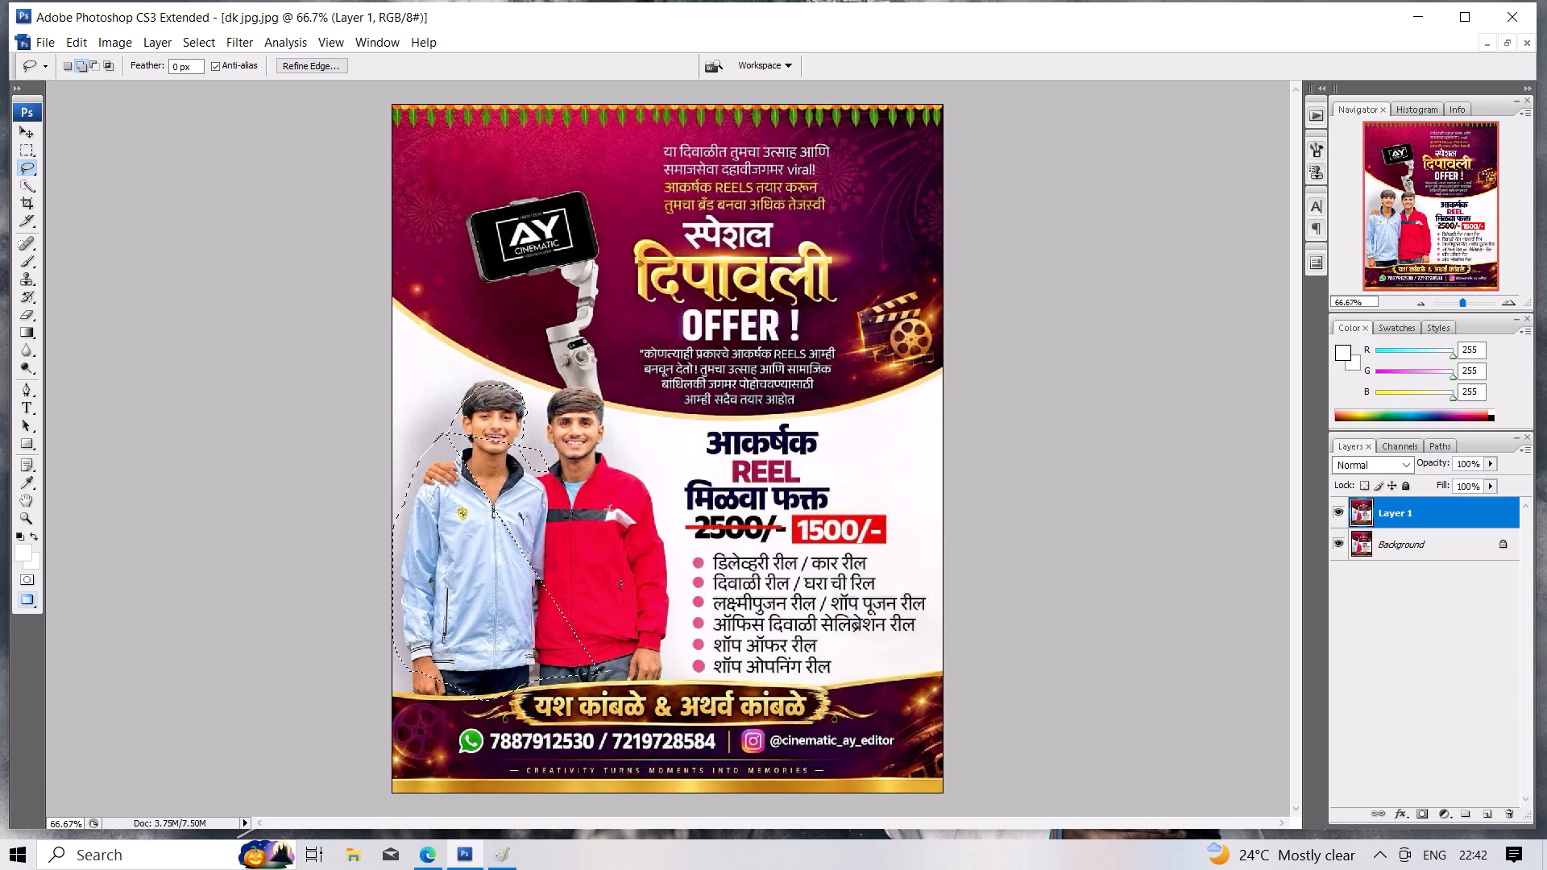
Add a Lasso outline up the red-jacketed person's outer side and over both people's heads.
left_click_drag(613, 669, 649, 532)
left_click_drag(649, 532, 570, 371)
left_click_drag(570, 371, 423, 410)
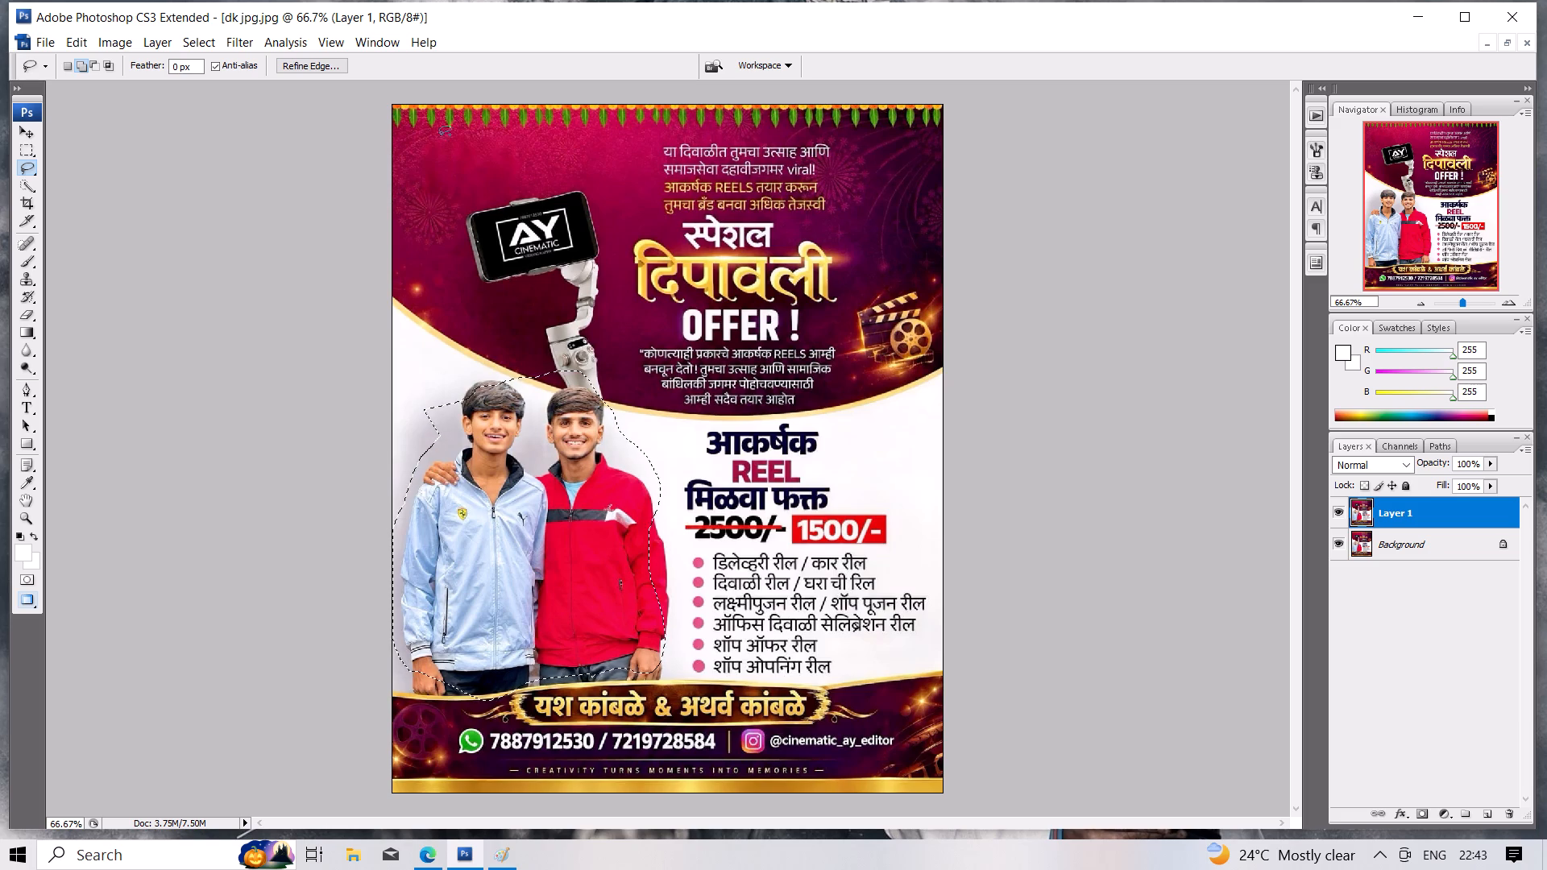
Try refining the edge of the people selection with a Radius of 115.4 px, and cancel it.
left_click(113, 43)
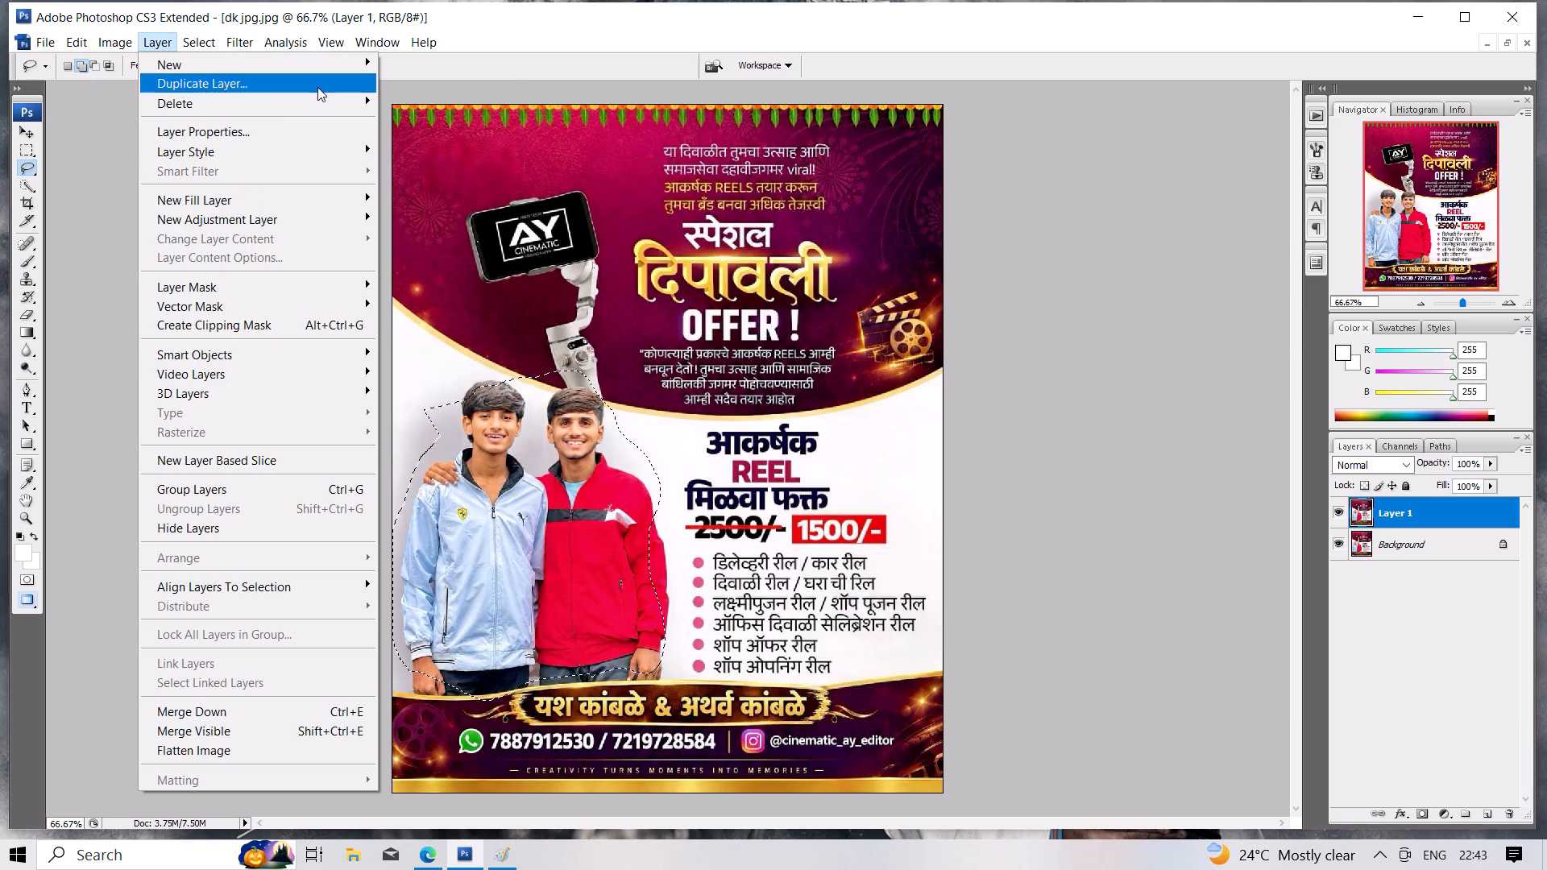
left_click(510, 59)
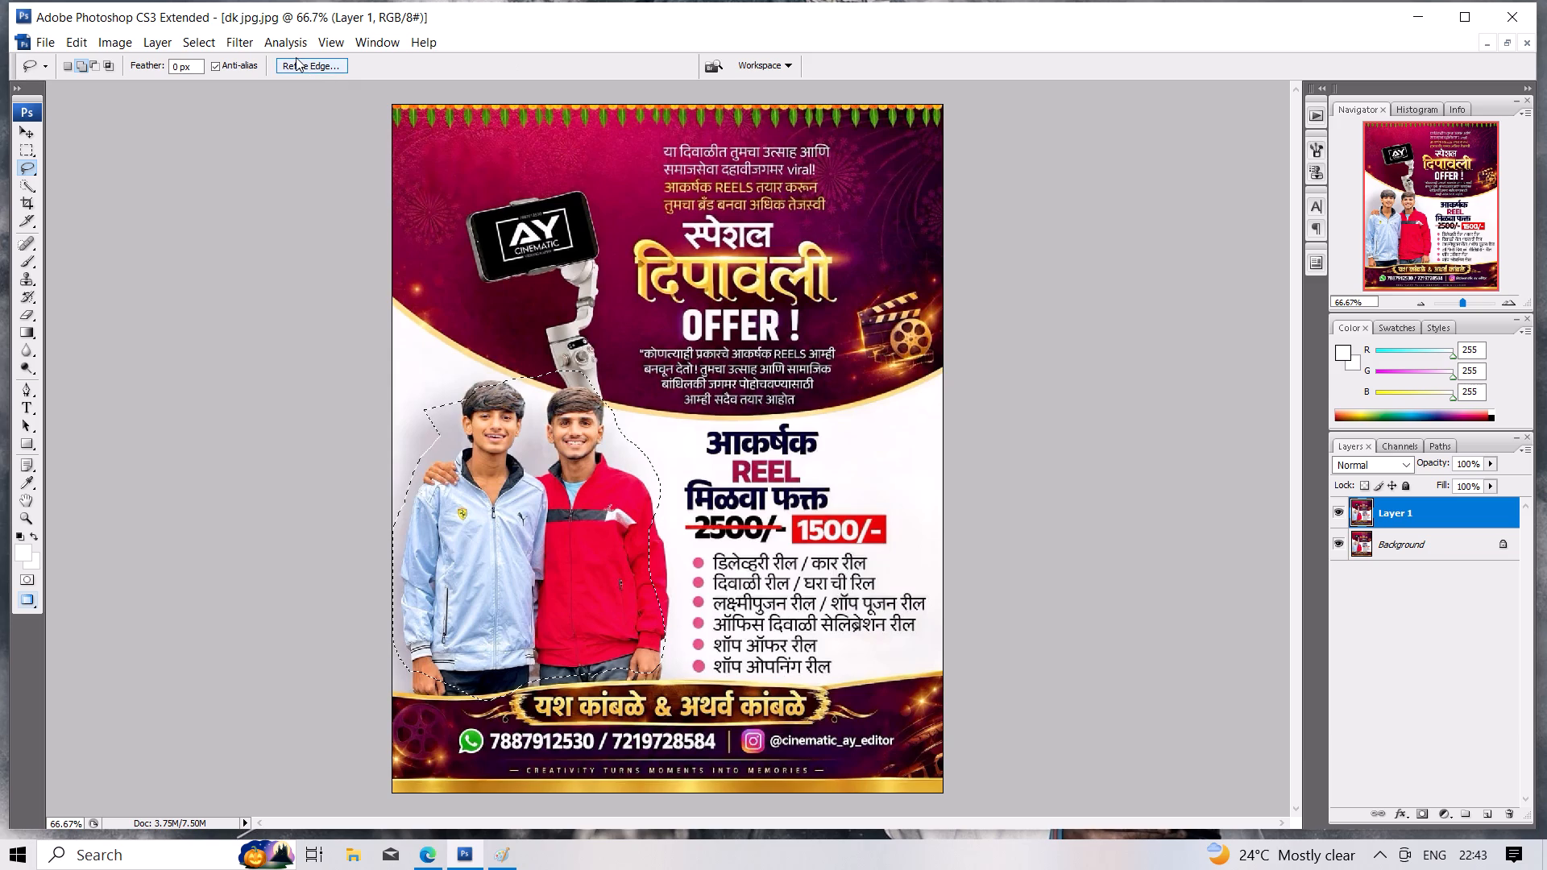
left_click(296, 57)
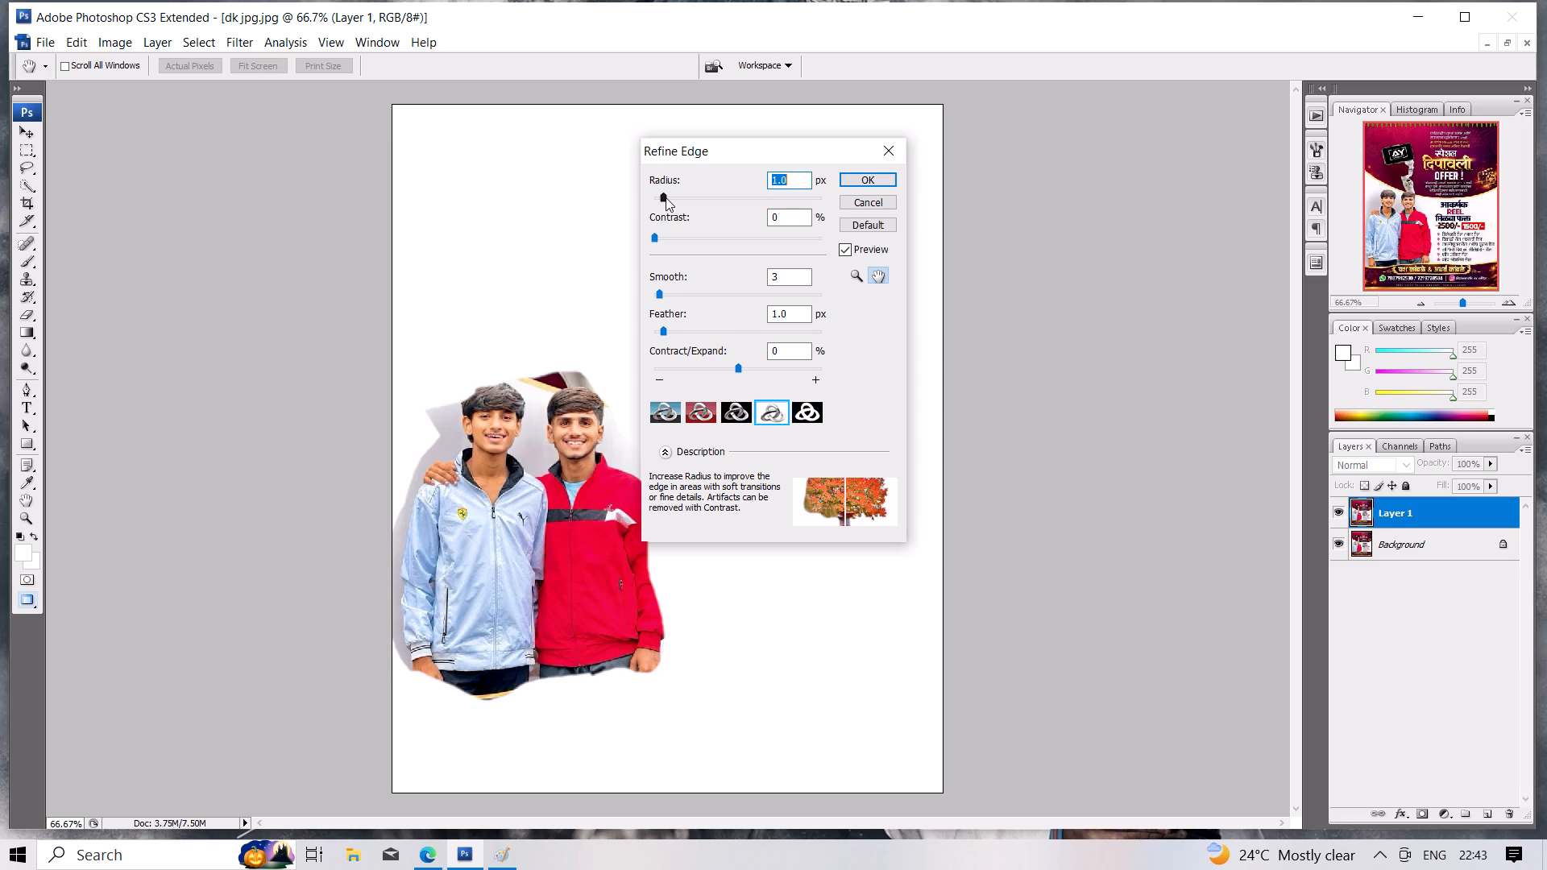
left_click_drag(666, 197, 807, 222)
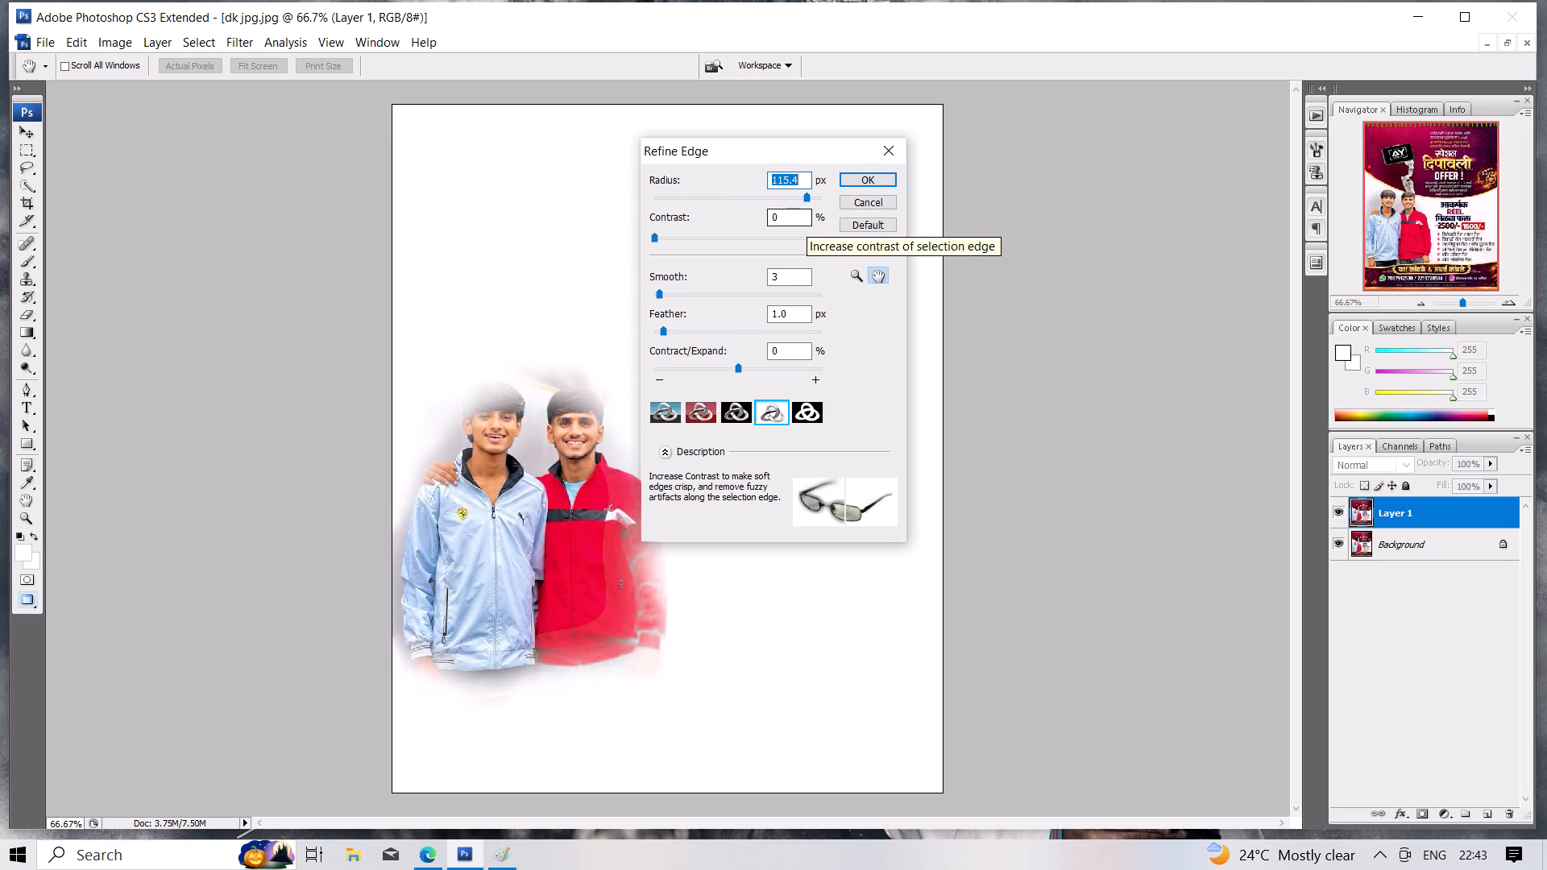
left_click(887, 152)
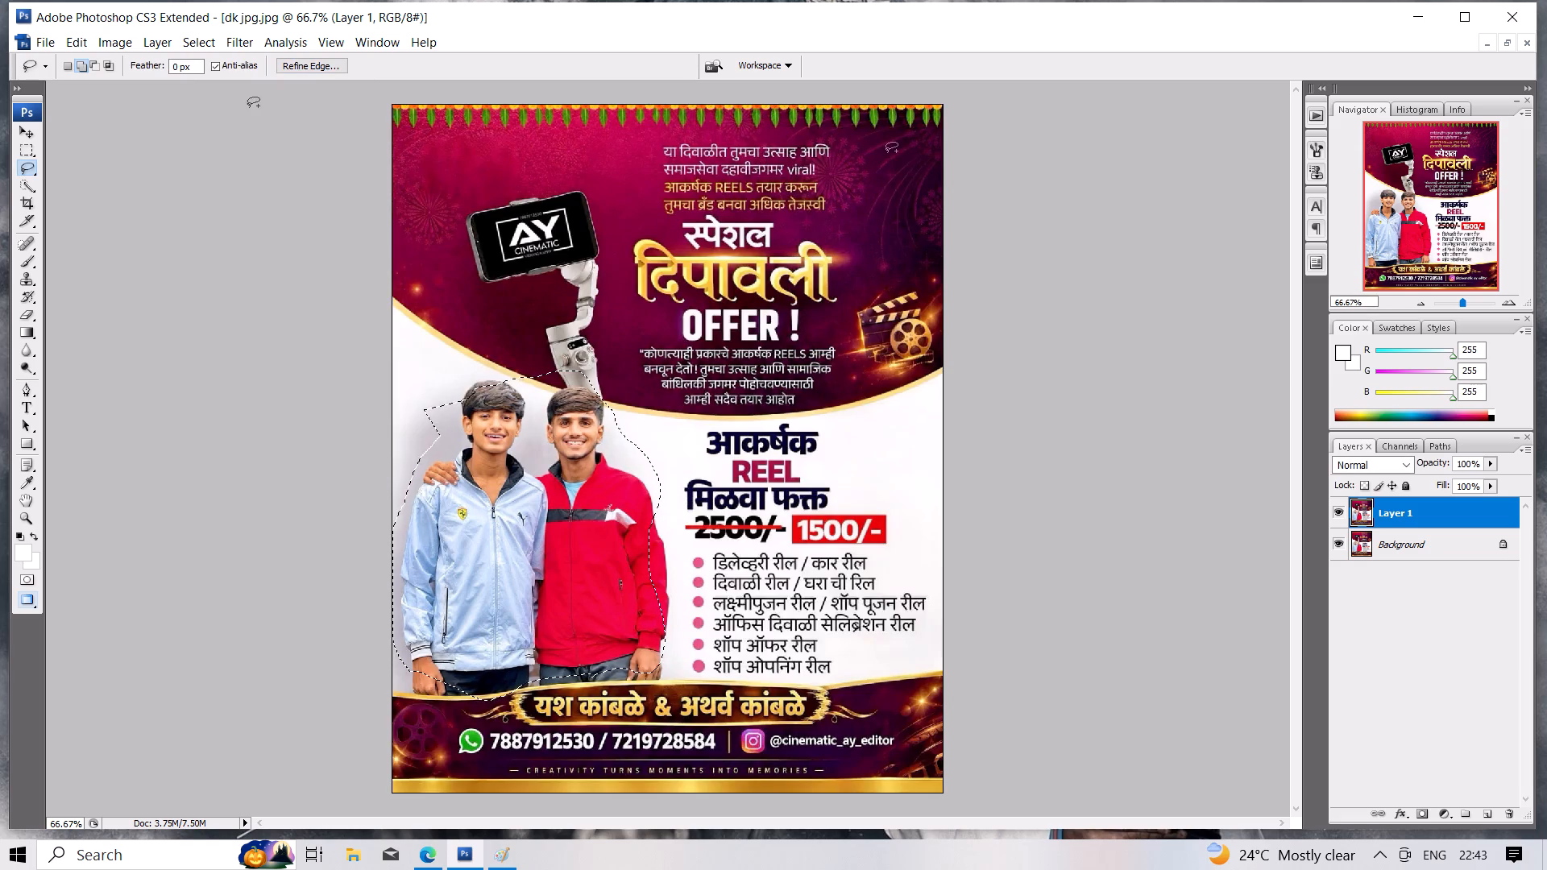
Turn off Anti-alias for the Lasso tool.
left_click(215, 60)
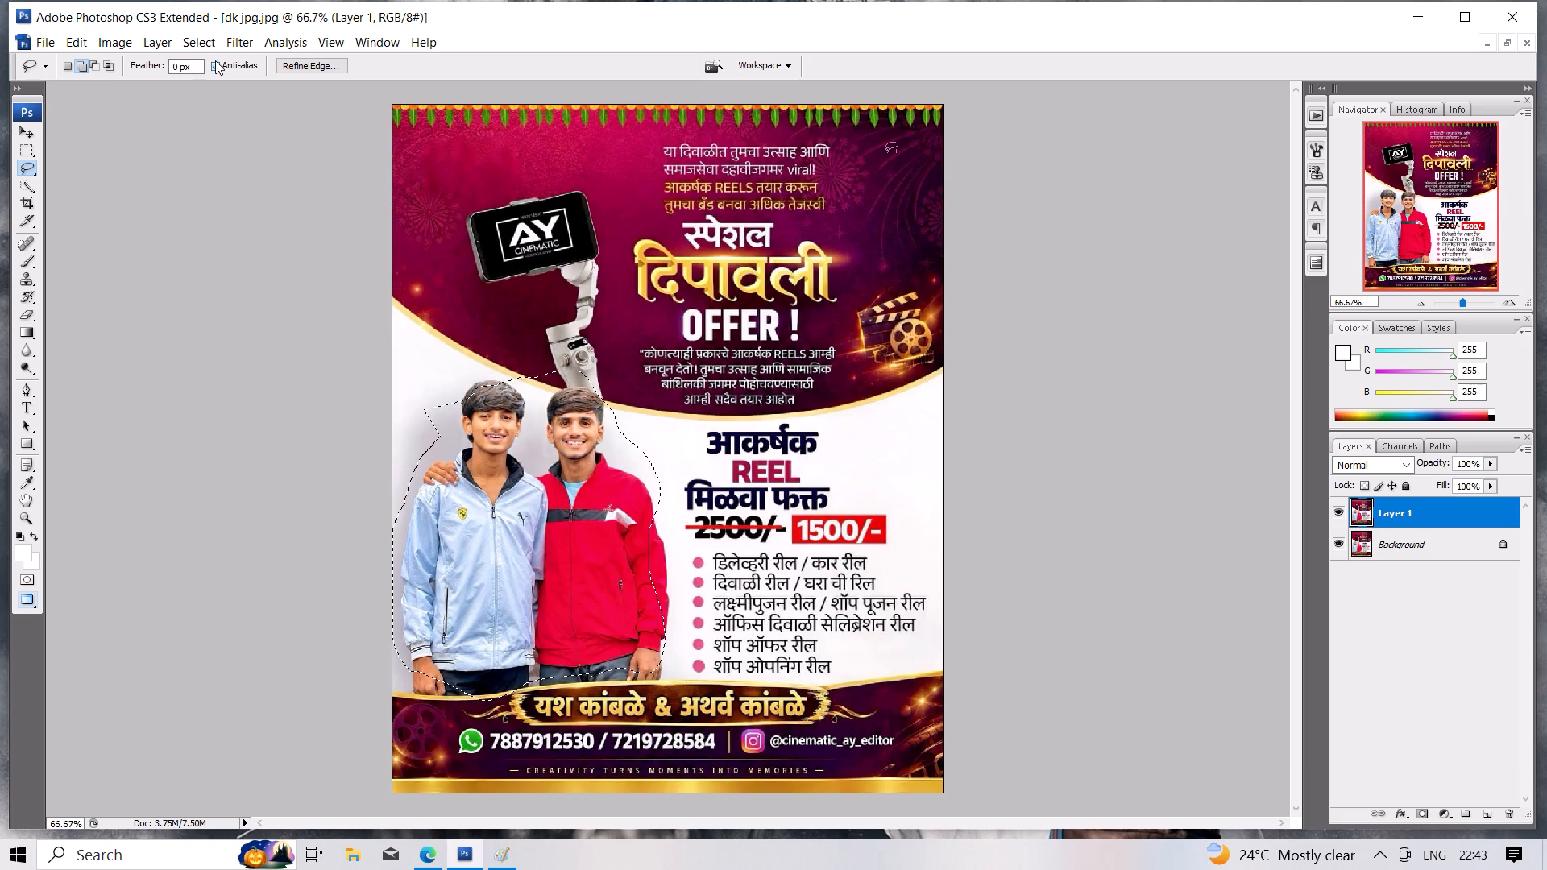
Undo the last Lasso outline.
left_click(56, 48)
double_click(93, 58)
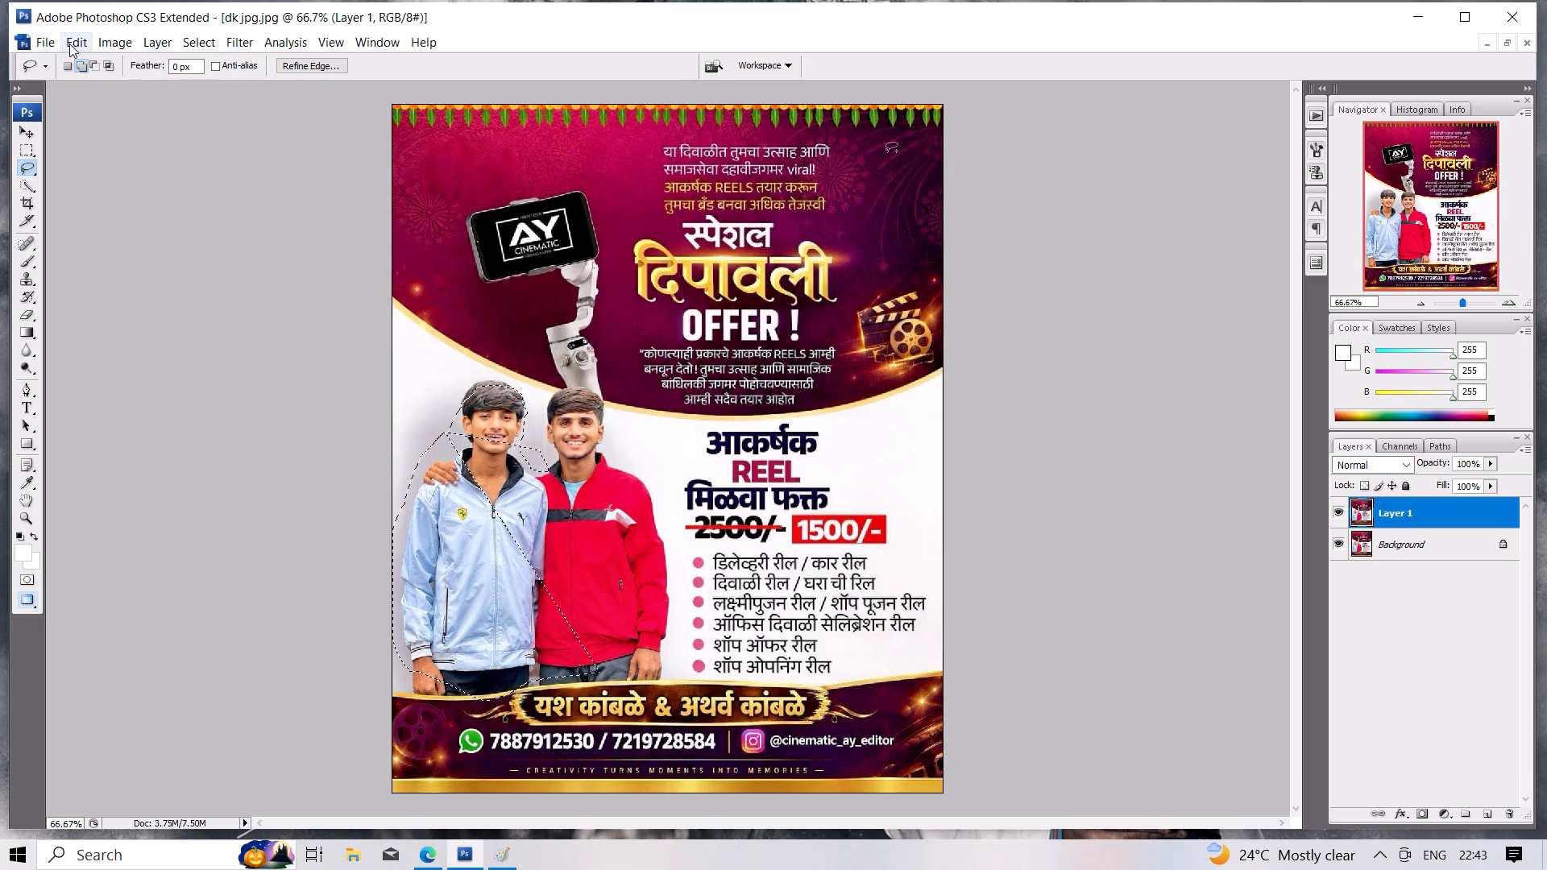
Clear the selected area around the light-blue-jacketed person on Layer 1.
left_click(69, 43)
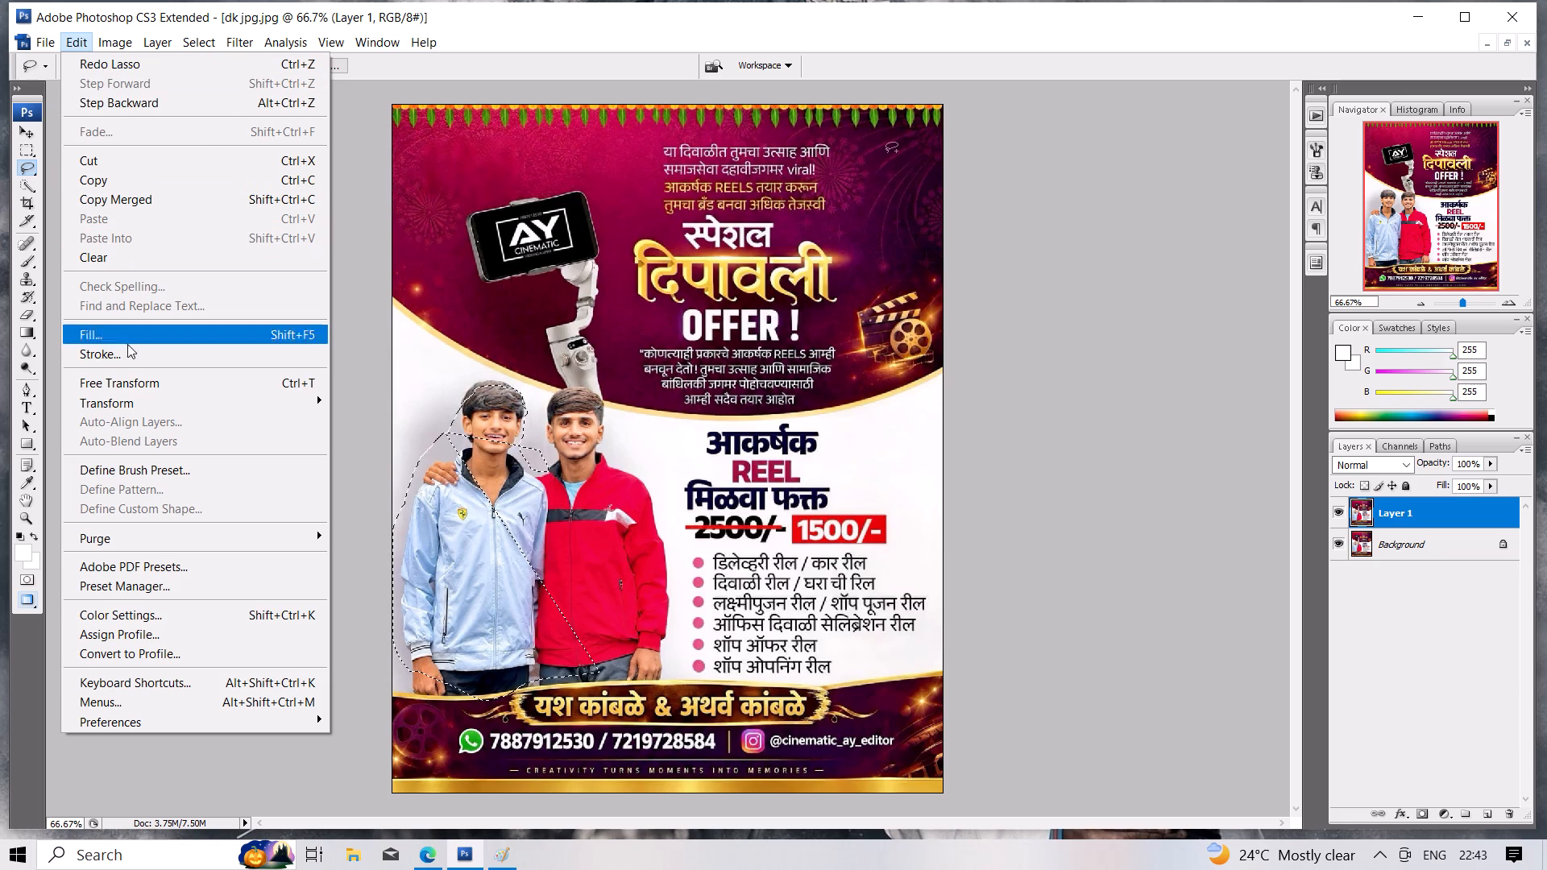
left_click(142, 263)
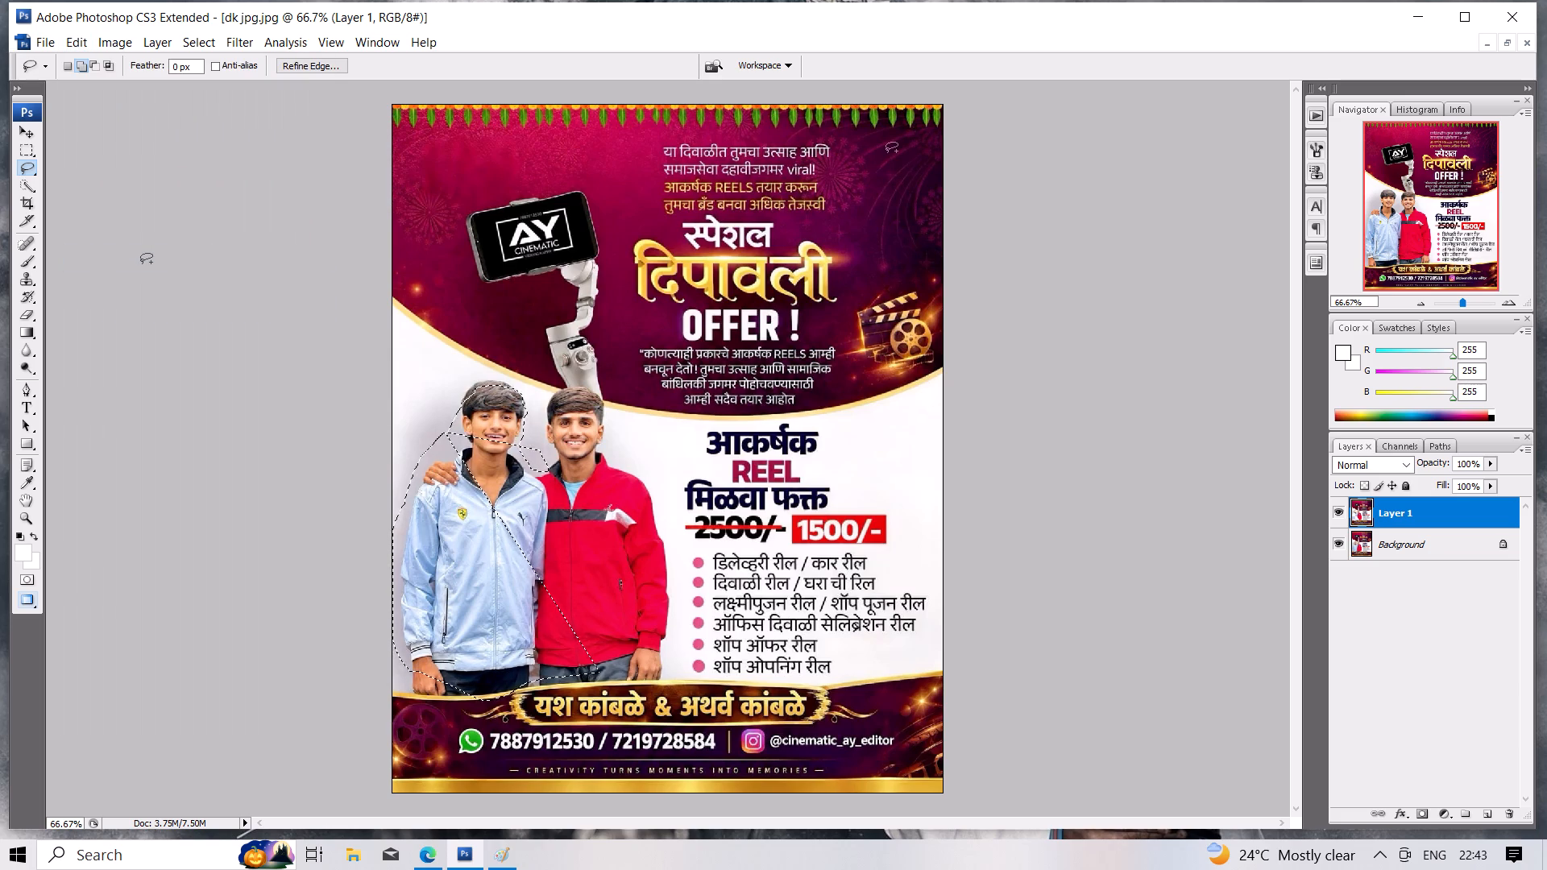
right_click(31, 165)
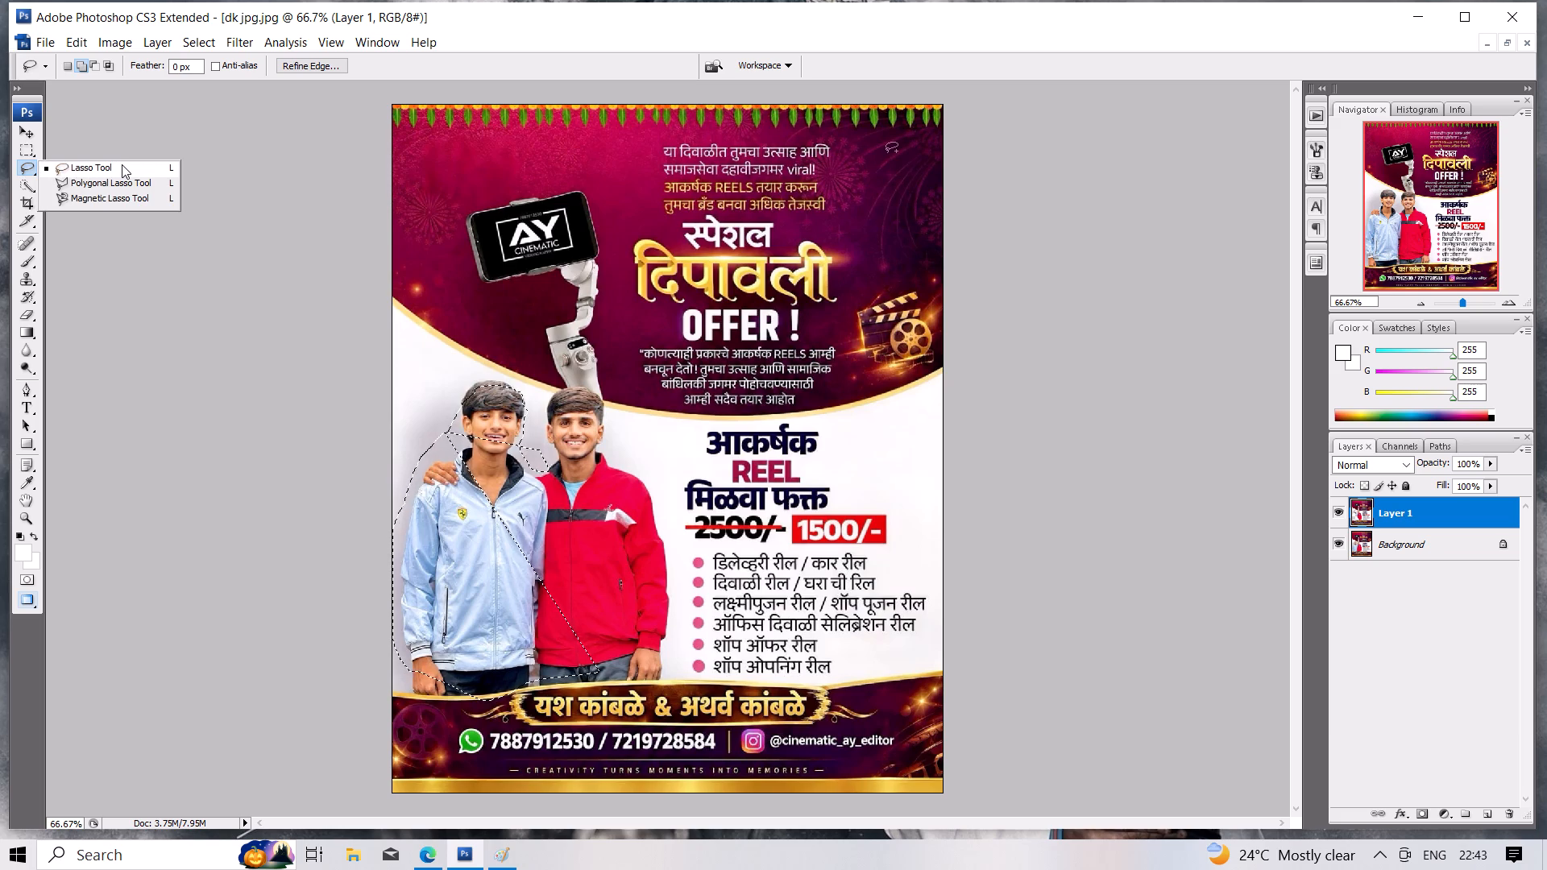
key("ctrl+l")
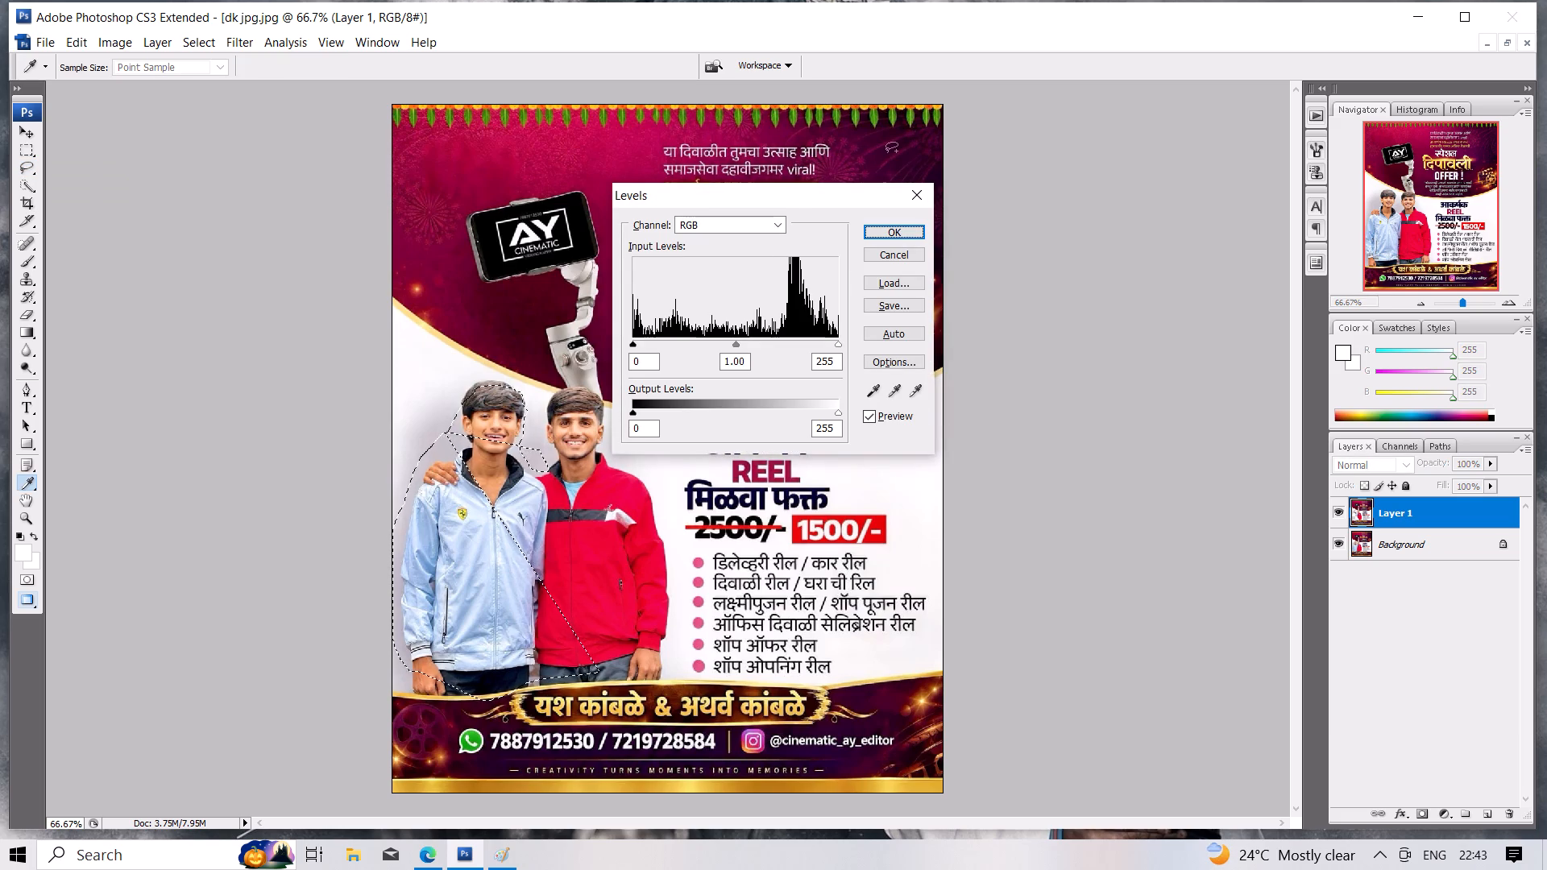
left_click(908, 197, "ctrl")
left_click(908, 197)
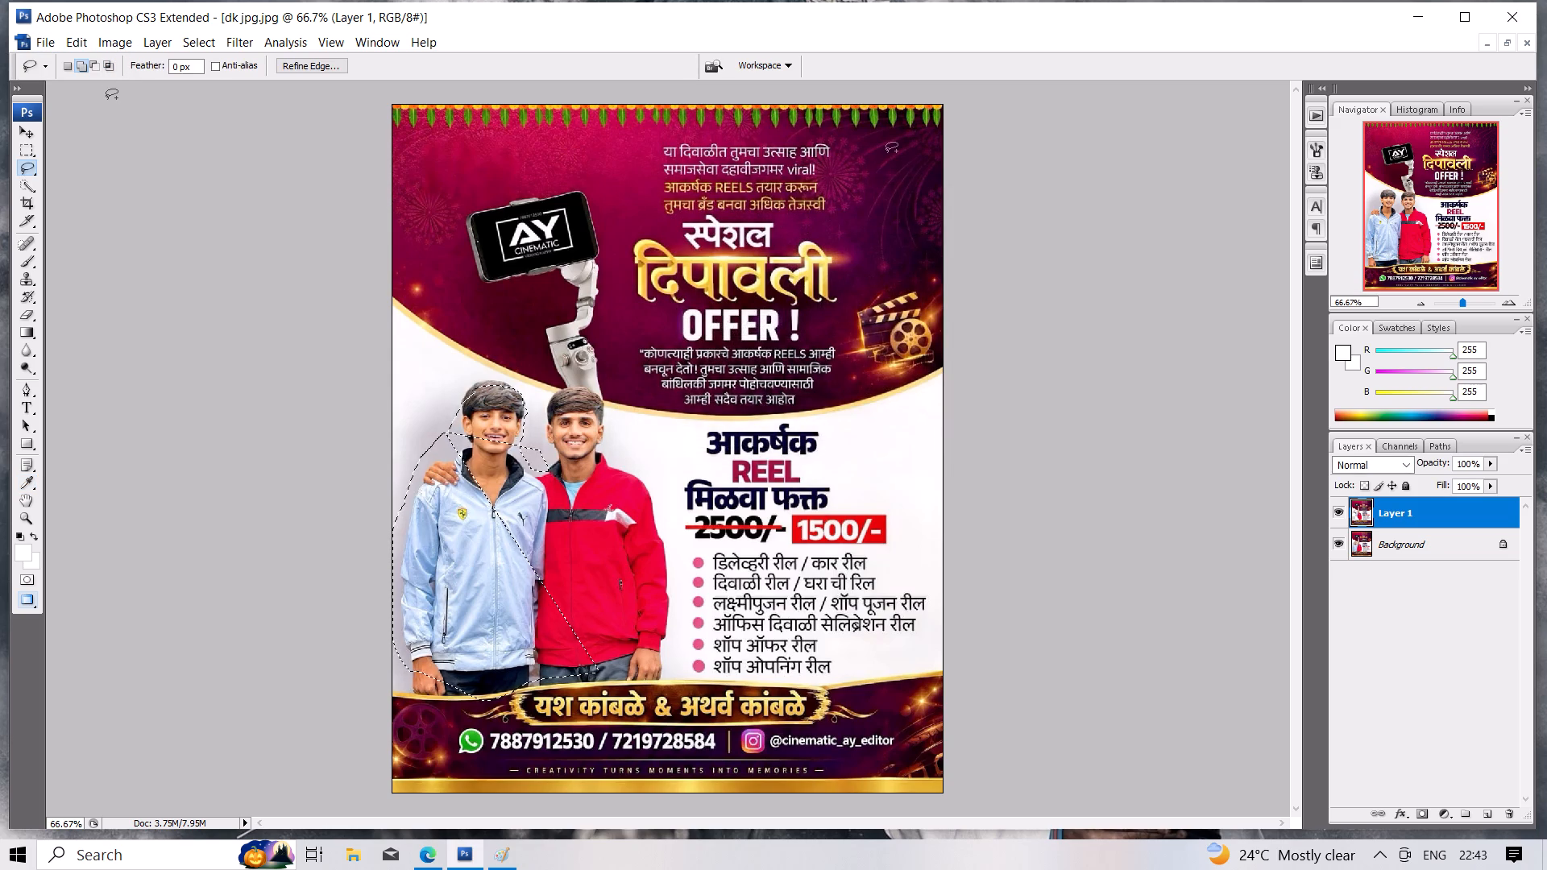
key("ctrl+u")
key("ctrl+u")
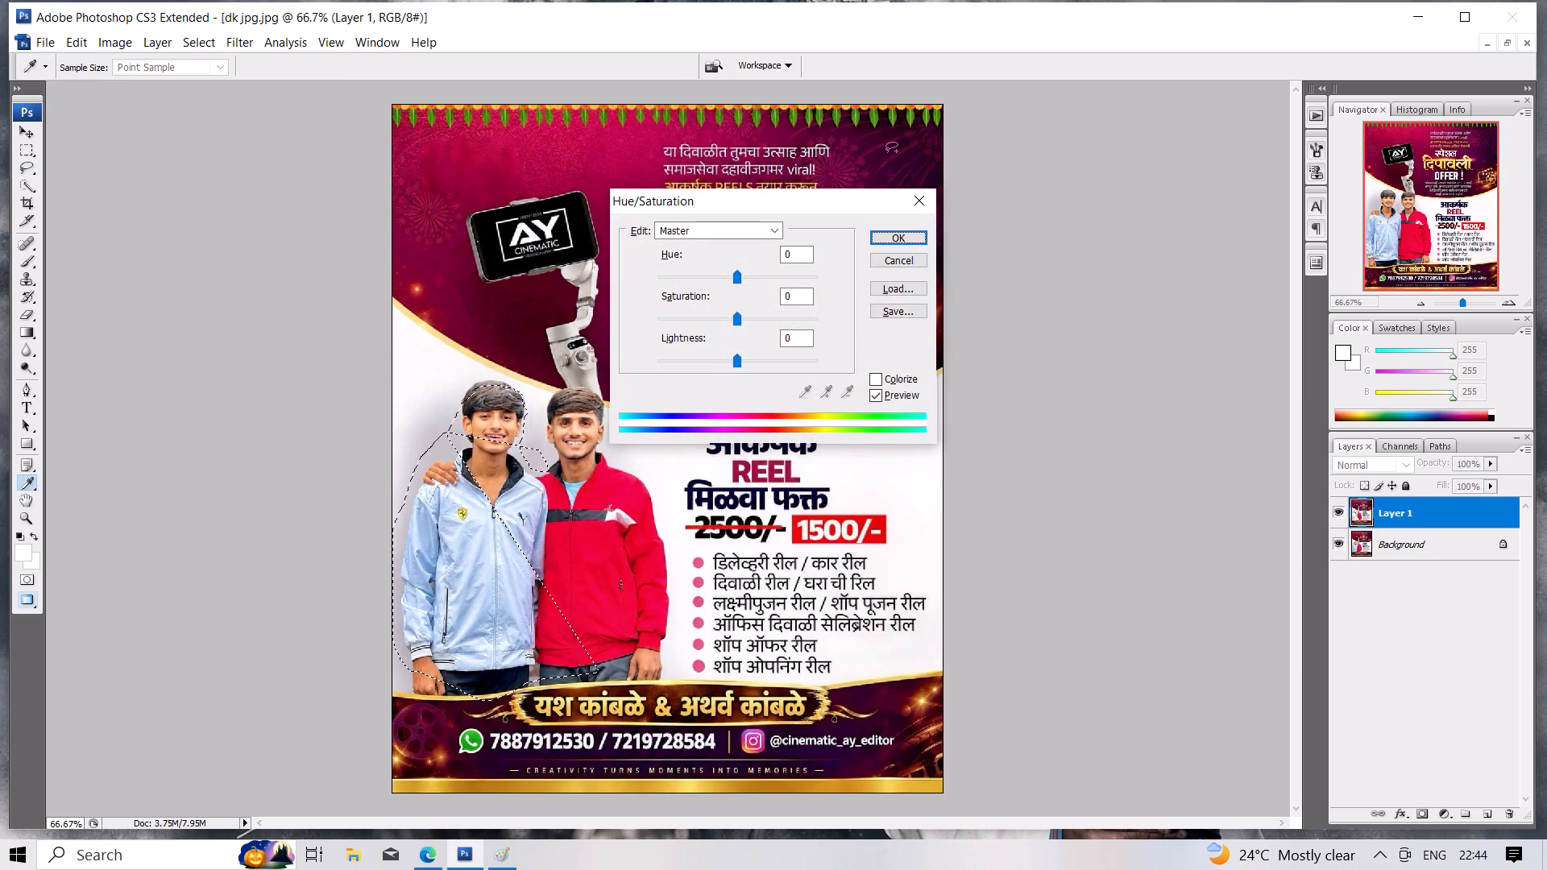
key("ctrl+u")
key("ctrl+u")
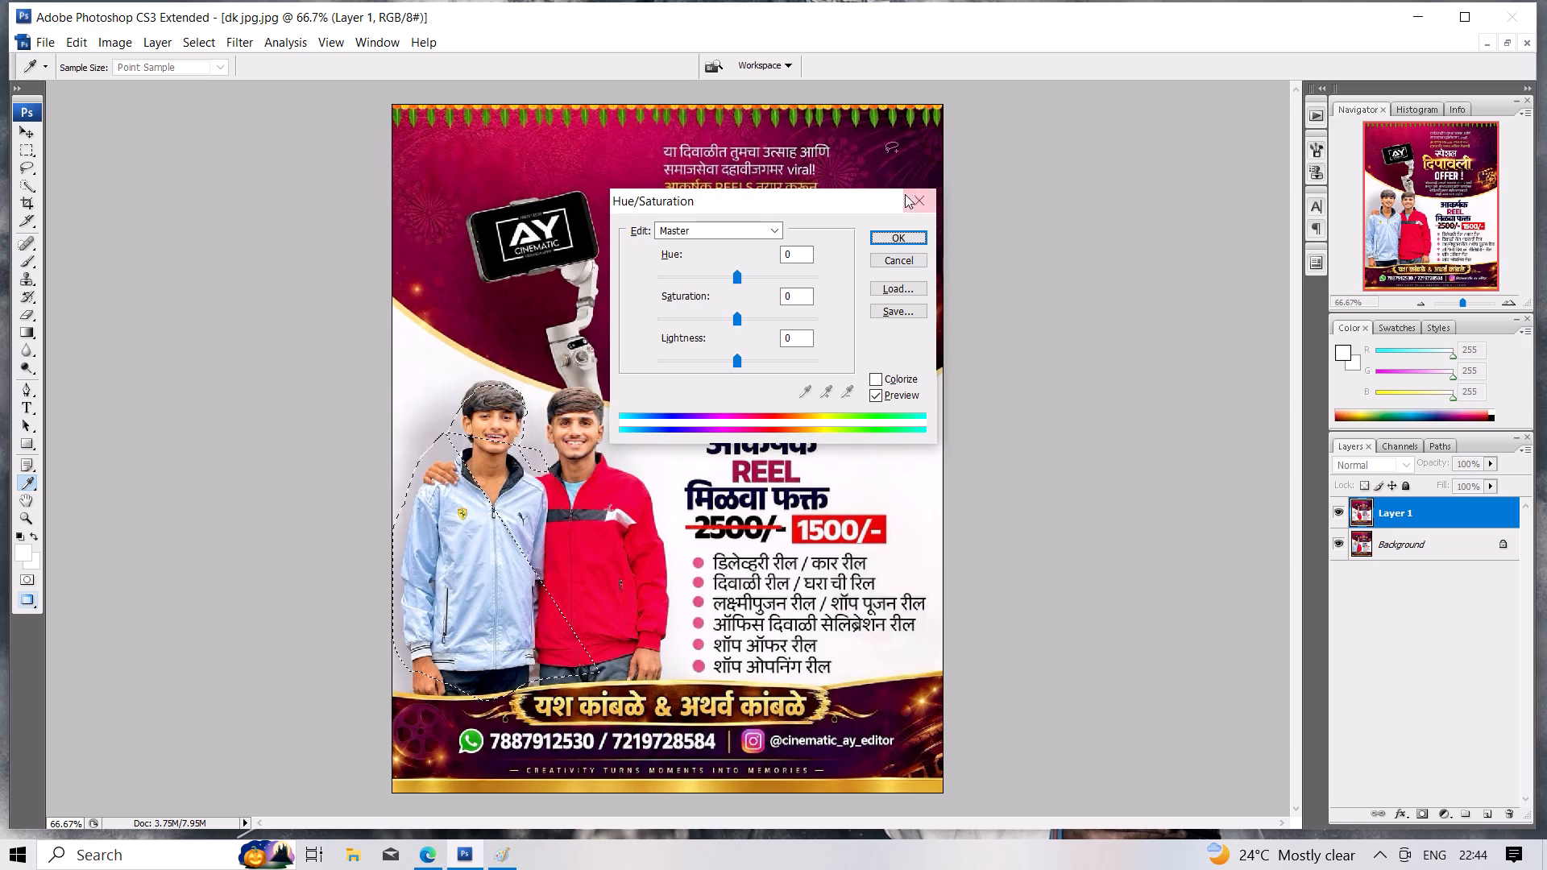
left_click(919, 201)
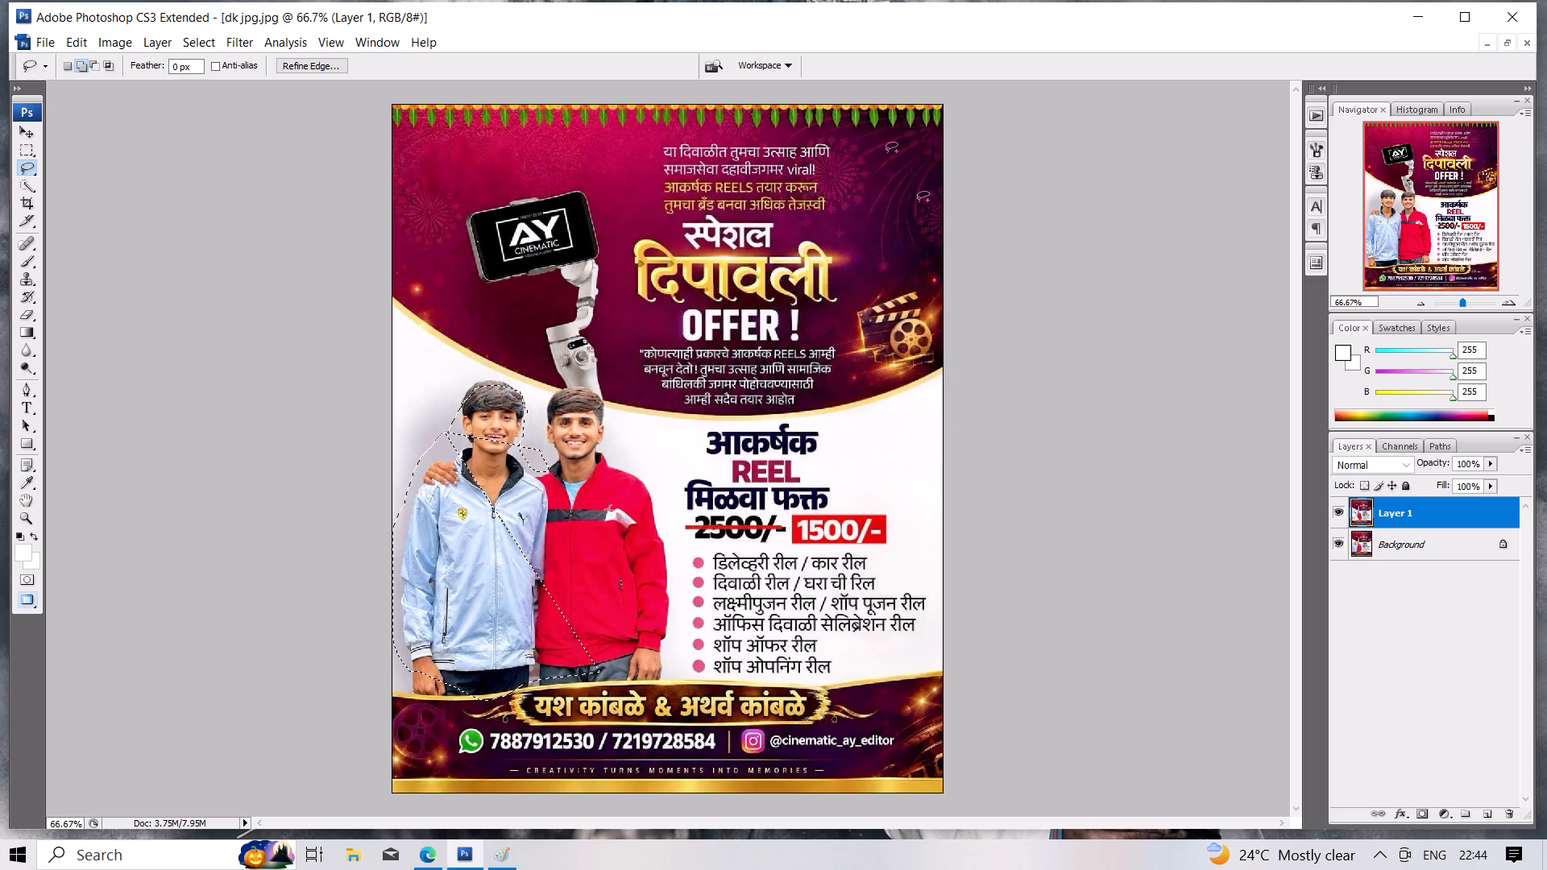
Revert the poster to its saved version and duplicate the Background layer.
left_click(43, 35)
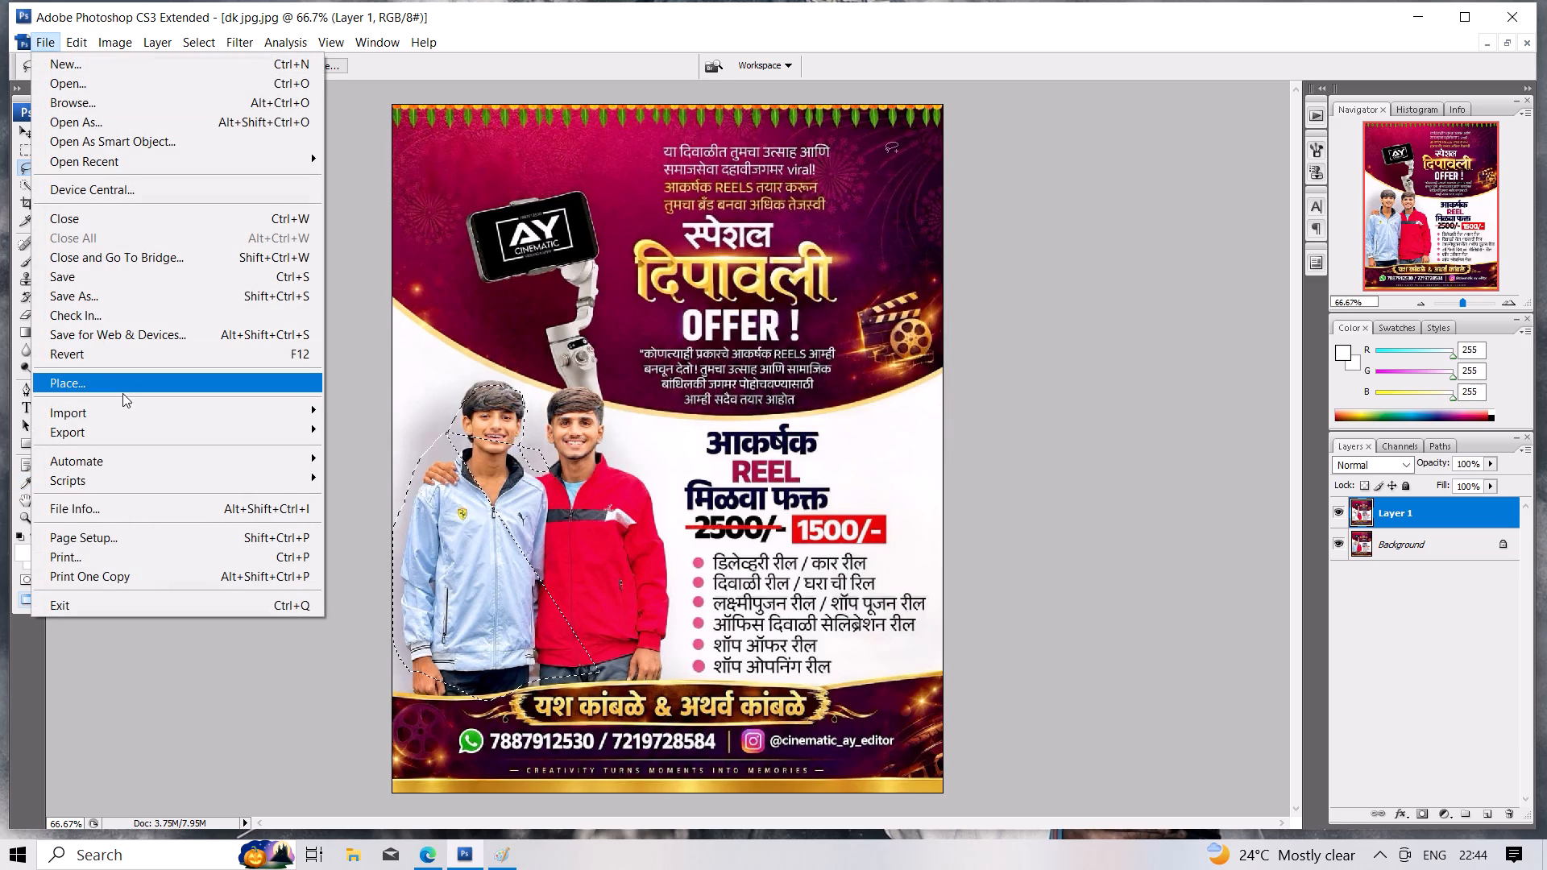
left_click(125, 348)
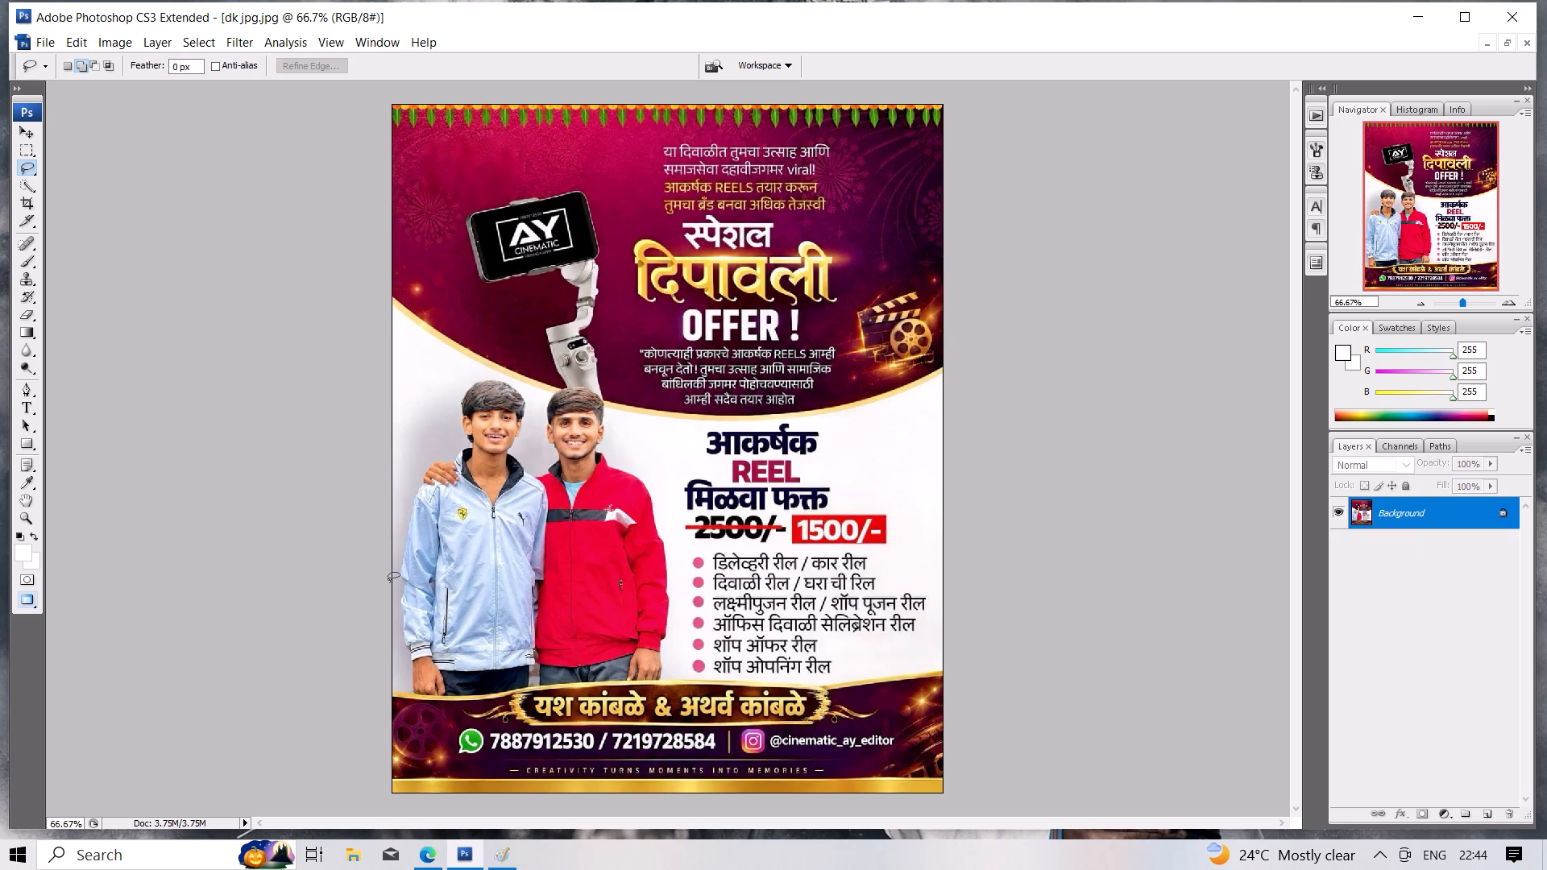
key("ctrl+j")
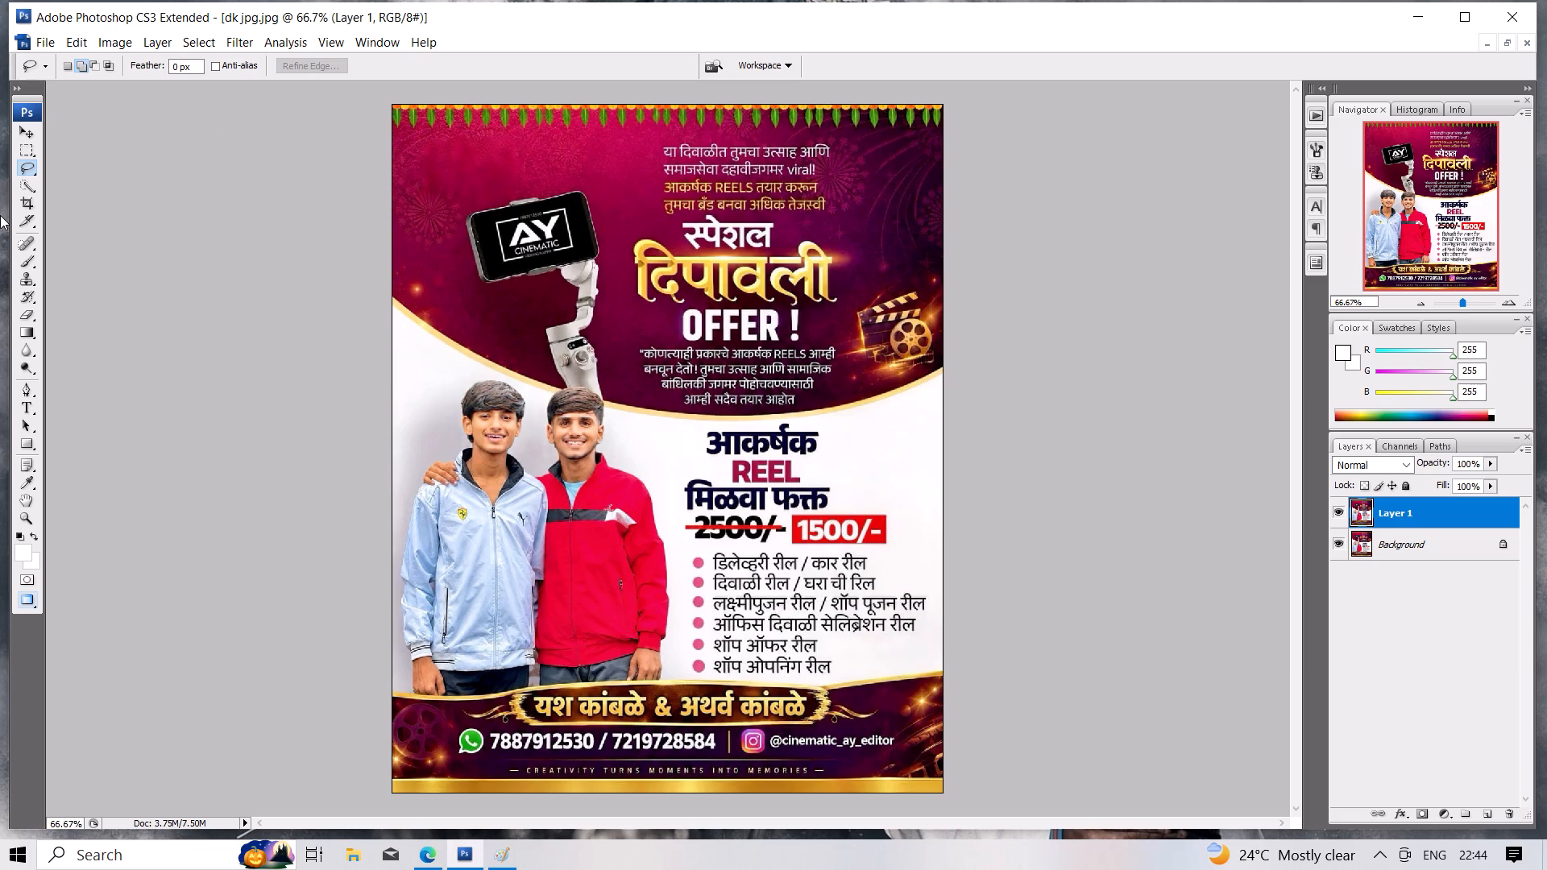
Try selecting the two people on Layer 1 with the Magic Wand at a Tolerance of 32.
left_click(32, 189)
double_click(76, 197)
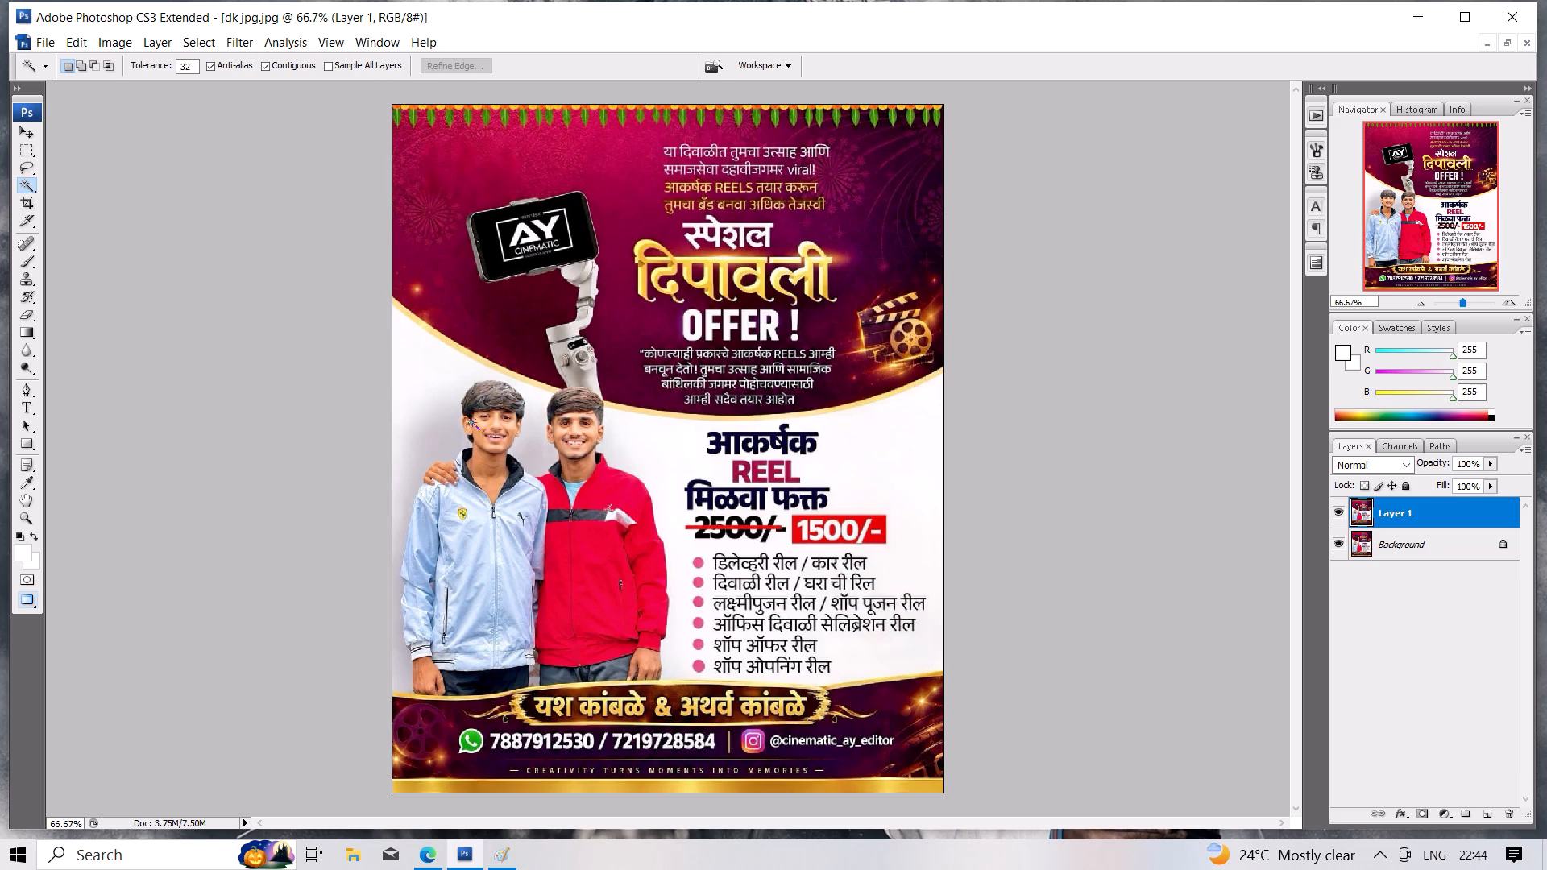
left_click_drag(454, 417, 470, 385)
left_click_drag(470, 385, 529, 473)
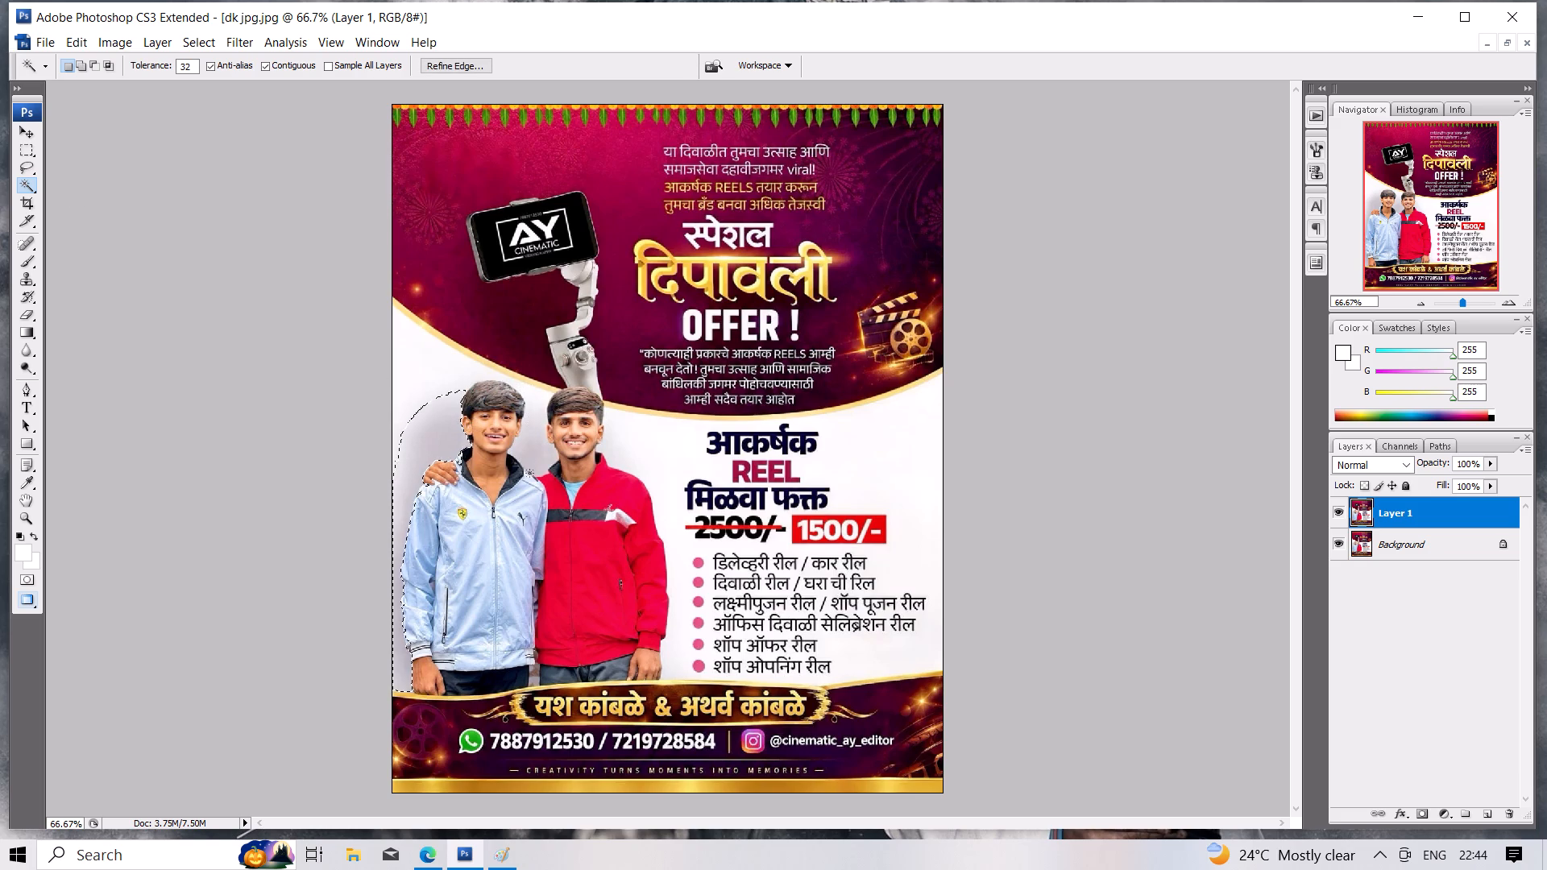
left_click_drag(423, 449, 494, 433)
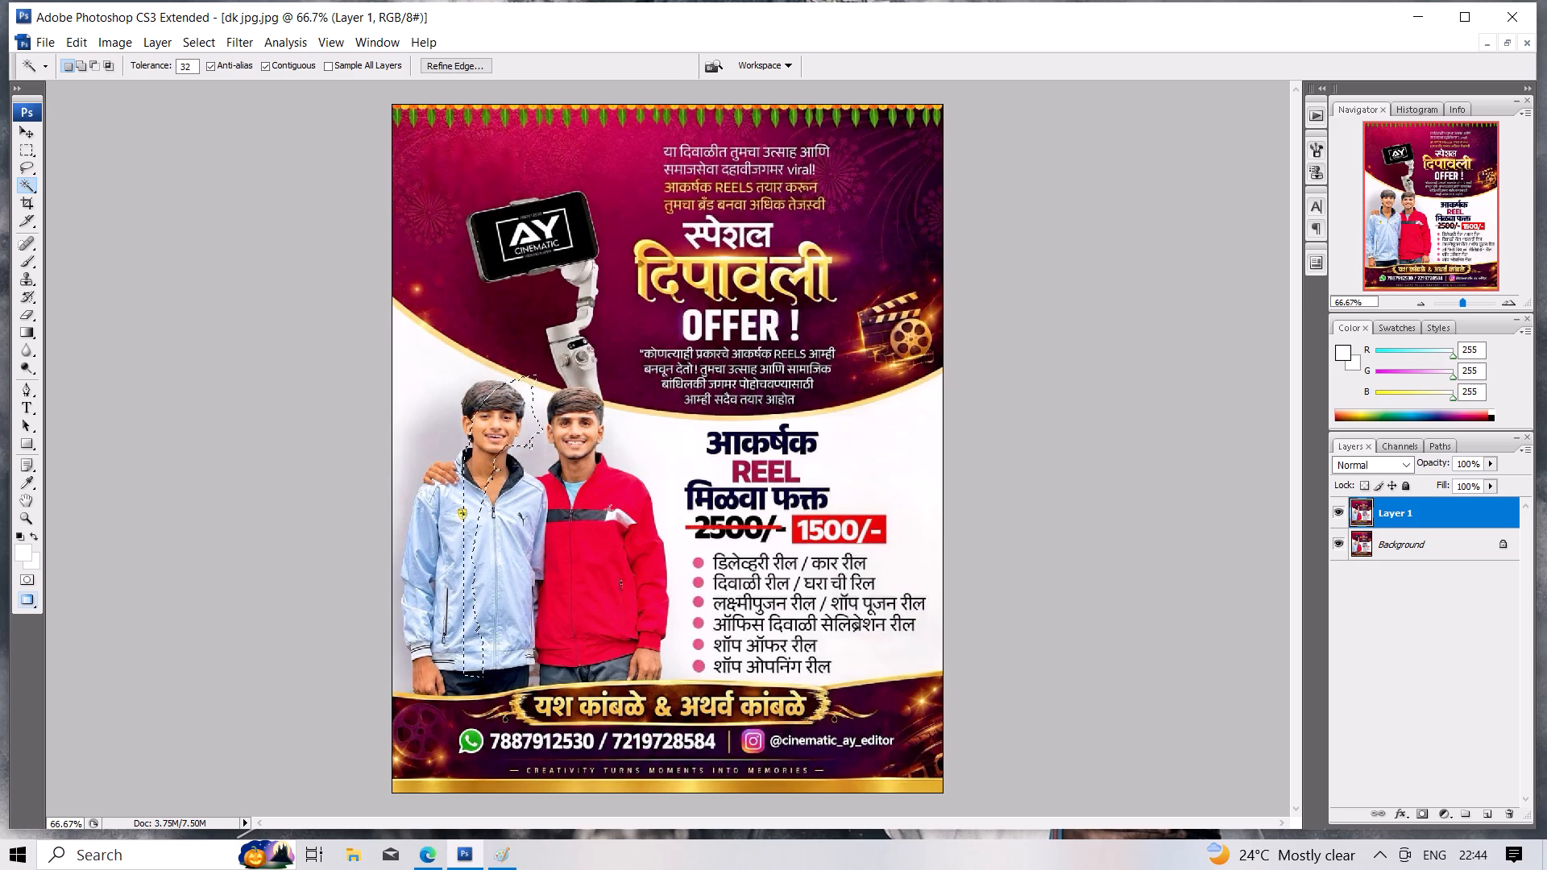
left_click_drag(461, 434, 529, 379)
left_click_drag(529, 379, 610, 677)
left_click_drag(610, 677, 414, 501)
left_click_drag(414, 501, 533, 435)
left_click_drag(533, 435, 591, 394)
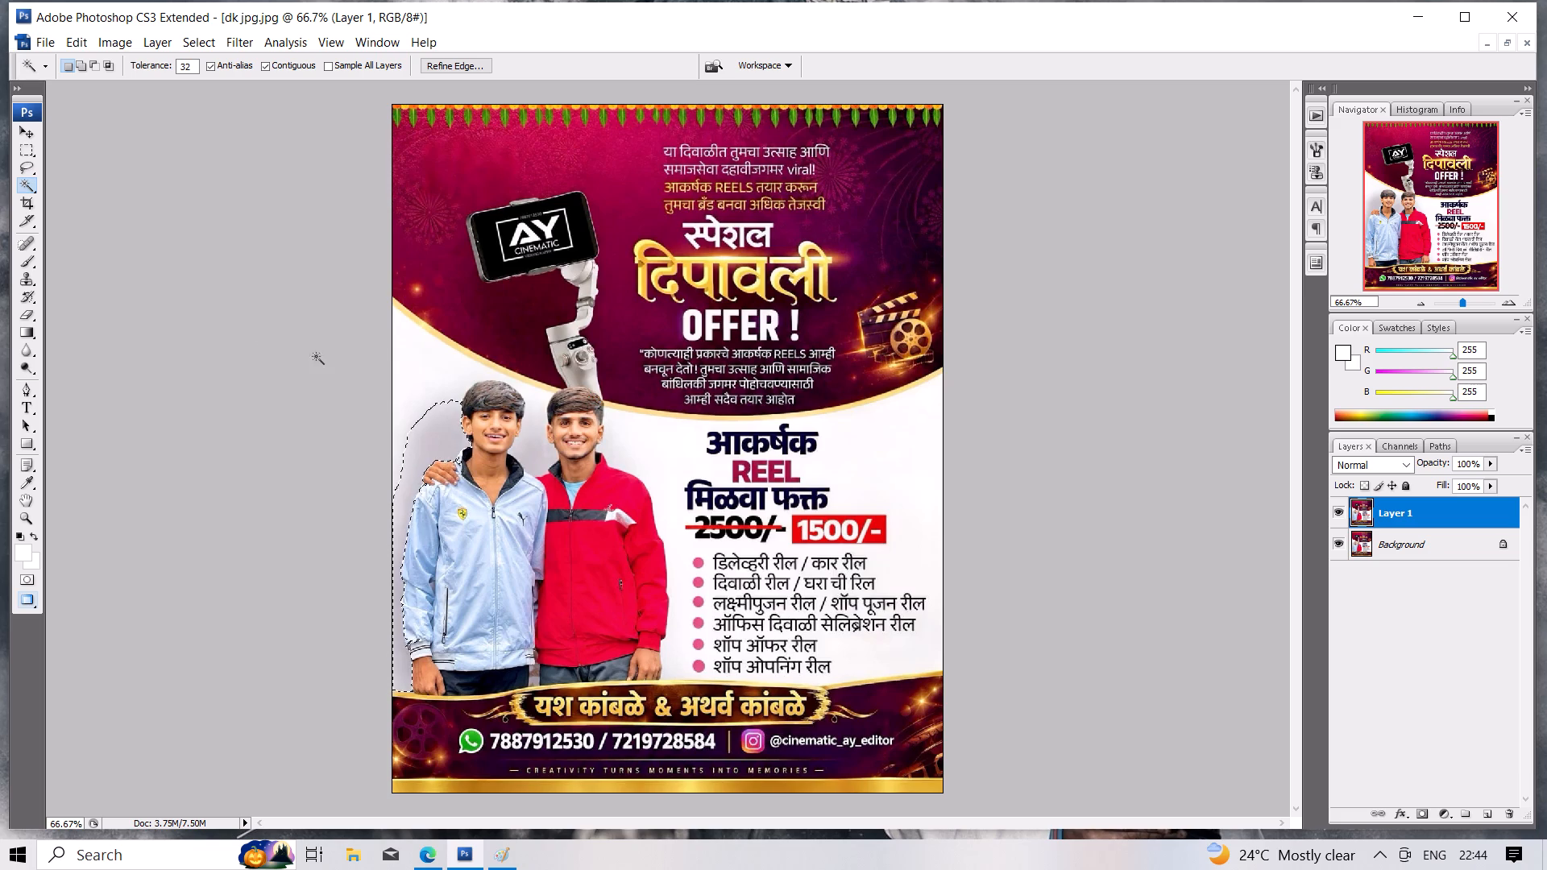
Revert the poster to its saved version and duplicate the Background layer again.
left_click(56, 40)
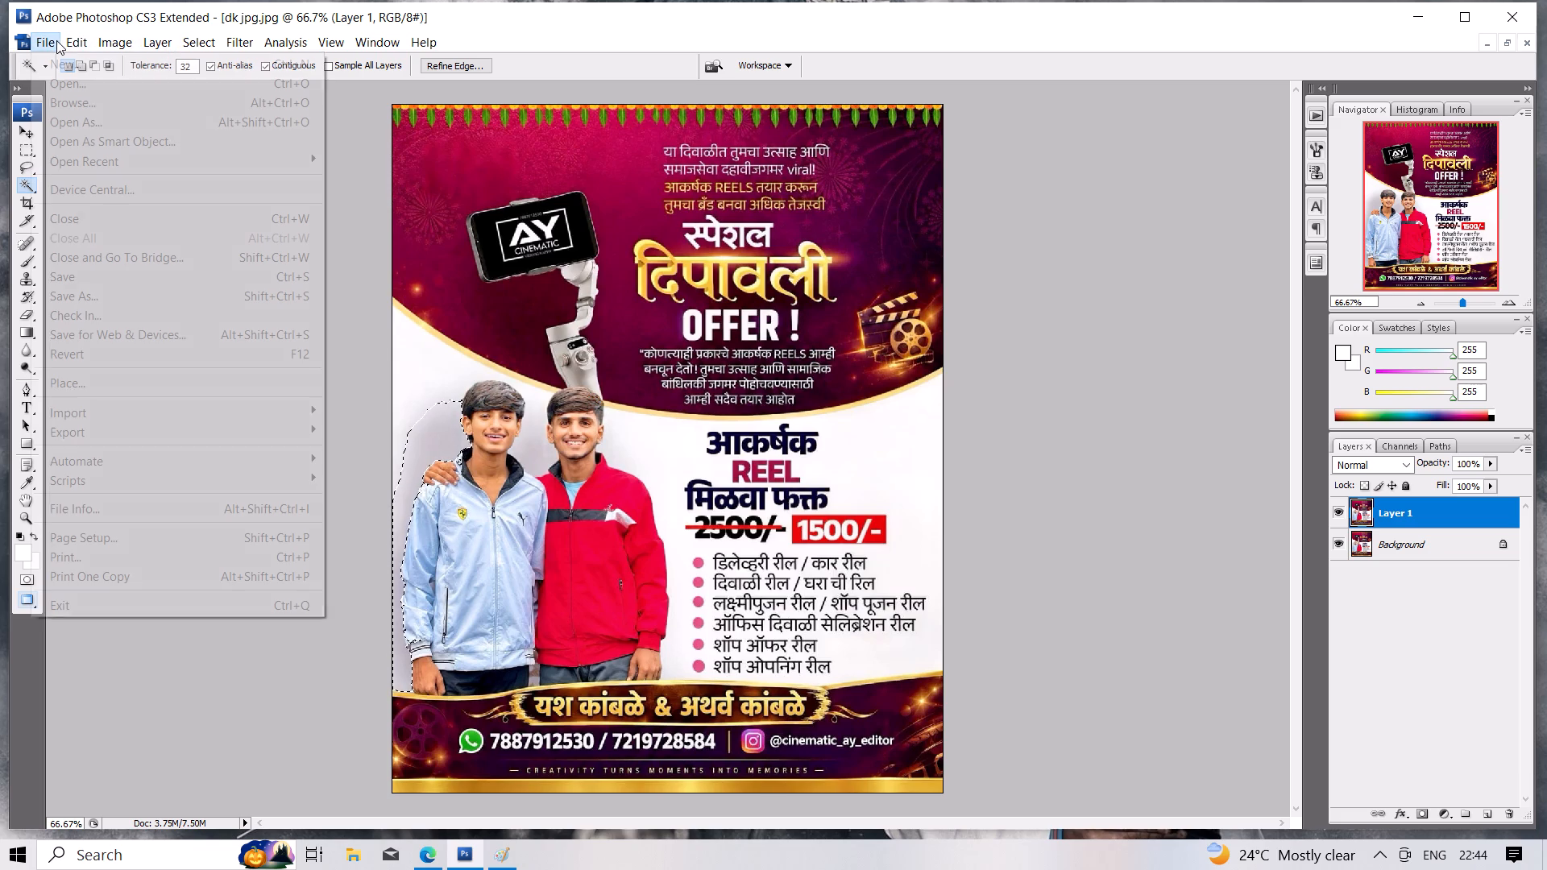
left_click(104, 352)
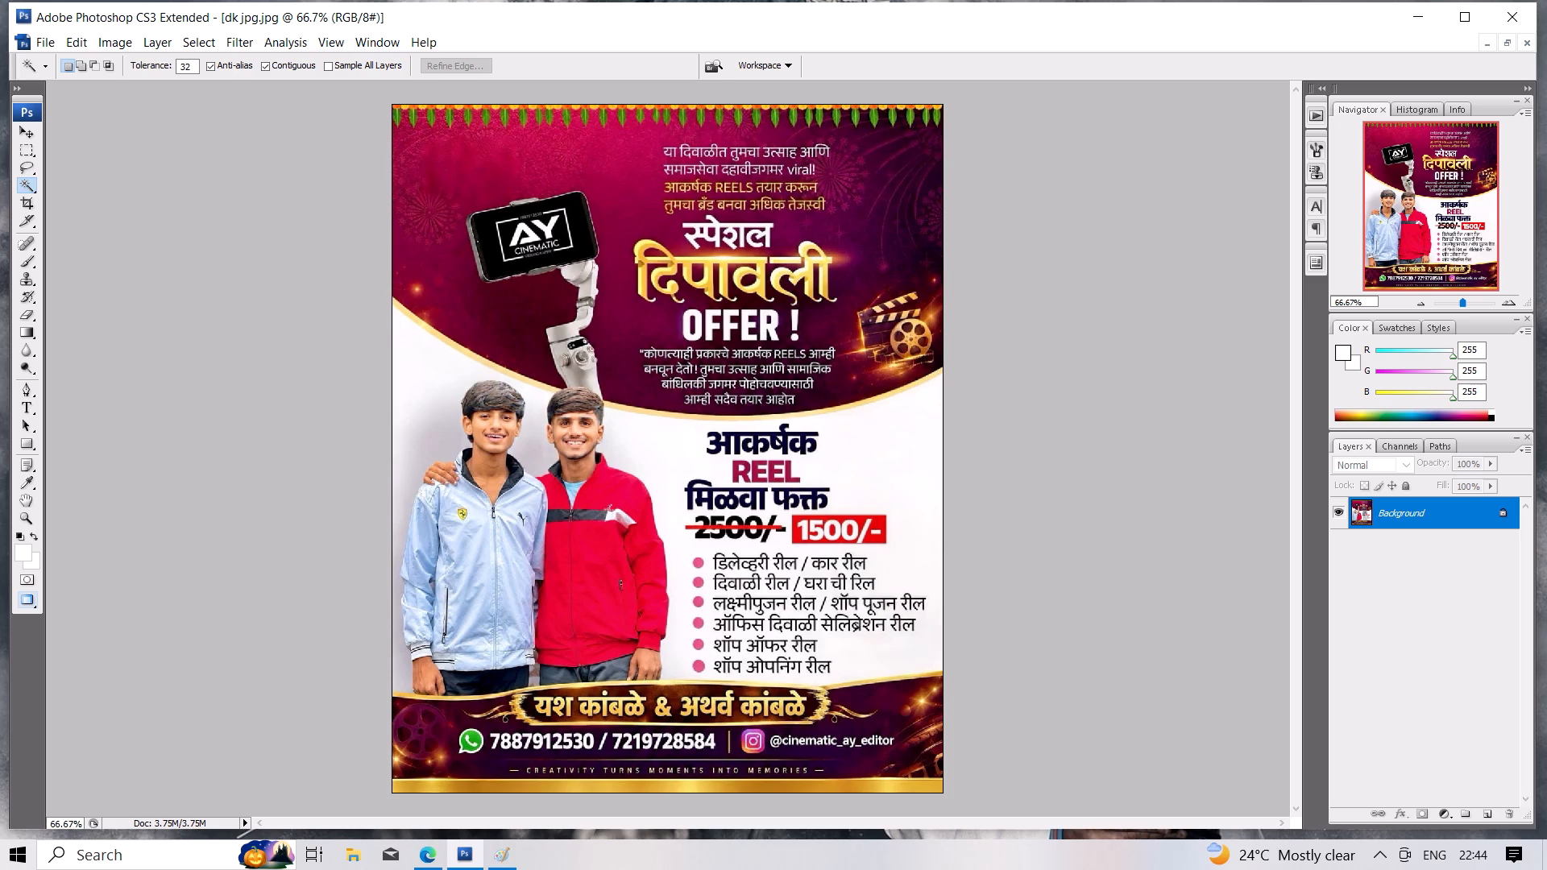
key("ctrl+j")
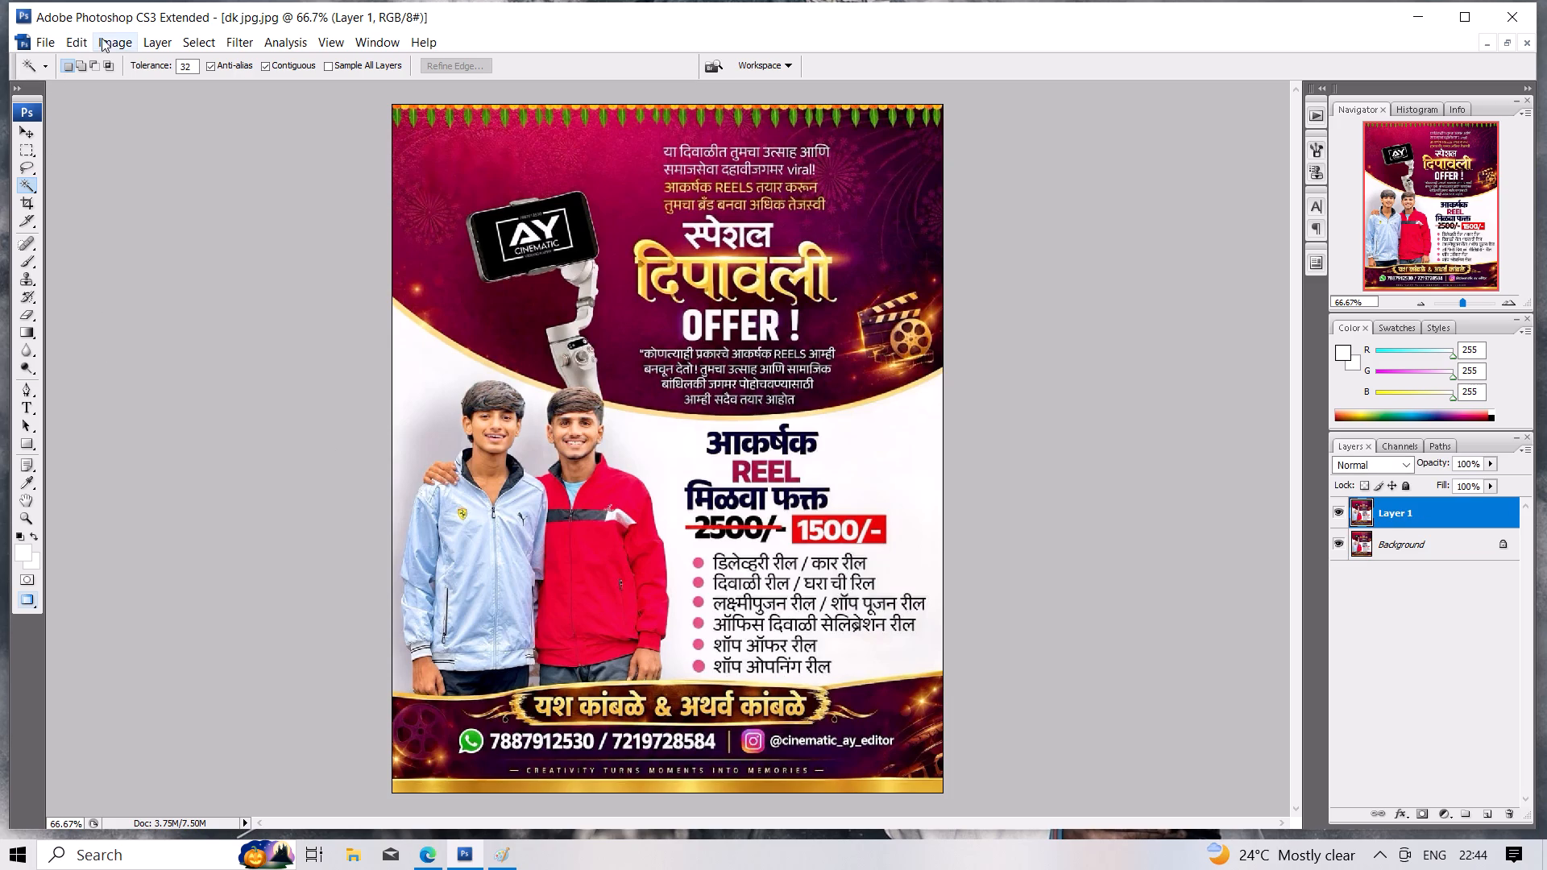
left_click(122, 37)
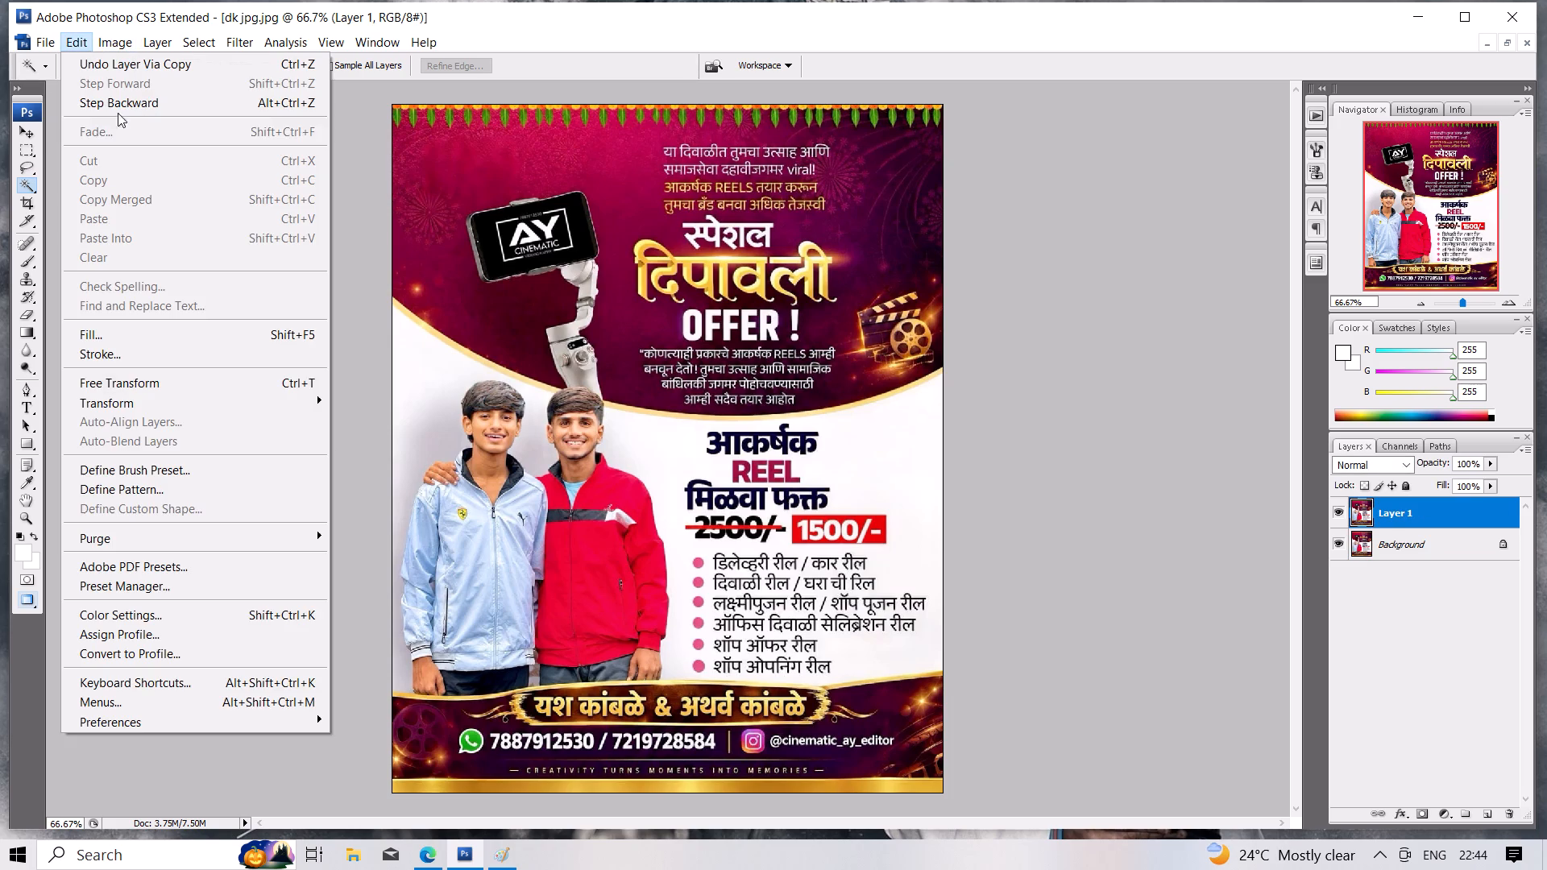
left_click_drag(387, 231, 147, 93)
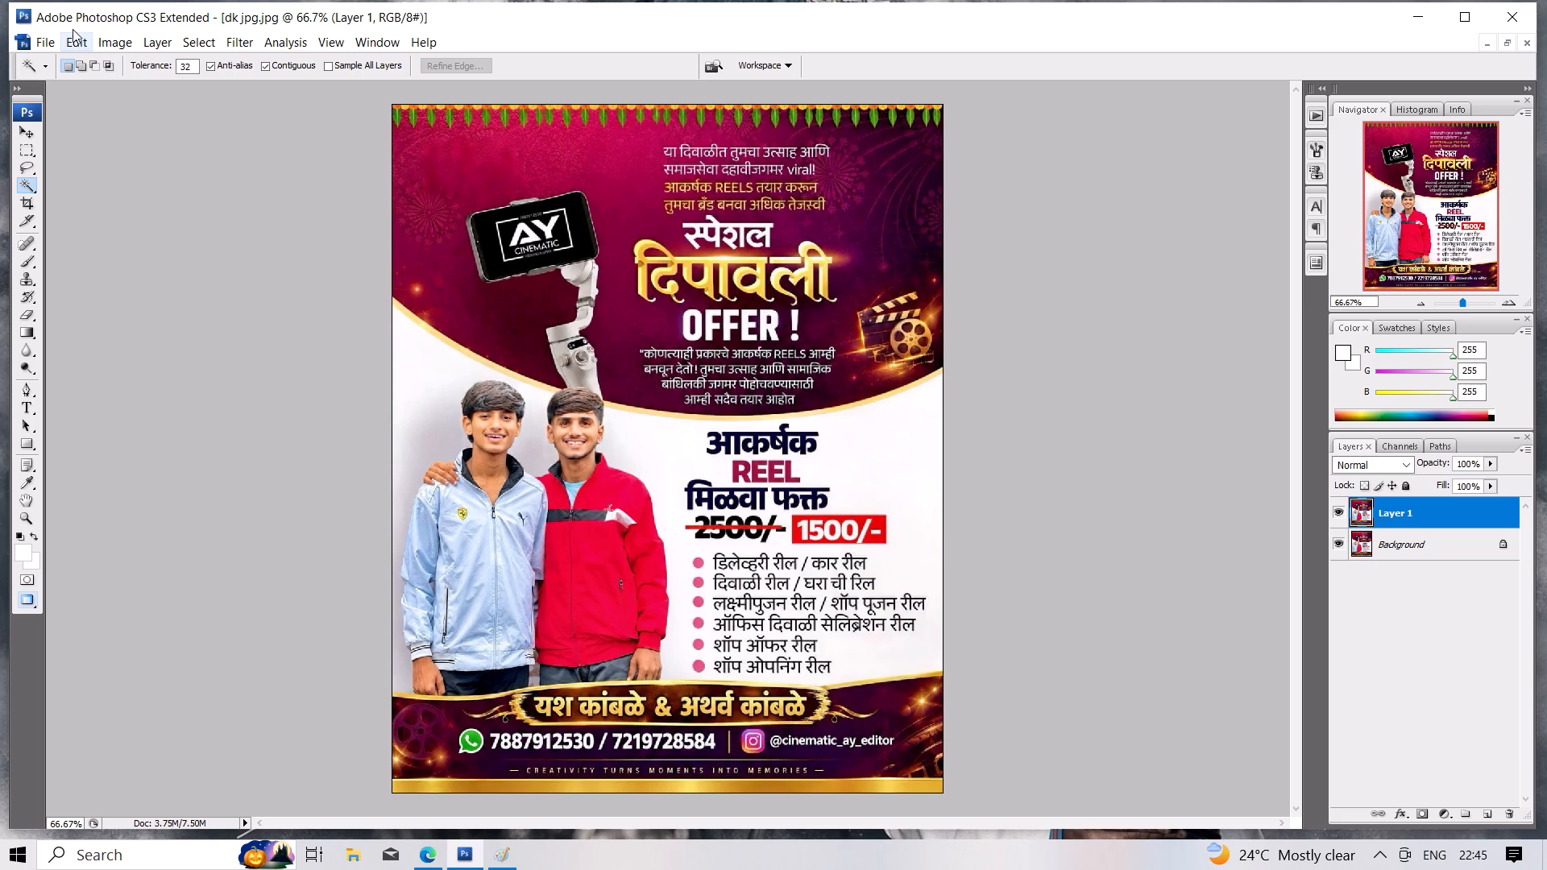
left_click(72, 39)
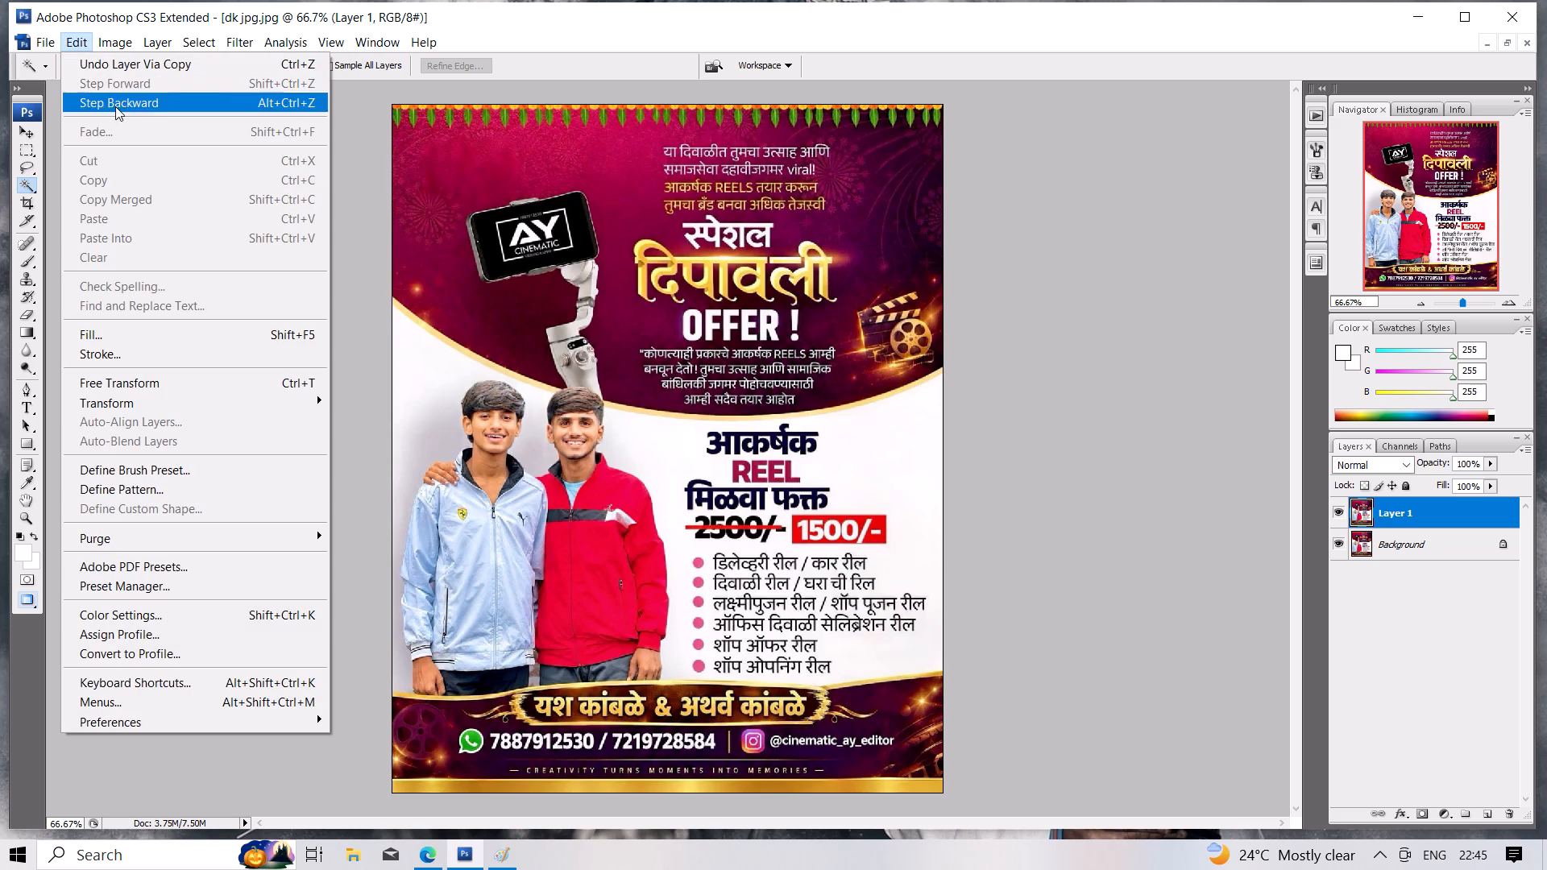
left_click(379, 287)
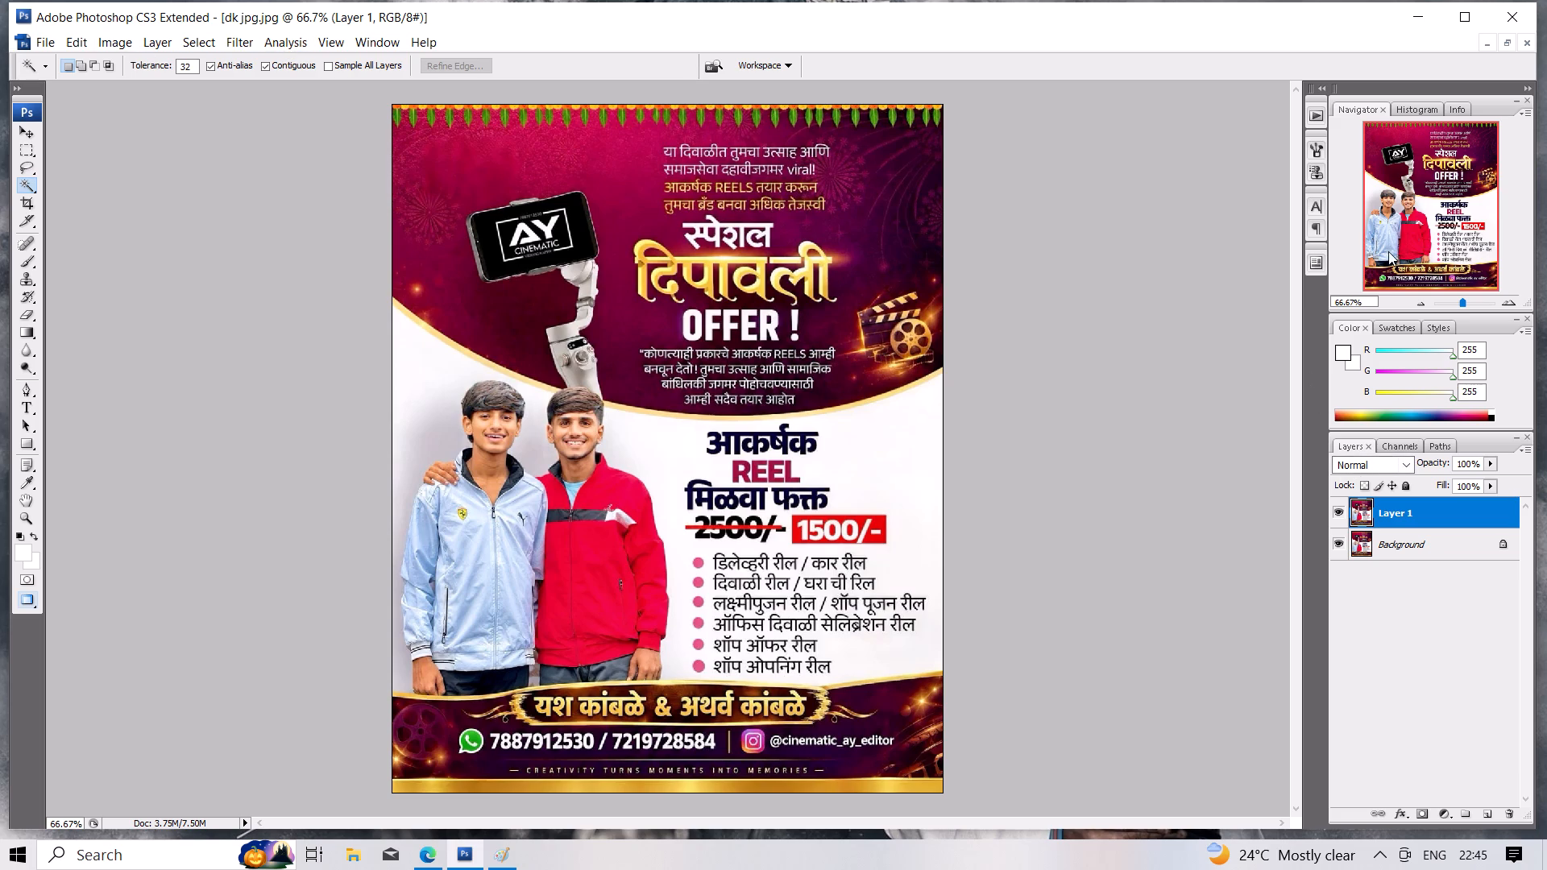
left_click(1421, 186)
Create a clipping mask that clips Layer 1 to the Background layer.
left_click(54, 48, "ctrl")
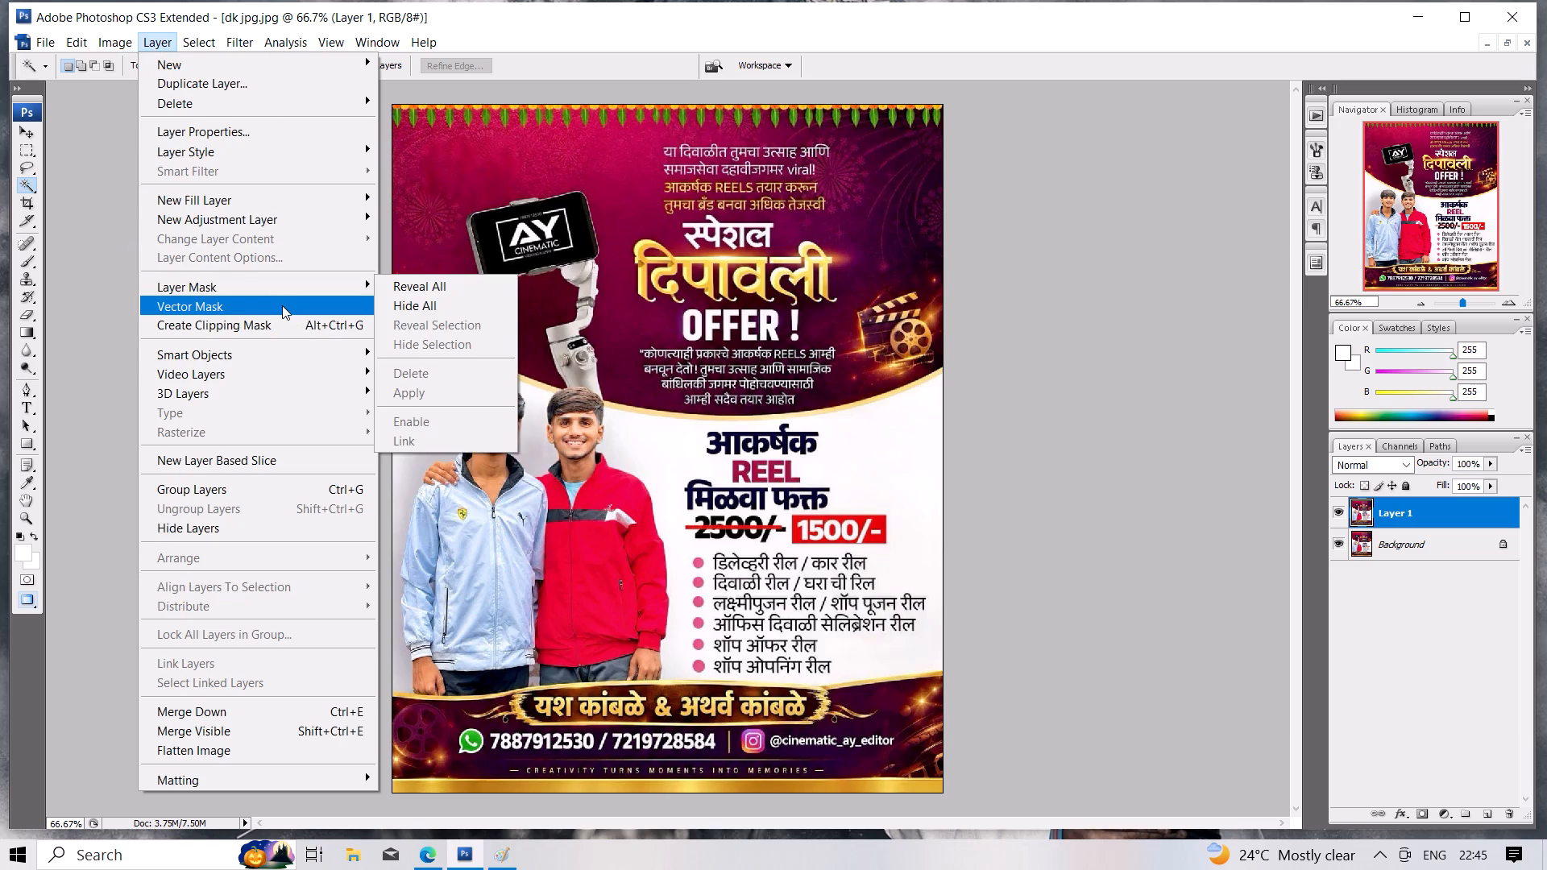
left_click(283, 318, "ctrl")
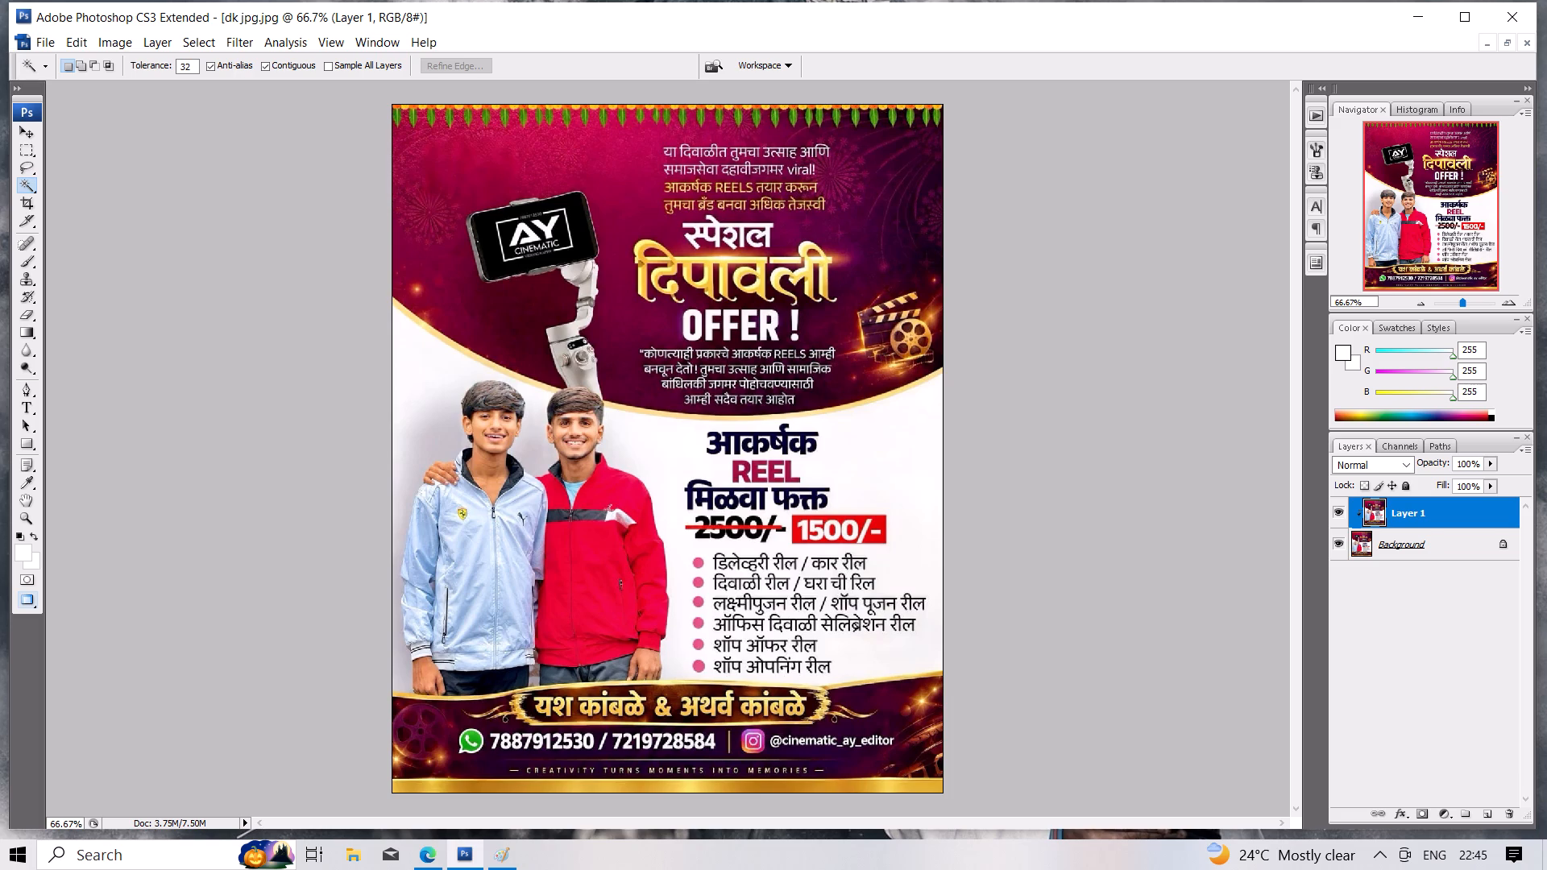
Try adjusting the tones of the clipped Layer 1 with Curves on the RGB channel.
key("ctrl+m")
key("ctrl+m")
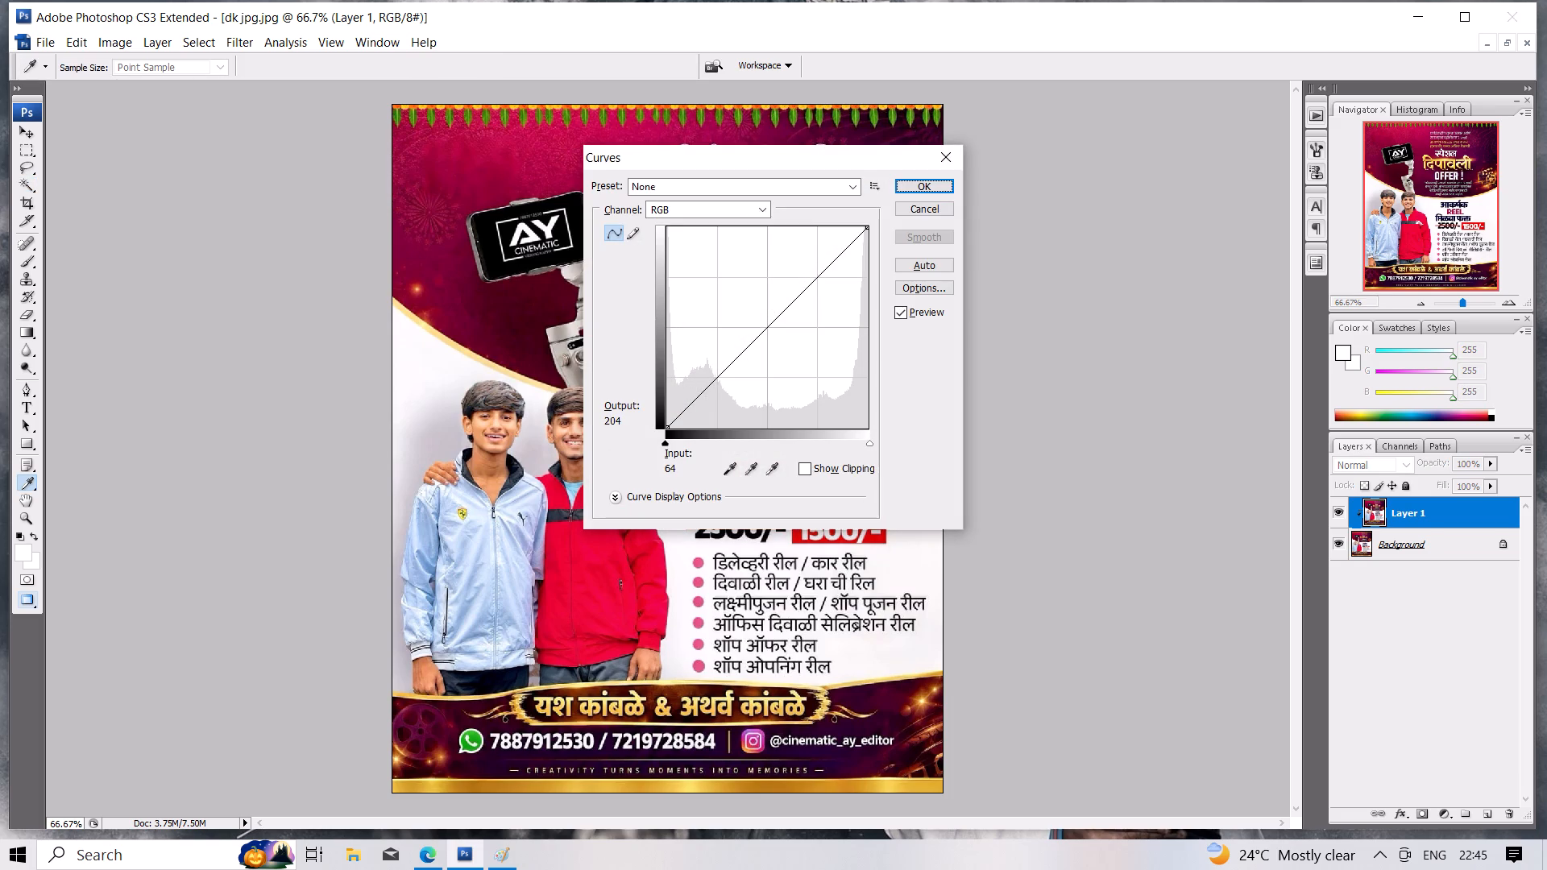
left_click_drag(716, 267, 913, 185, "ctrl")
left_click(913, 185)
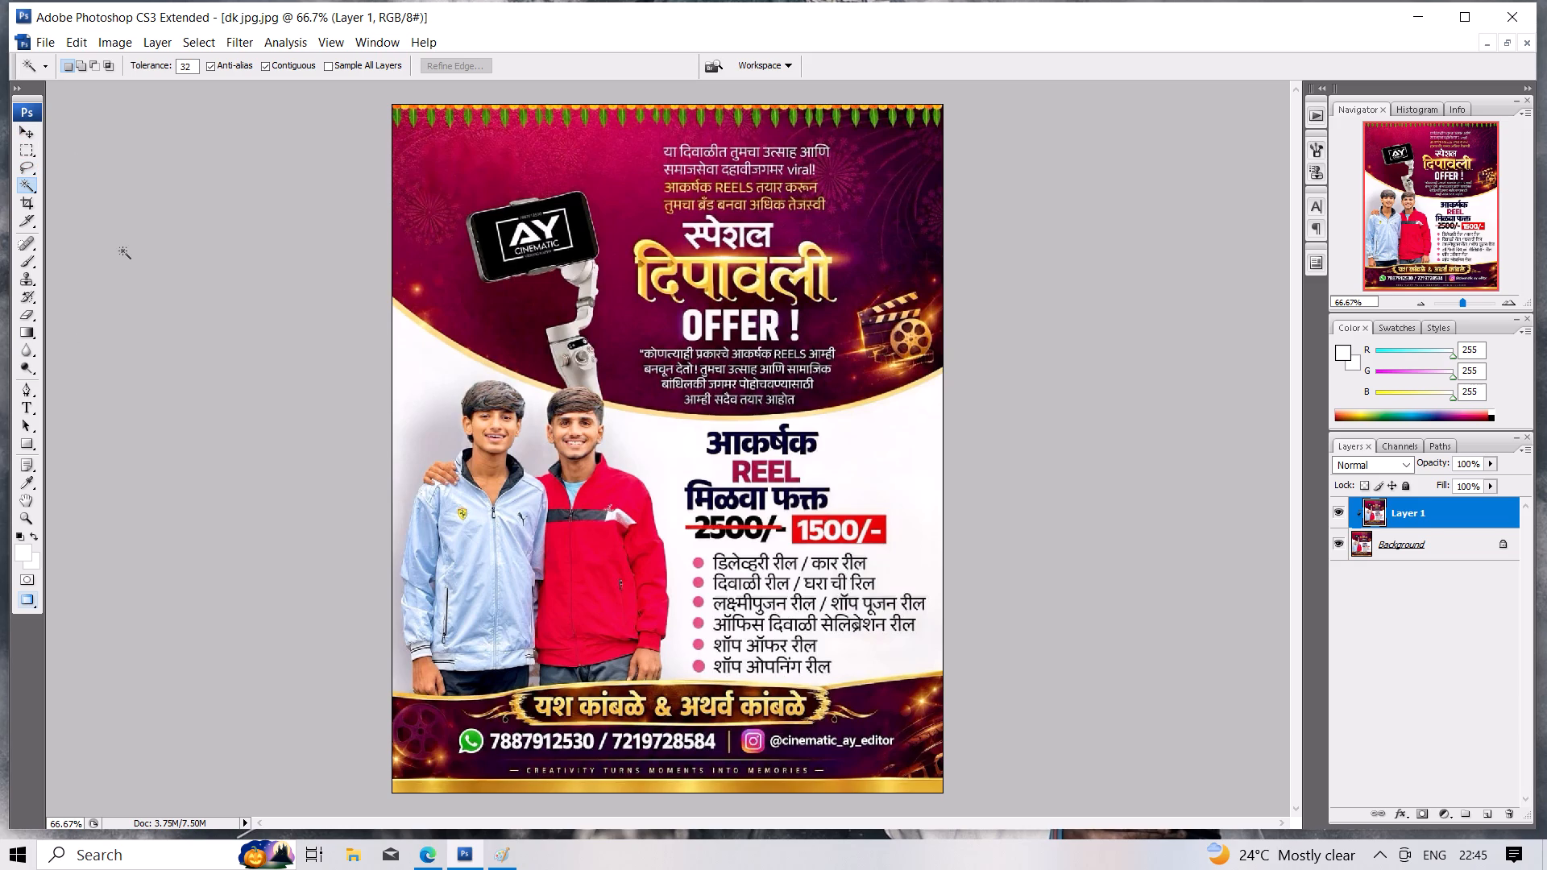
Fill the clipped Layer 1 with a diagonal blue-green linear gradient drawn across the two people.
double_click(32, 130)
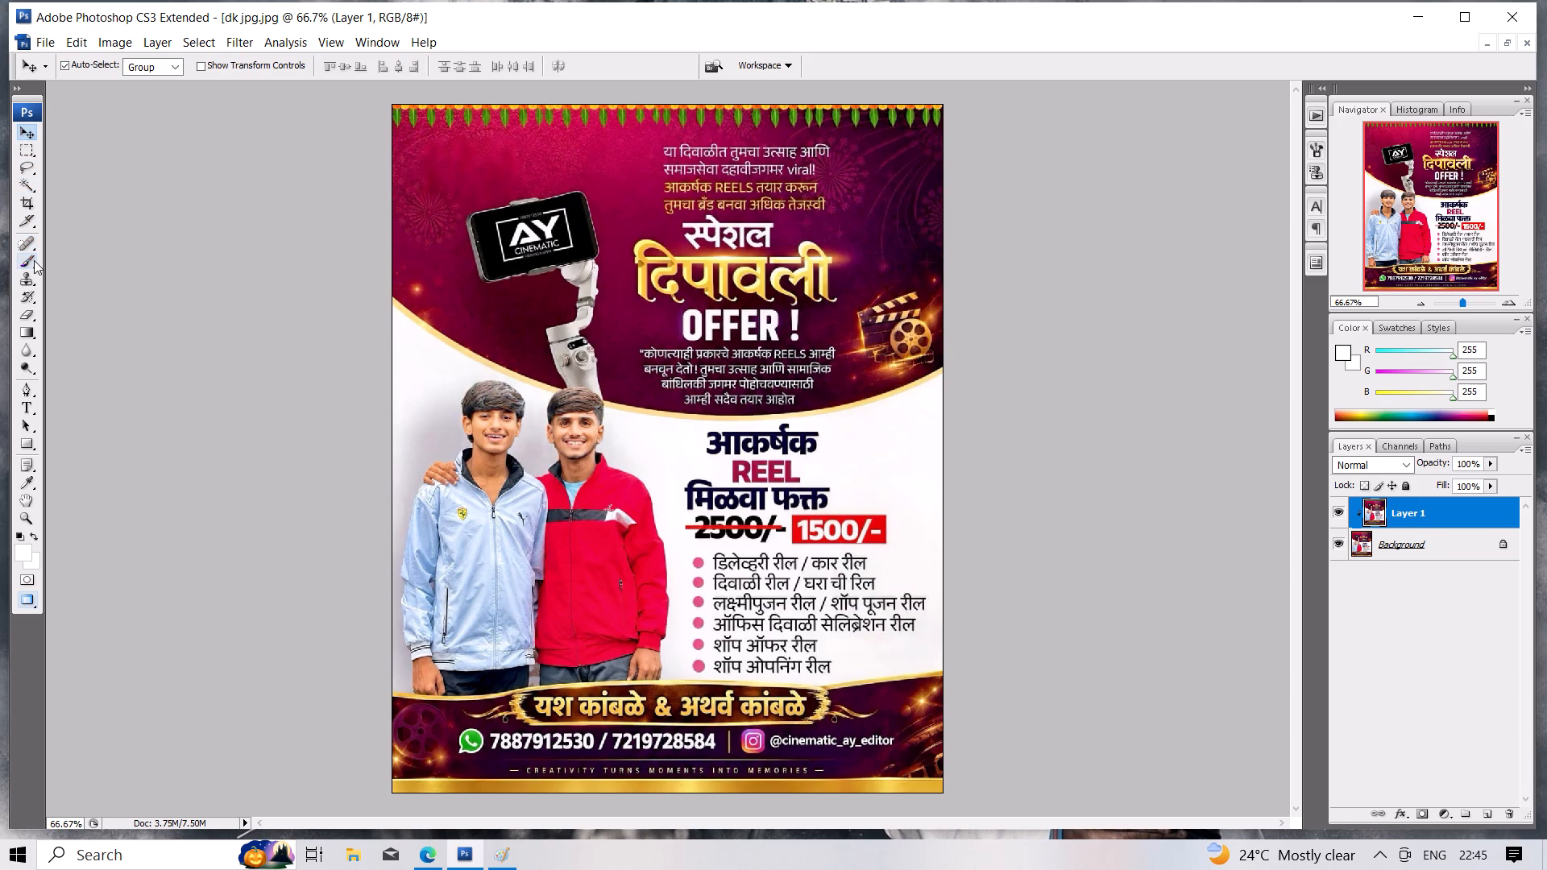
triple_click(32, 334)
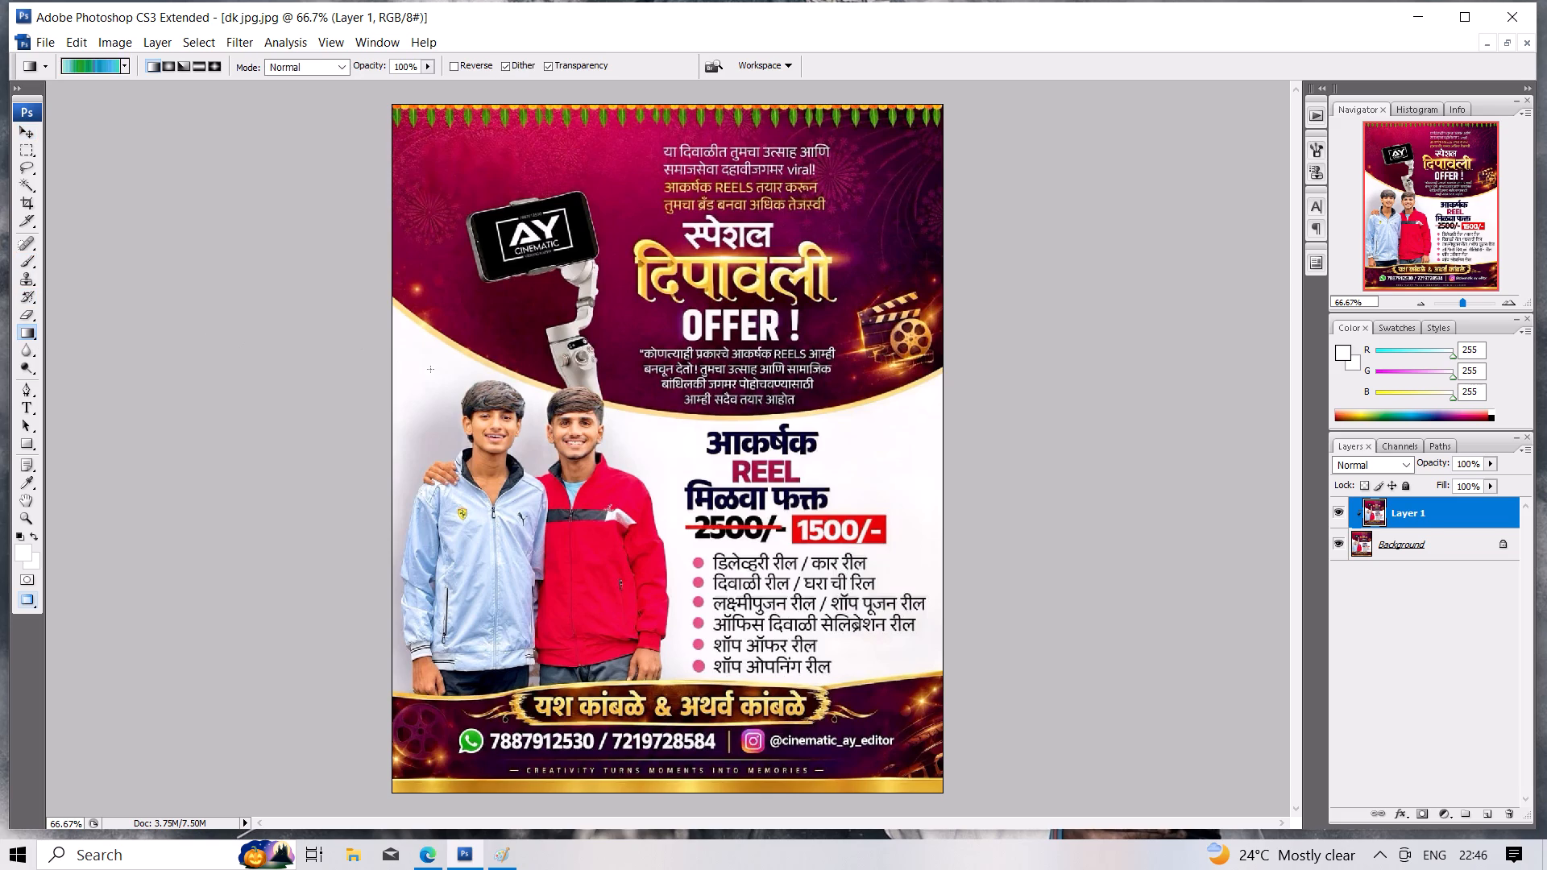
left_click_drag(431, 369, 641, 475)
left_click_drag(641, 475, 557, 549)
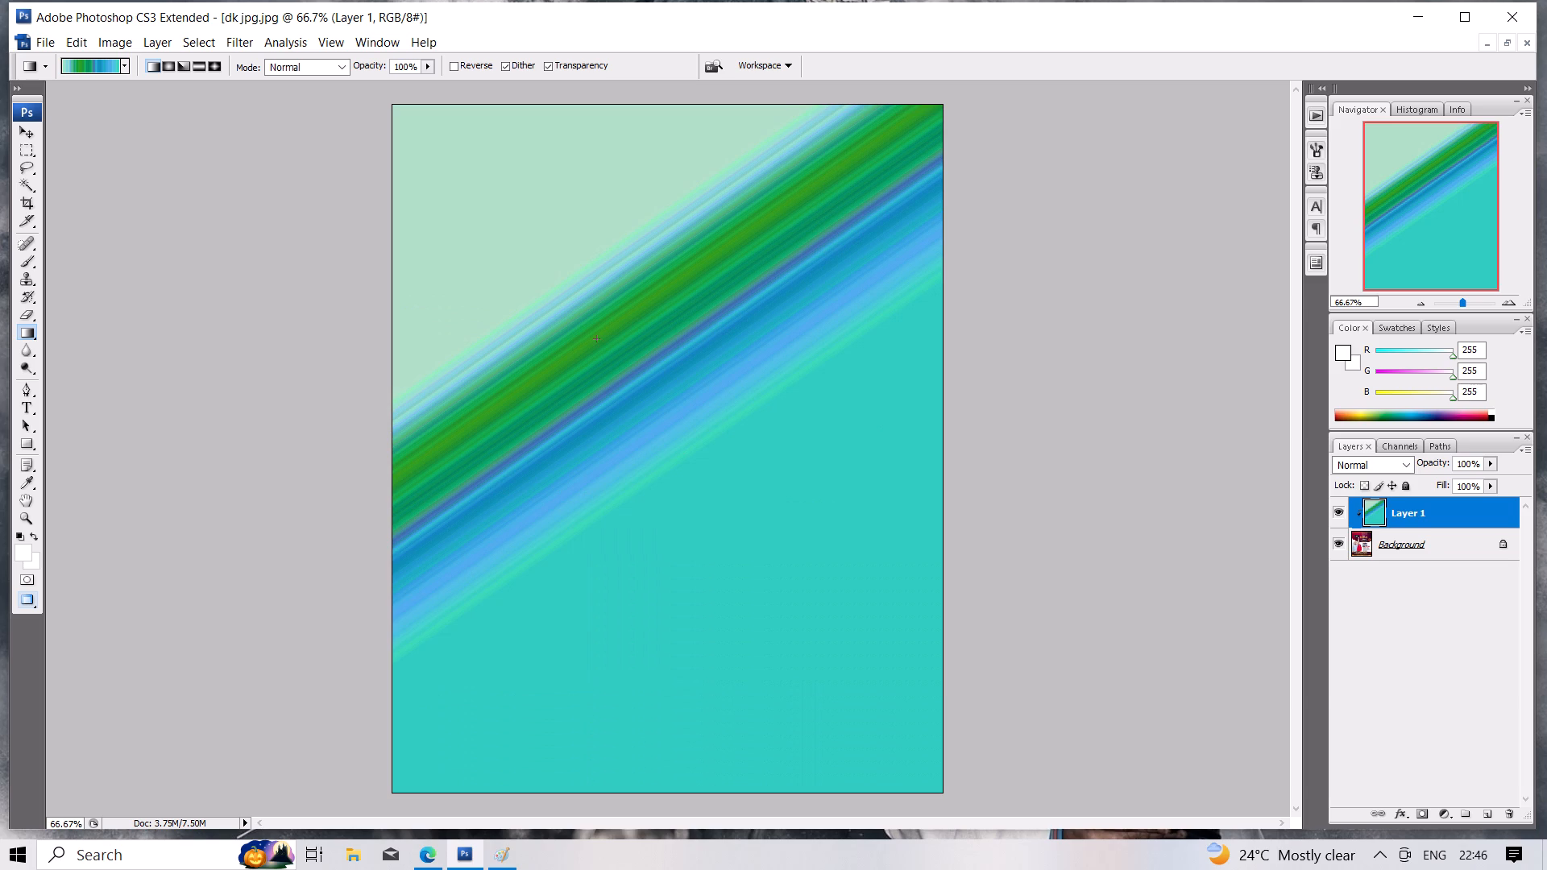
Fill the clipped Layer 1 with a black-to-white linear gradient running diagonally from the poster's upper-left area to its lower-right corner.
left_click(130, 63)
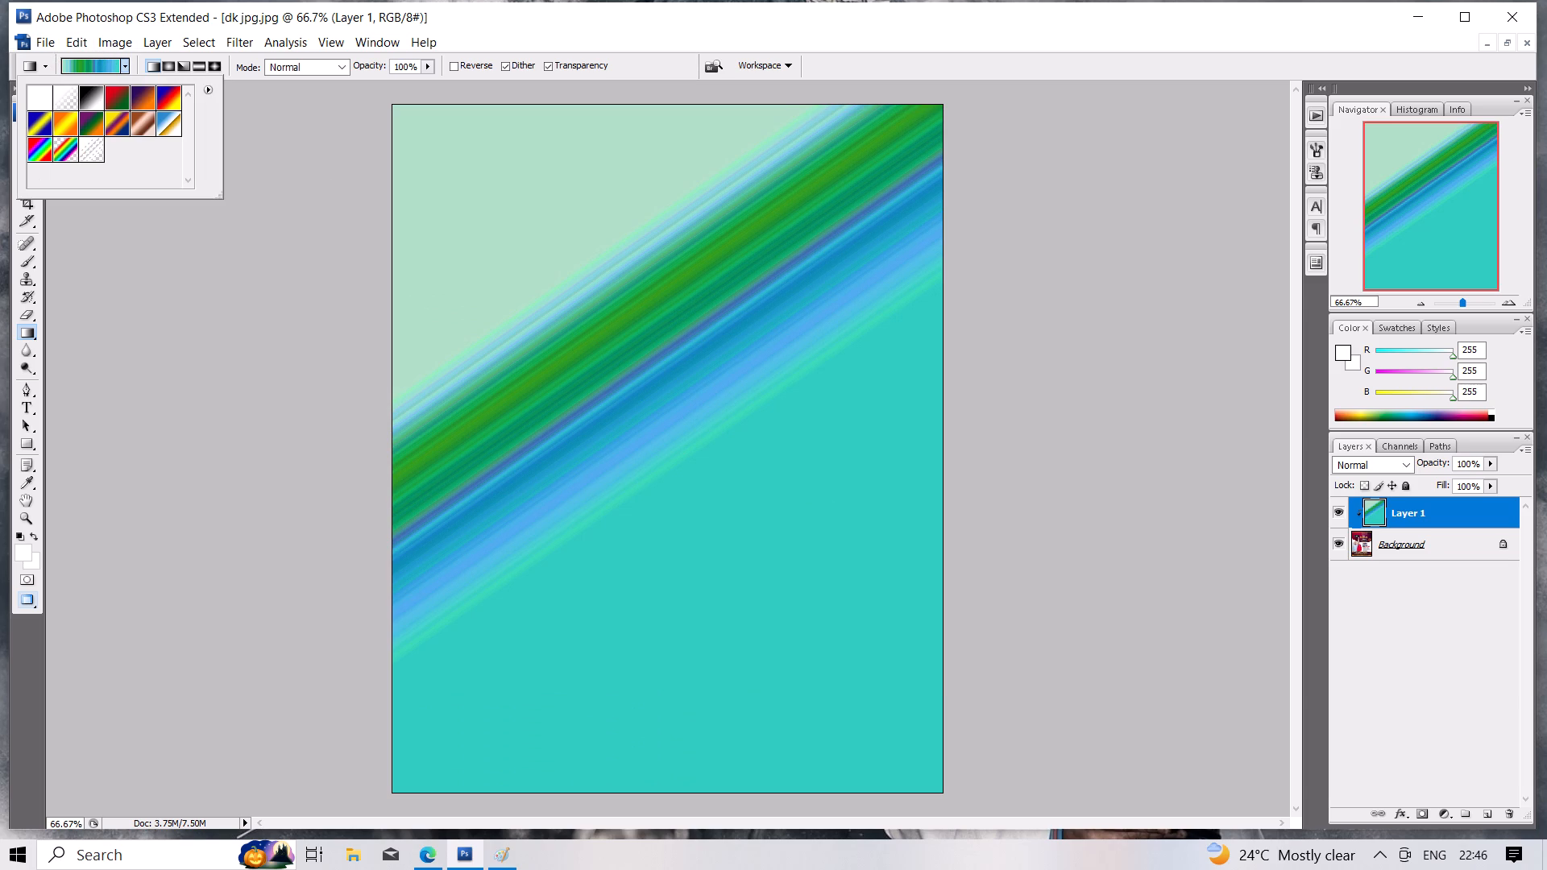
left_click(89, 99)
left_click(89, 99)
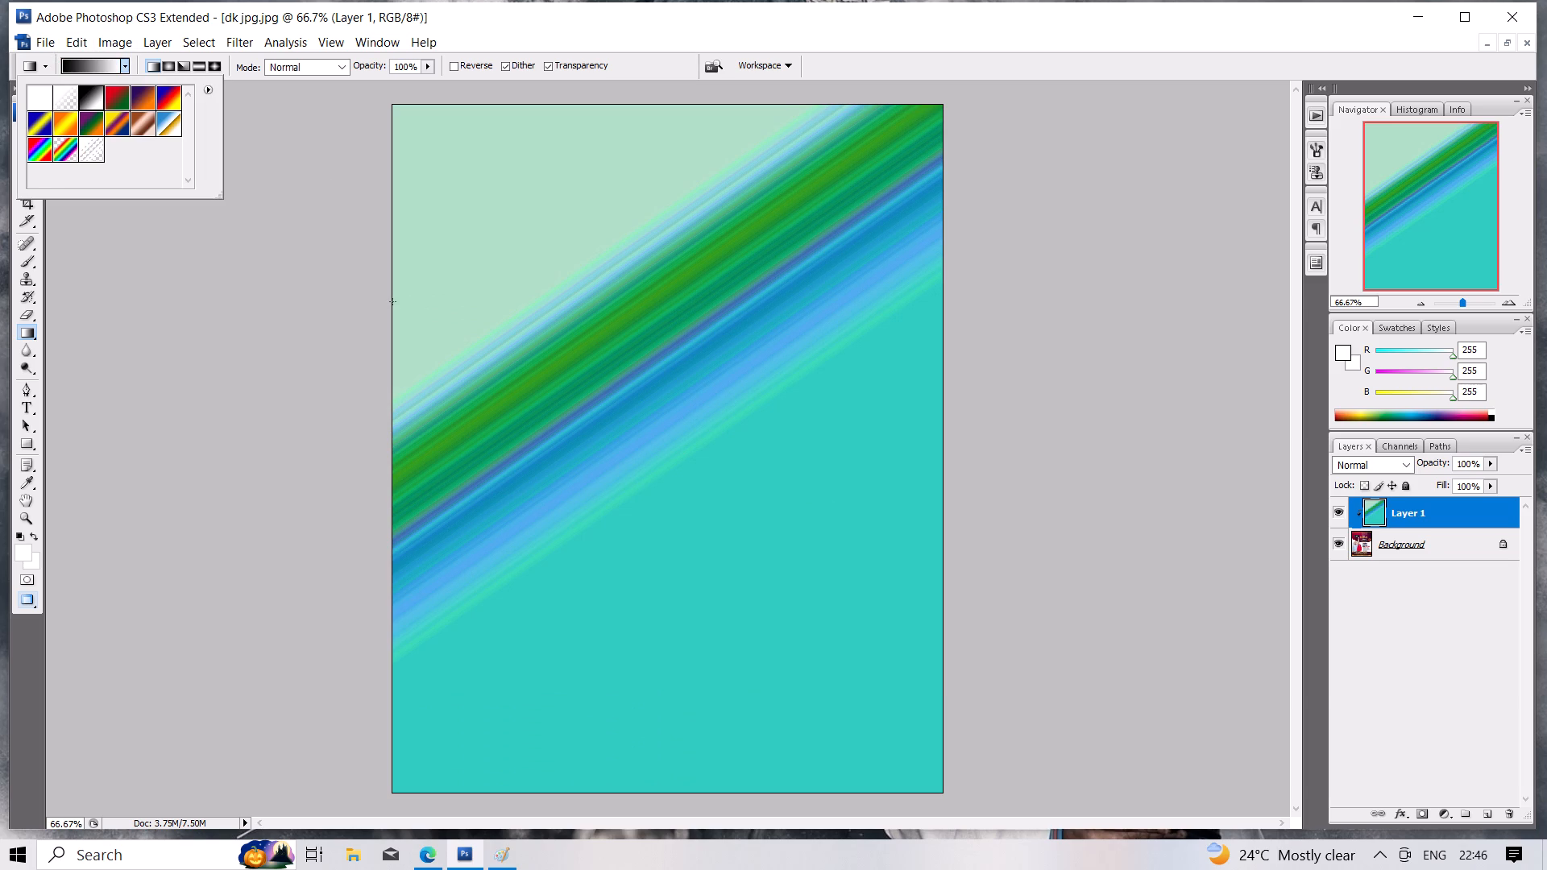
left_click_drag(413, 212, 879, 777)
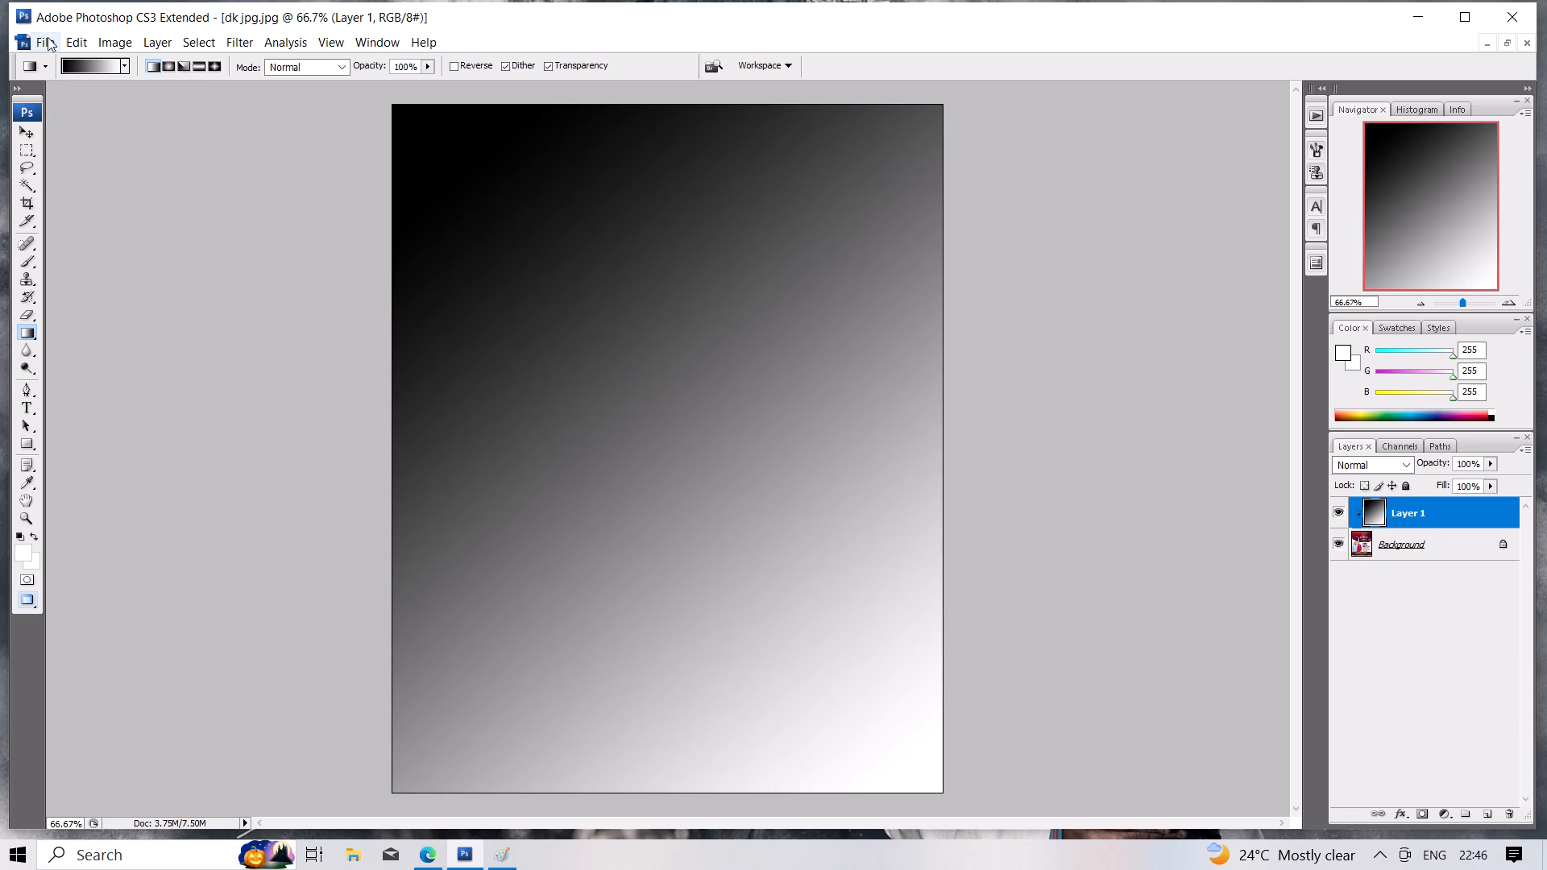
Apply the merged RGB image of dk jpg.jpg to Layer 1 with Apply Image, using Multiply blending at 100% opacity.
left_click(73, 40)
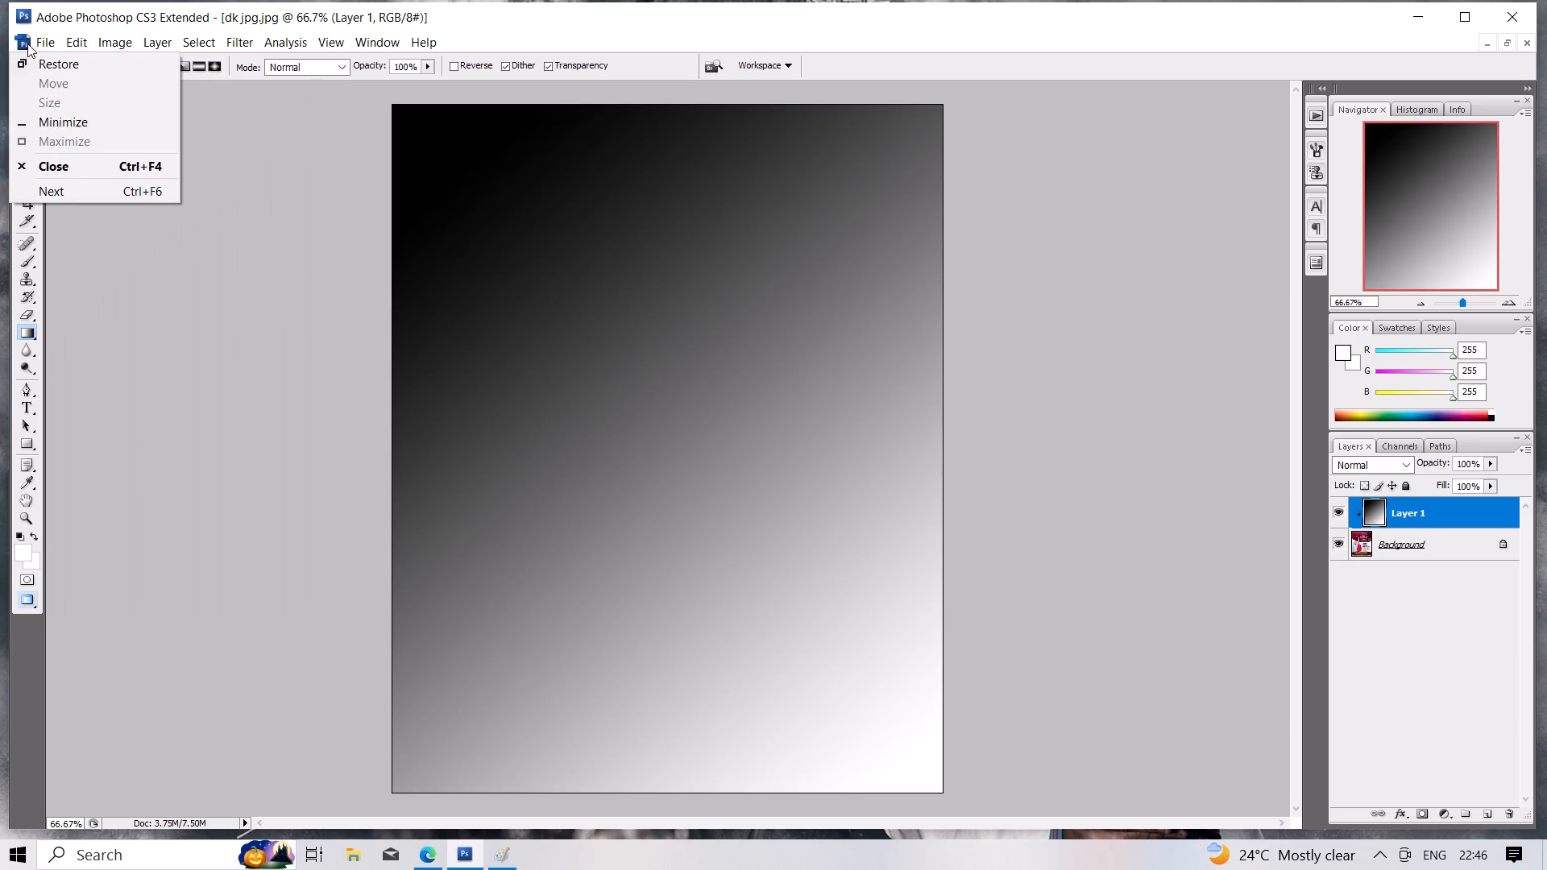
left_click(38, 41)
left_click(43, 44)
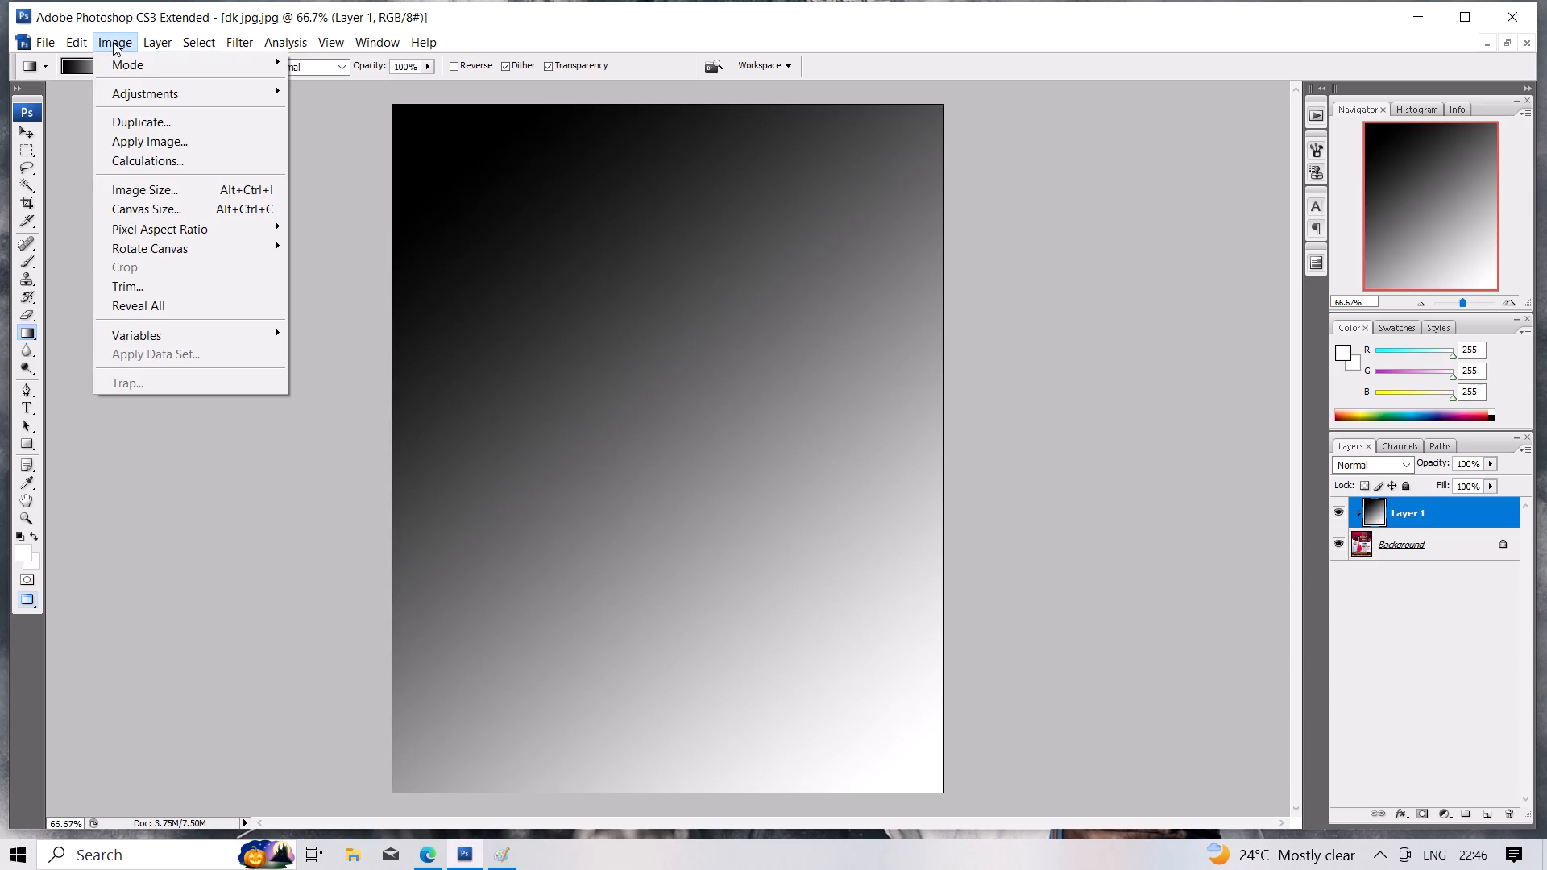
left_click(138, 147)
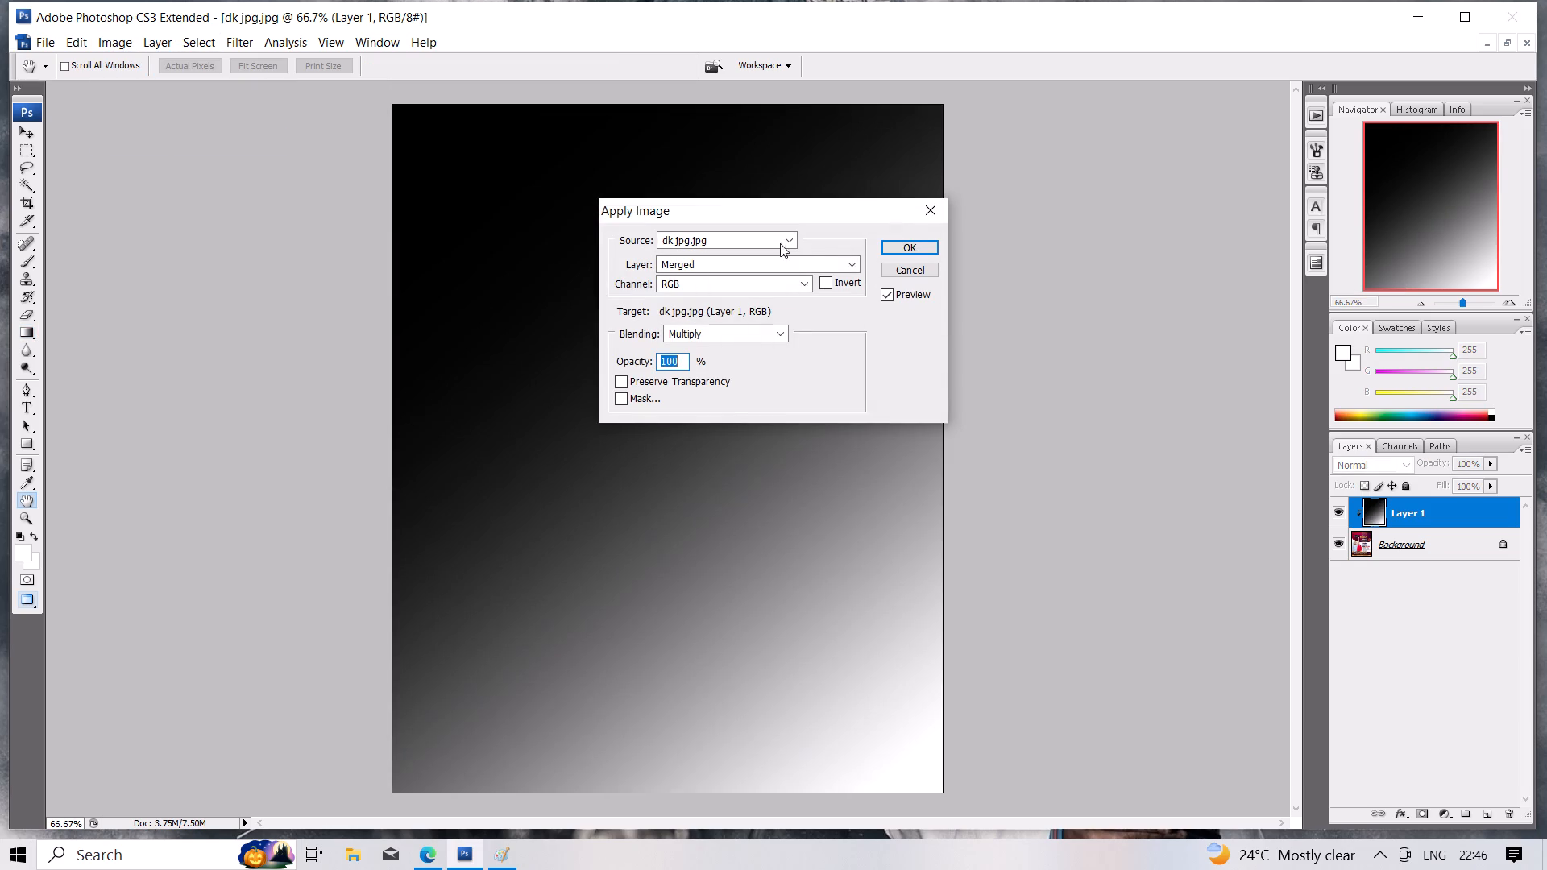
left_click(898, 244)
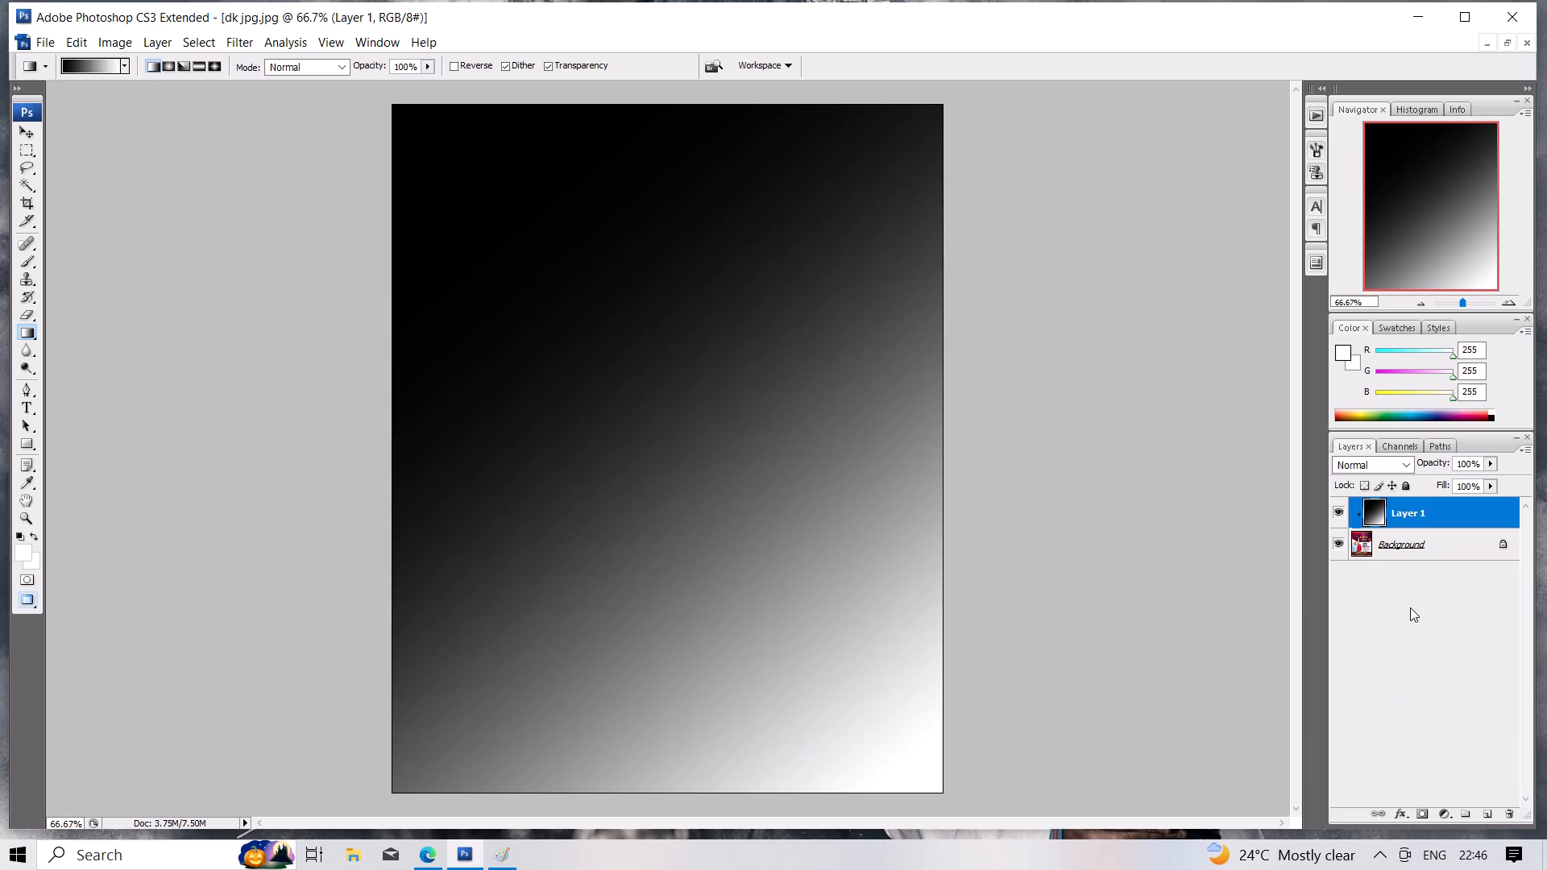
Duplicate the Background layer.
left_click(1393, 554)
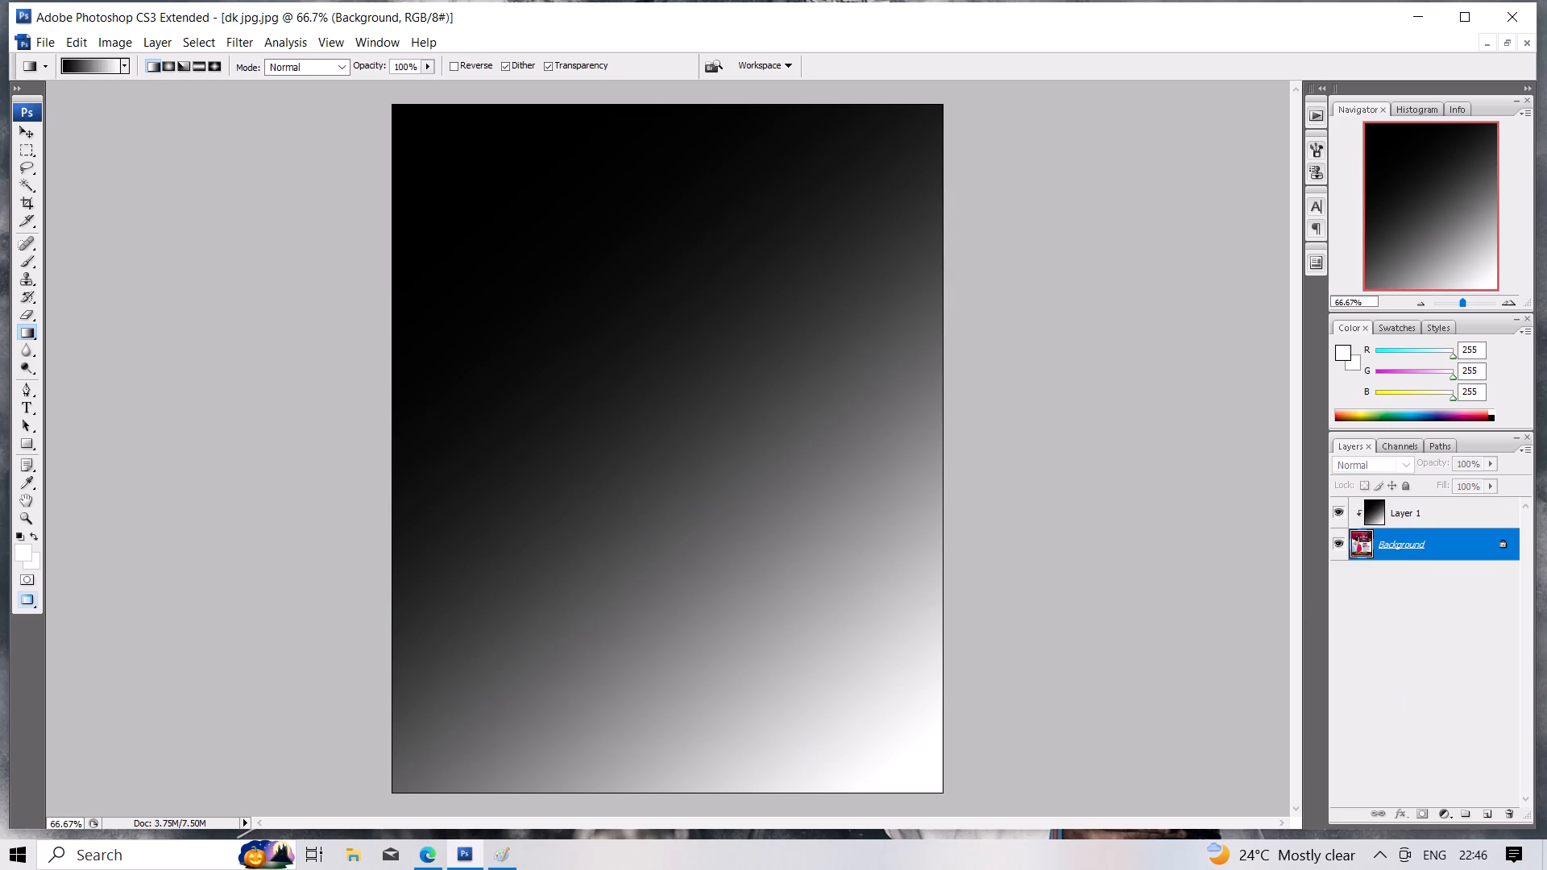
key("ctrl+j")
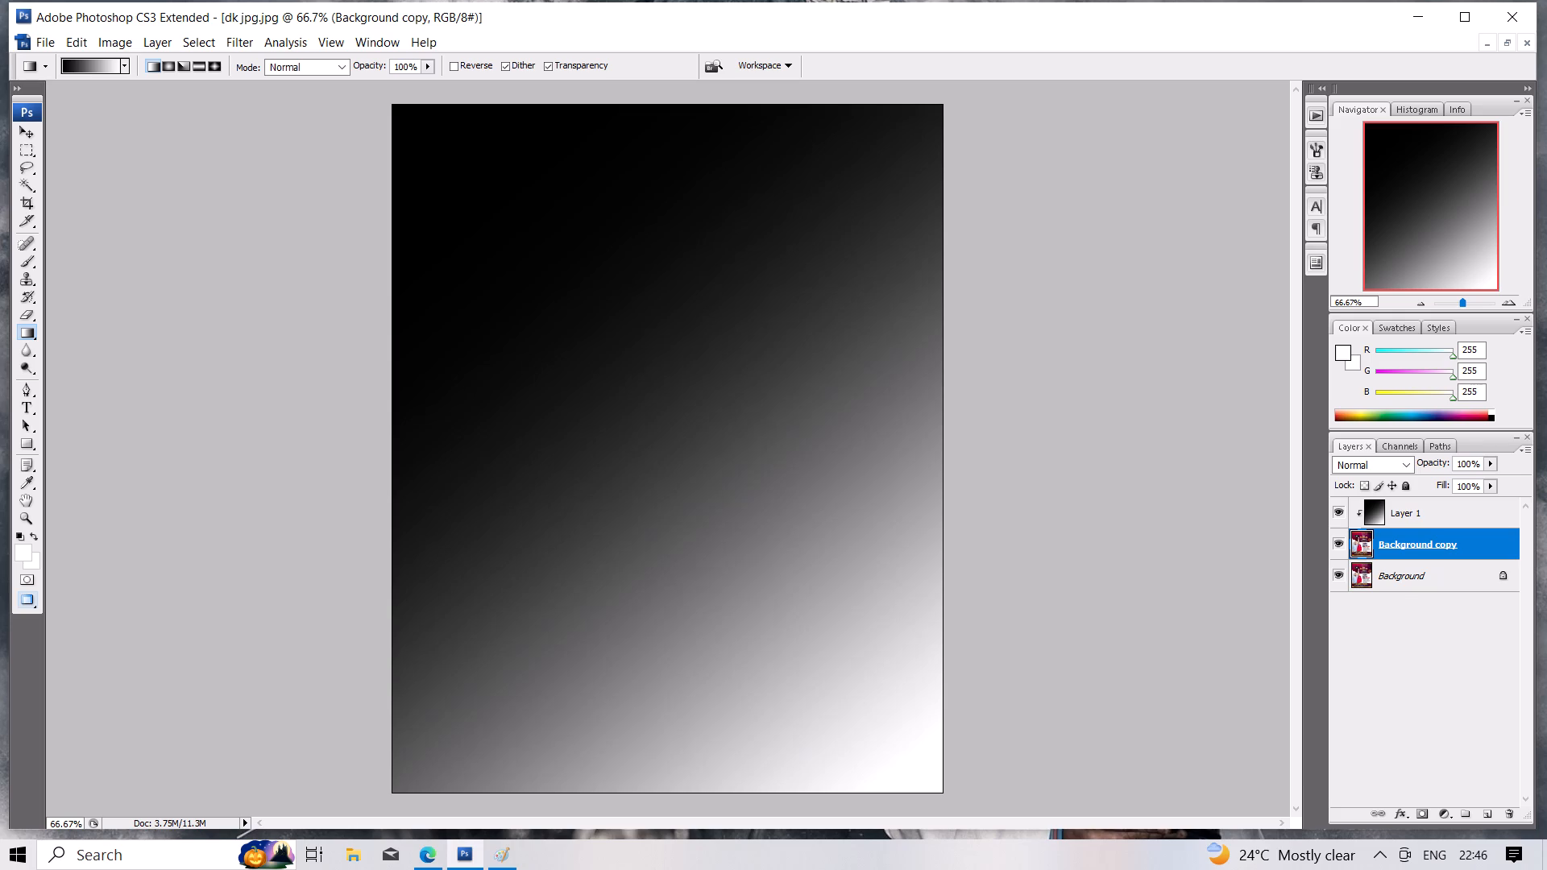
Try to move the Background copy layer above Layer 1 in the layer stack.
left_click_drag(1402, 537, 1396, 491)
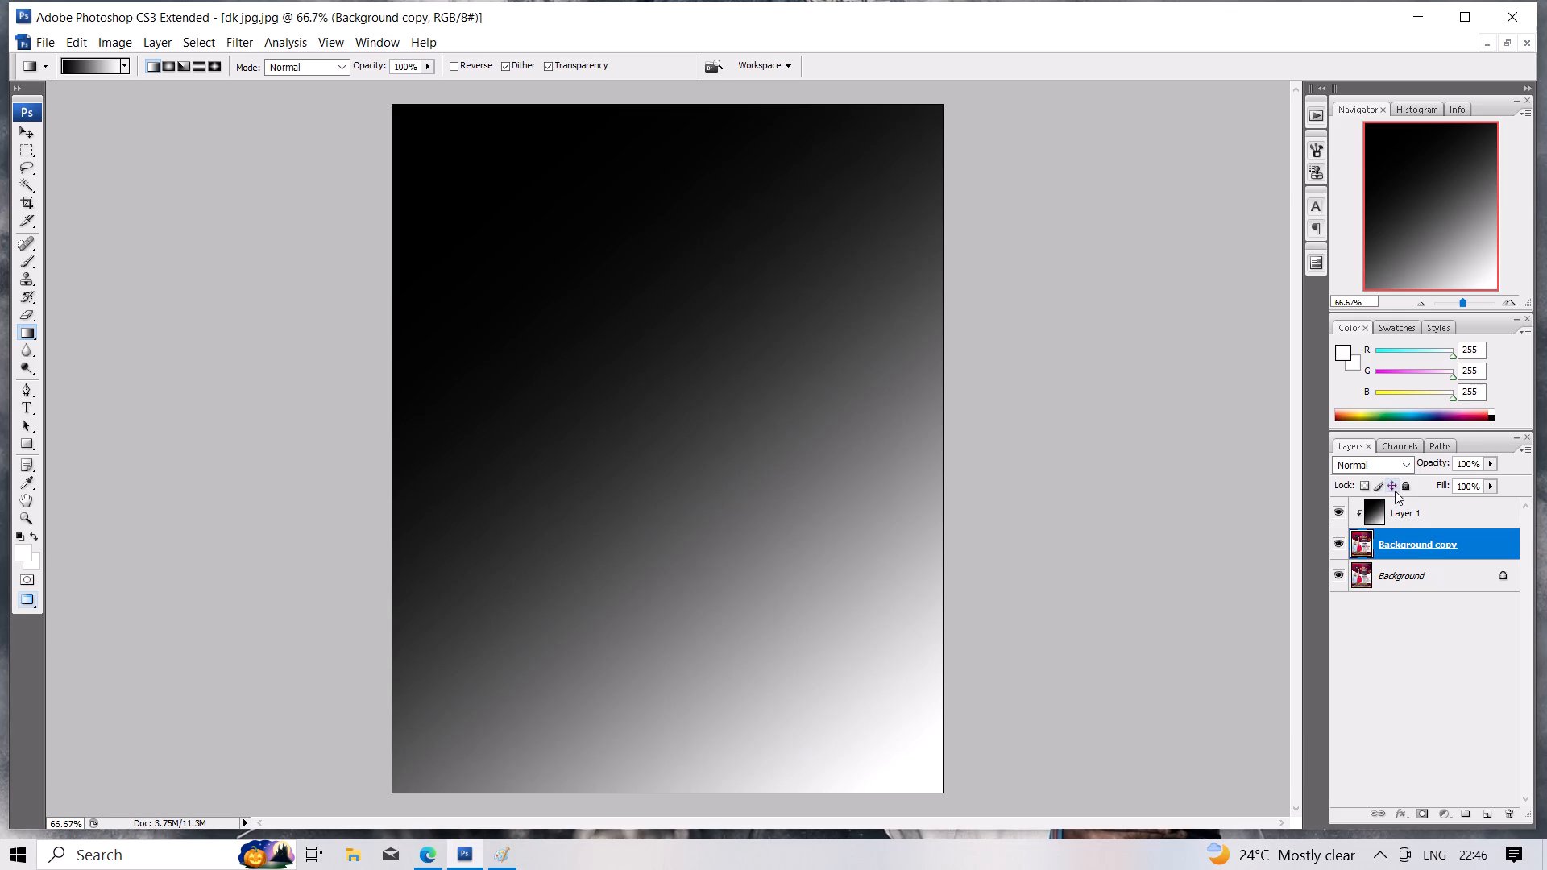
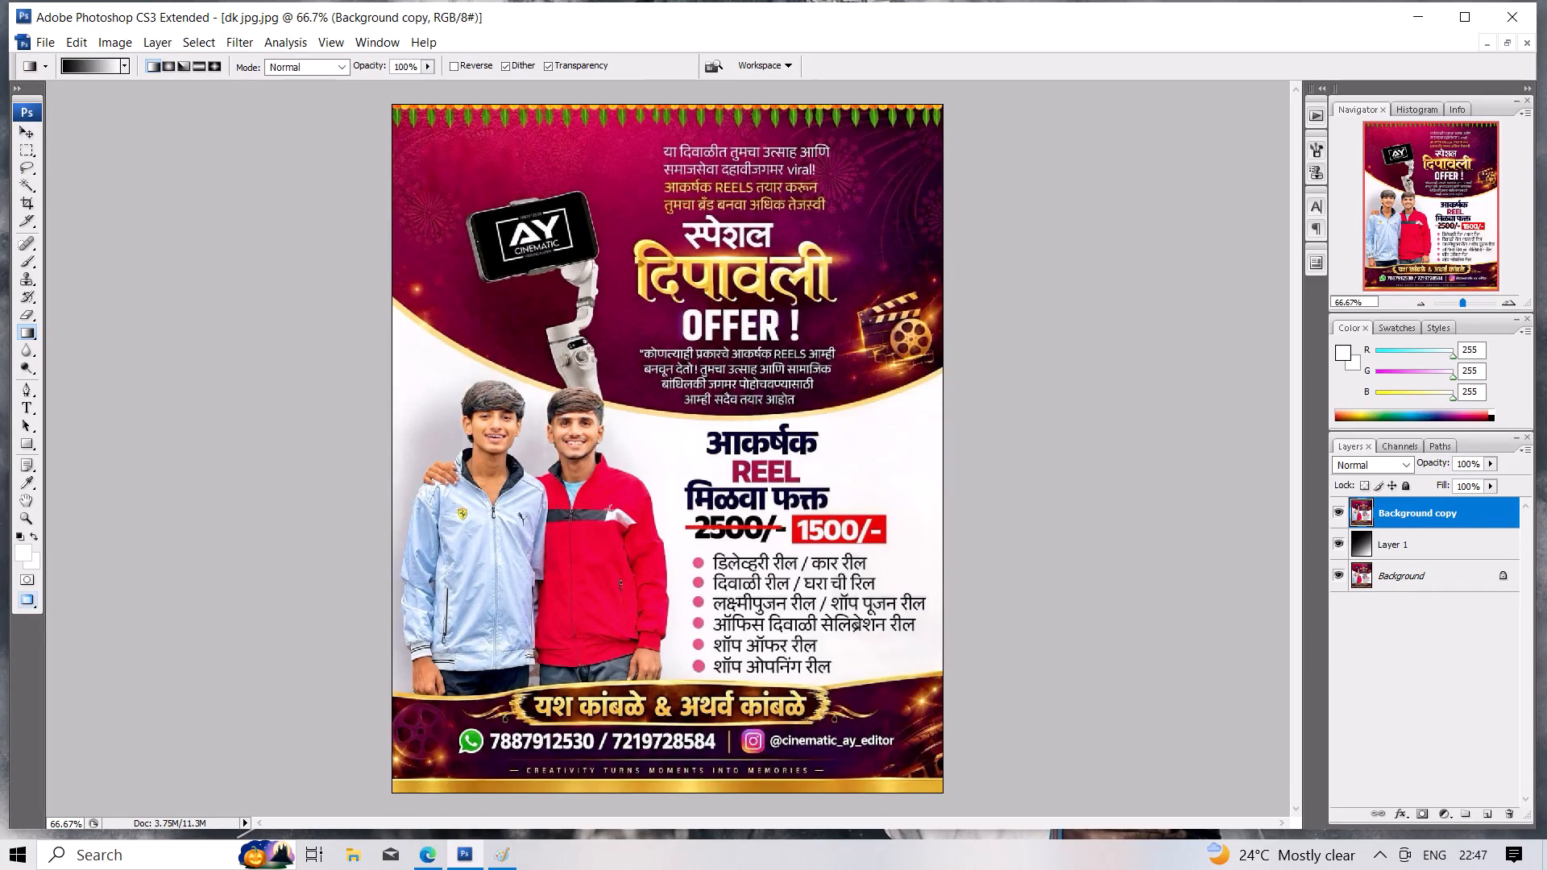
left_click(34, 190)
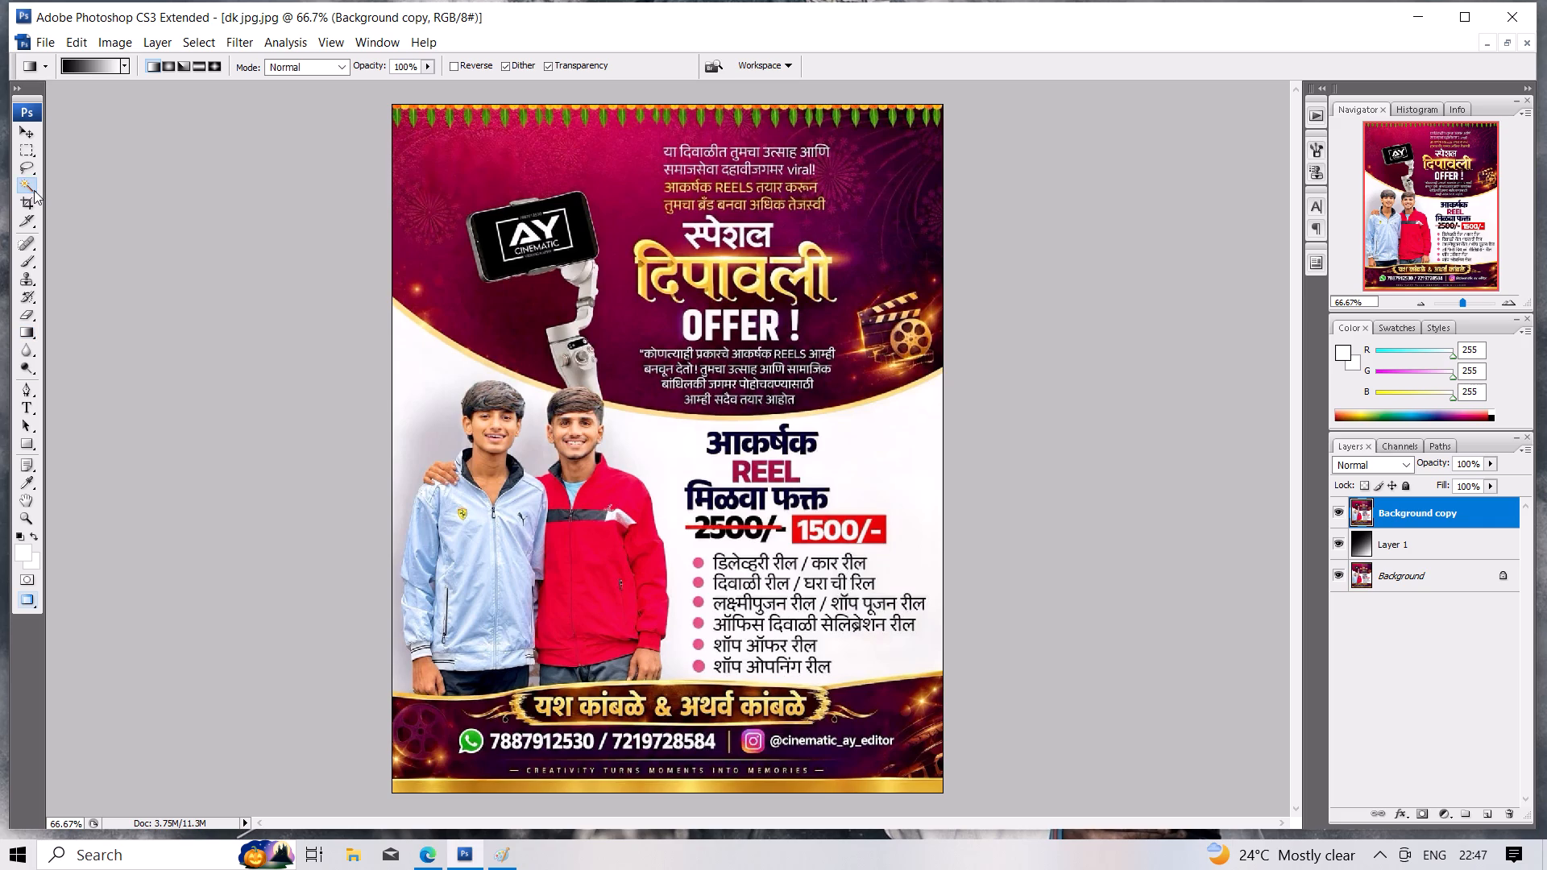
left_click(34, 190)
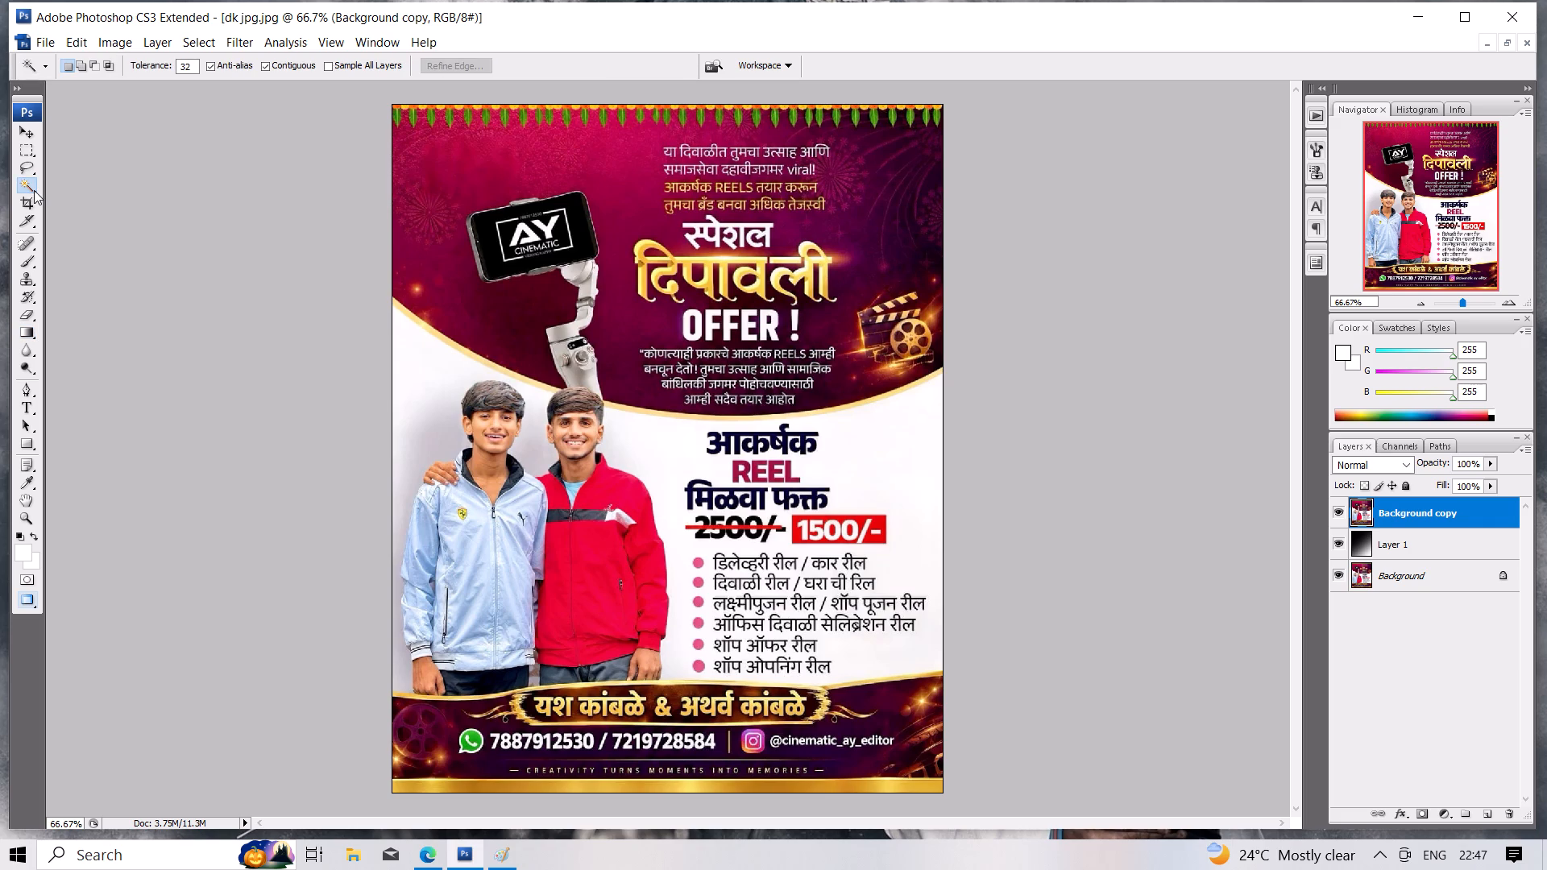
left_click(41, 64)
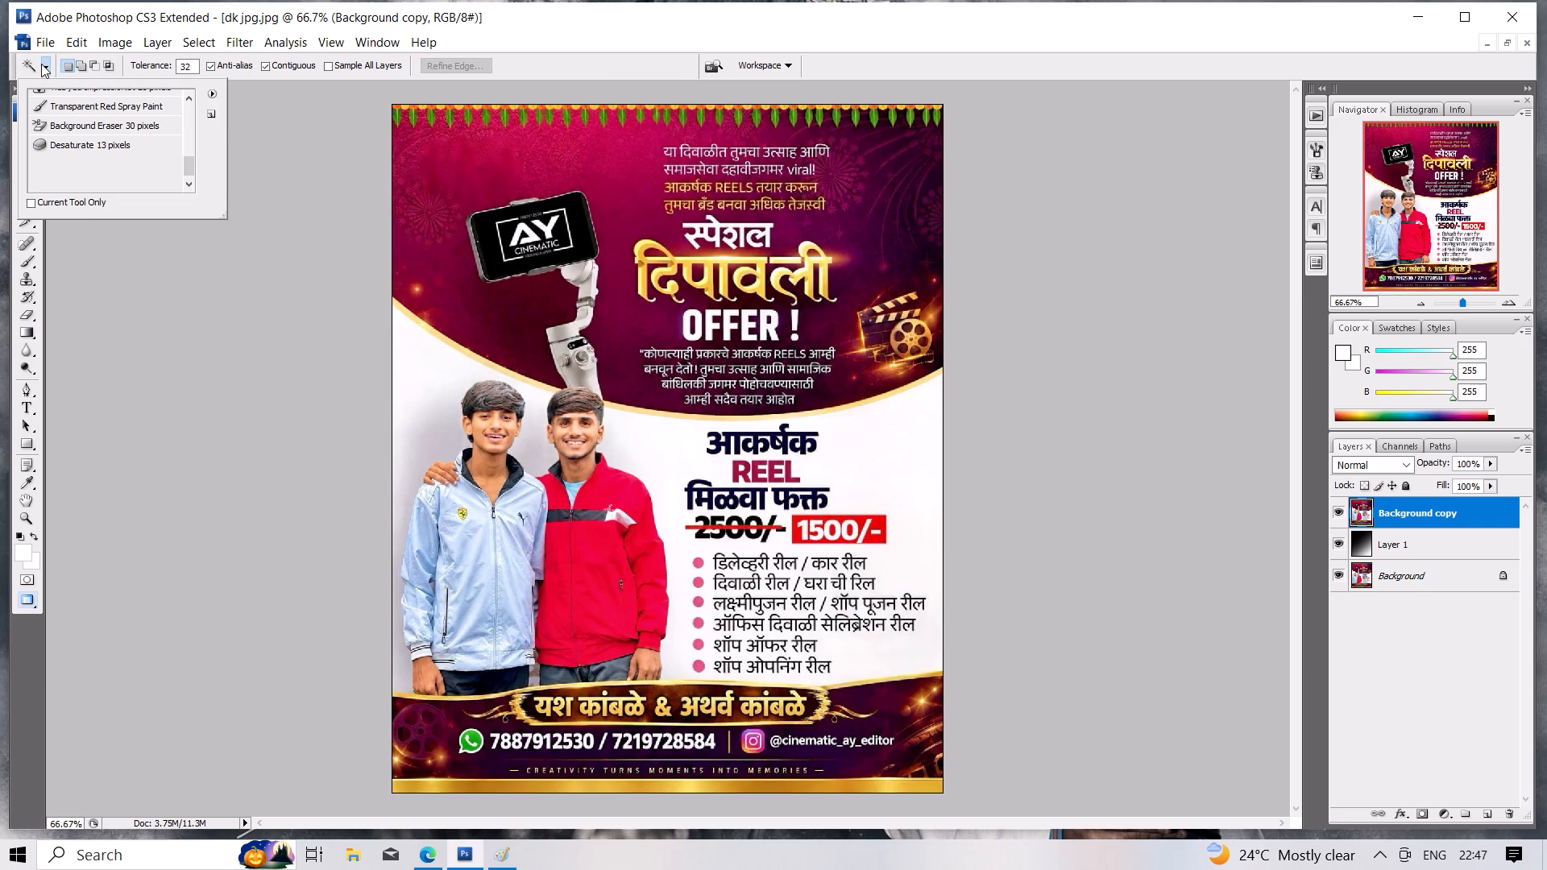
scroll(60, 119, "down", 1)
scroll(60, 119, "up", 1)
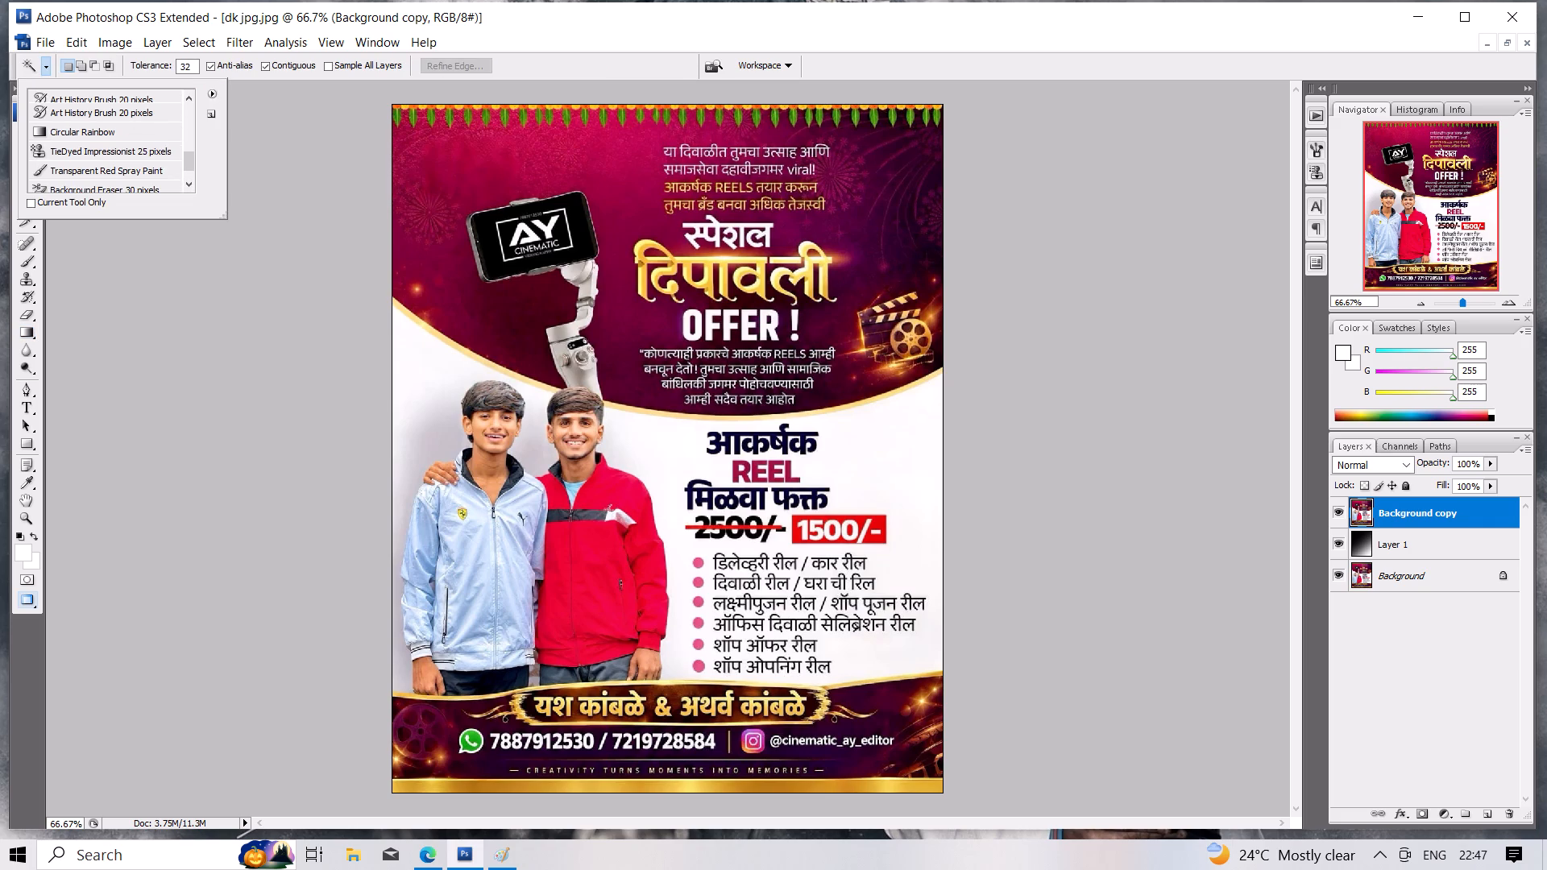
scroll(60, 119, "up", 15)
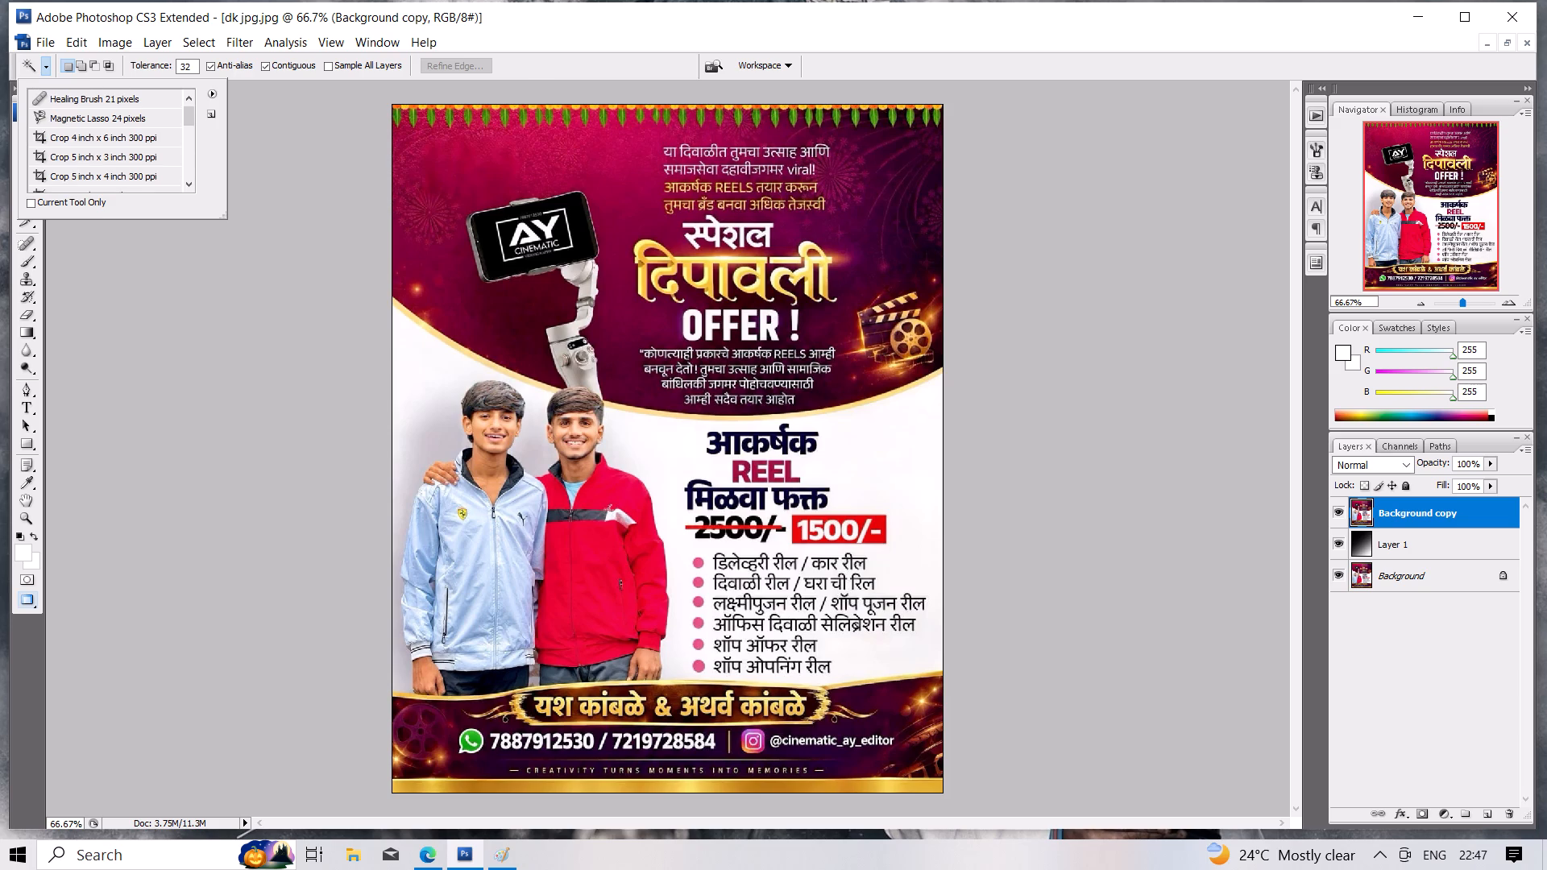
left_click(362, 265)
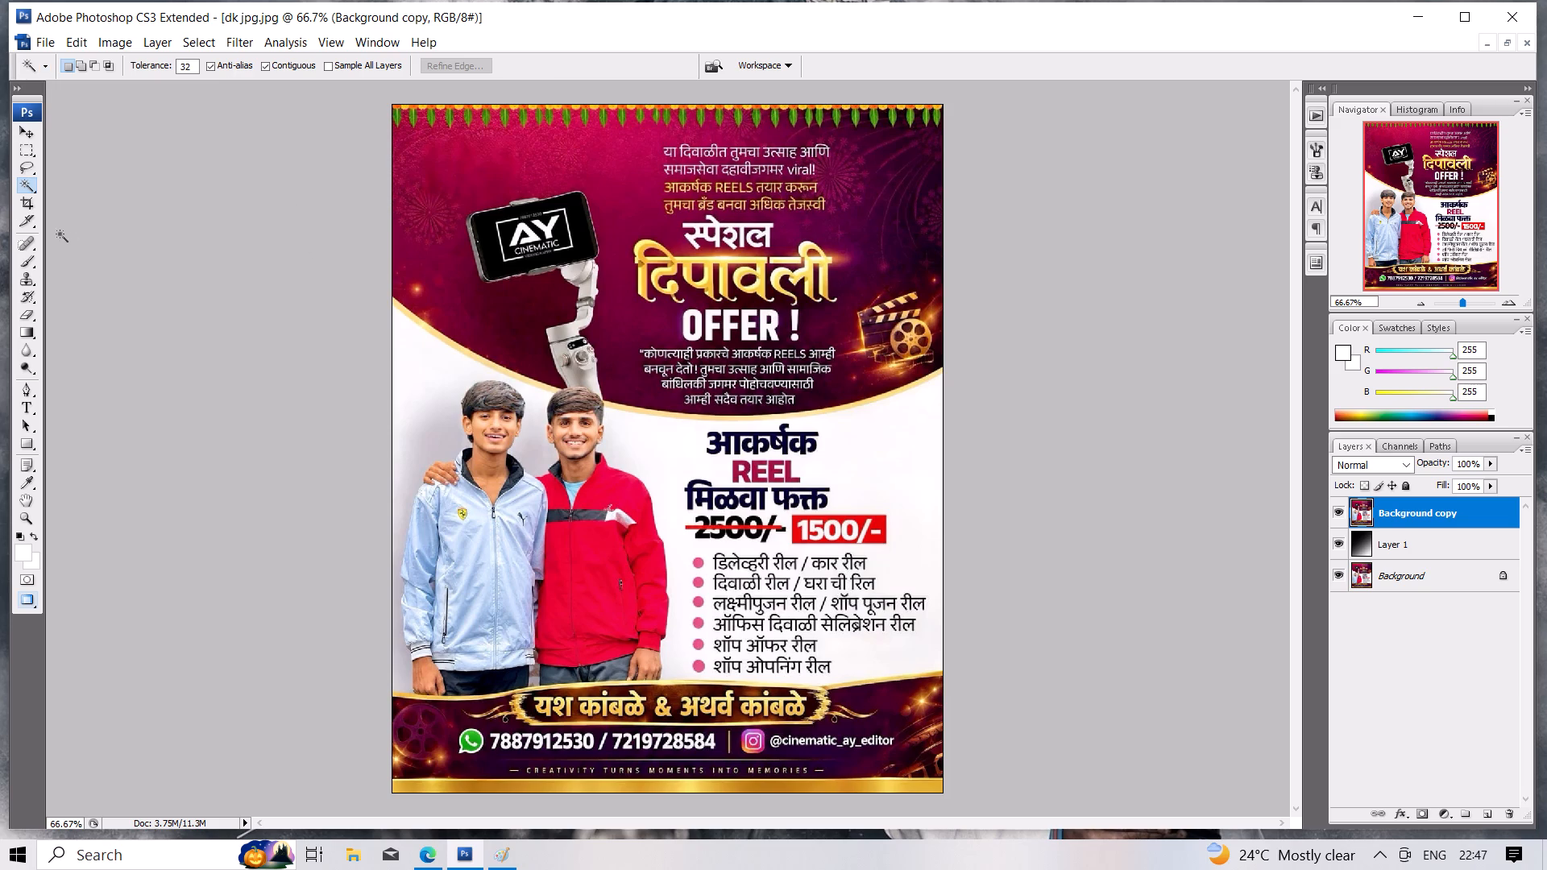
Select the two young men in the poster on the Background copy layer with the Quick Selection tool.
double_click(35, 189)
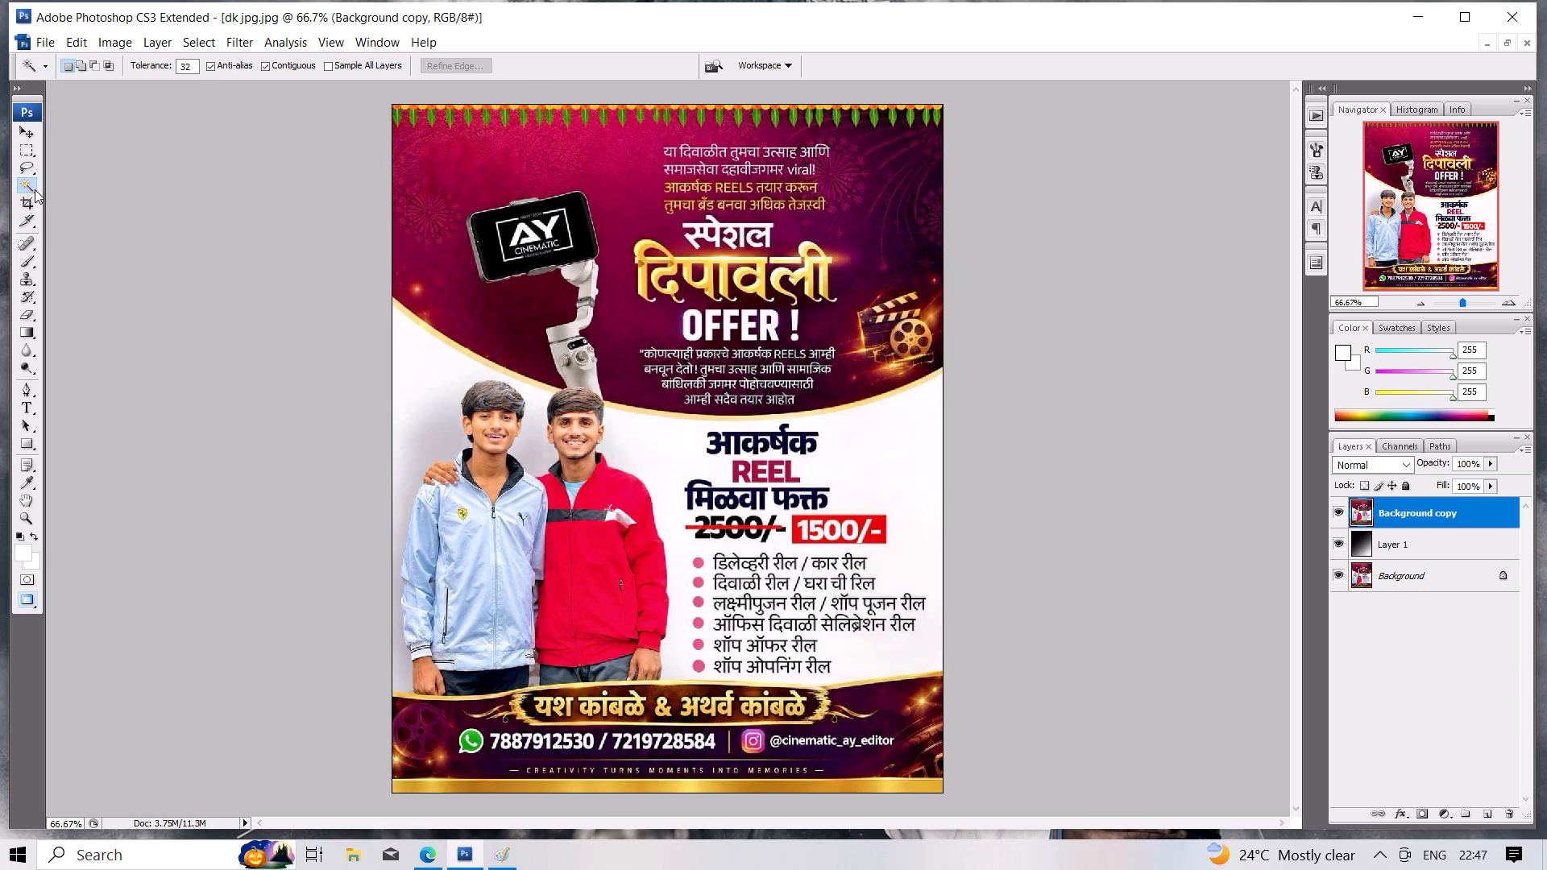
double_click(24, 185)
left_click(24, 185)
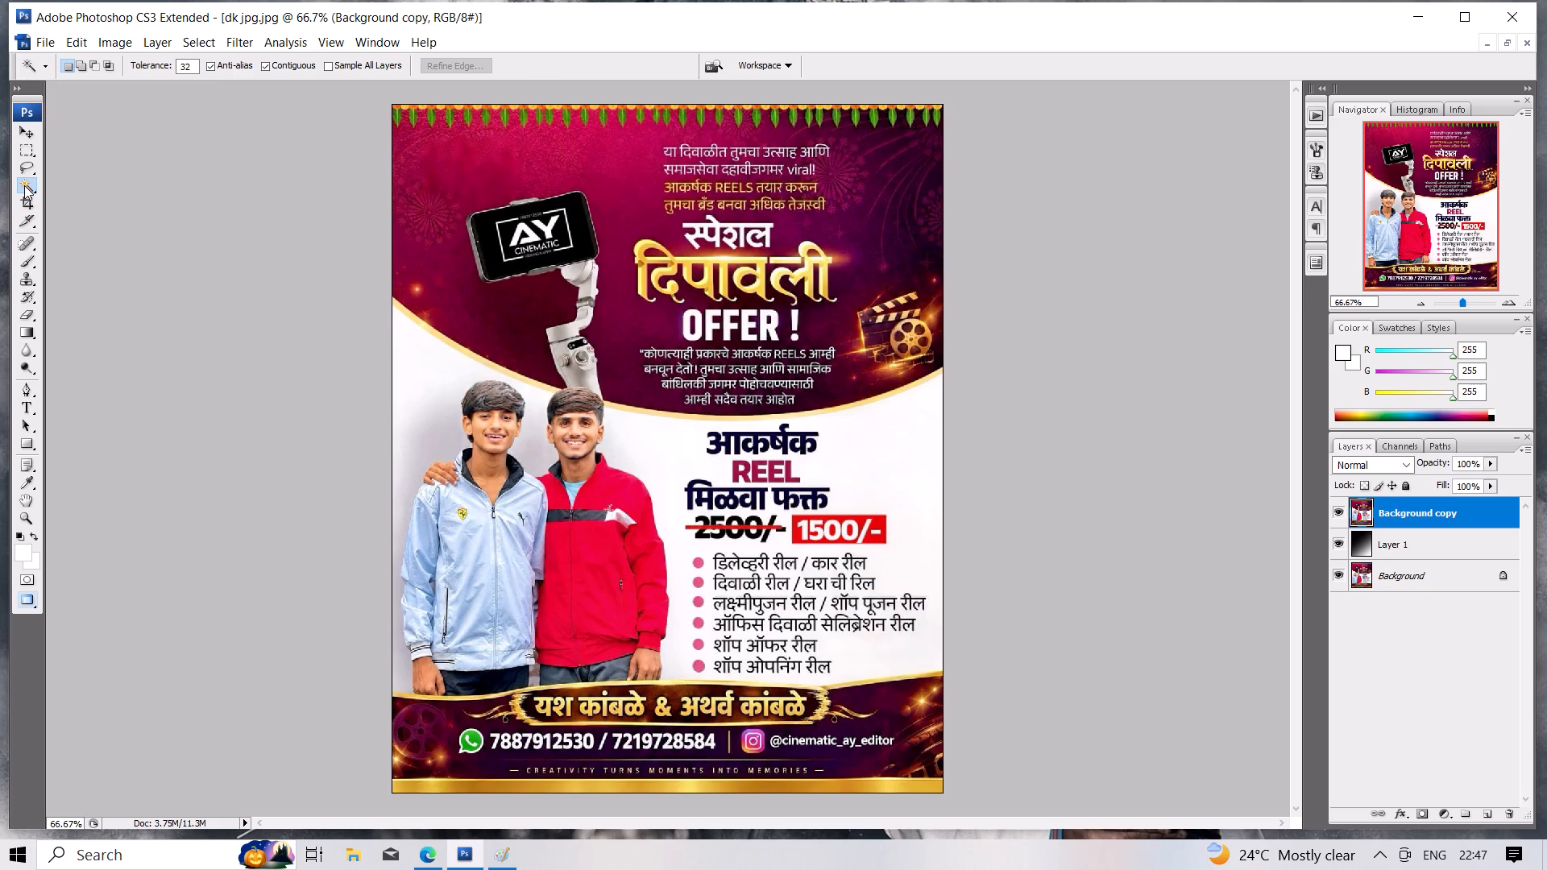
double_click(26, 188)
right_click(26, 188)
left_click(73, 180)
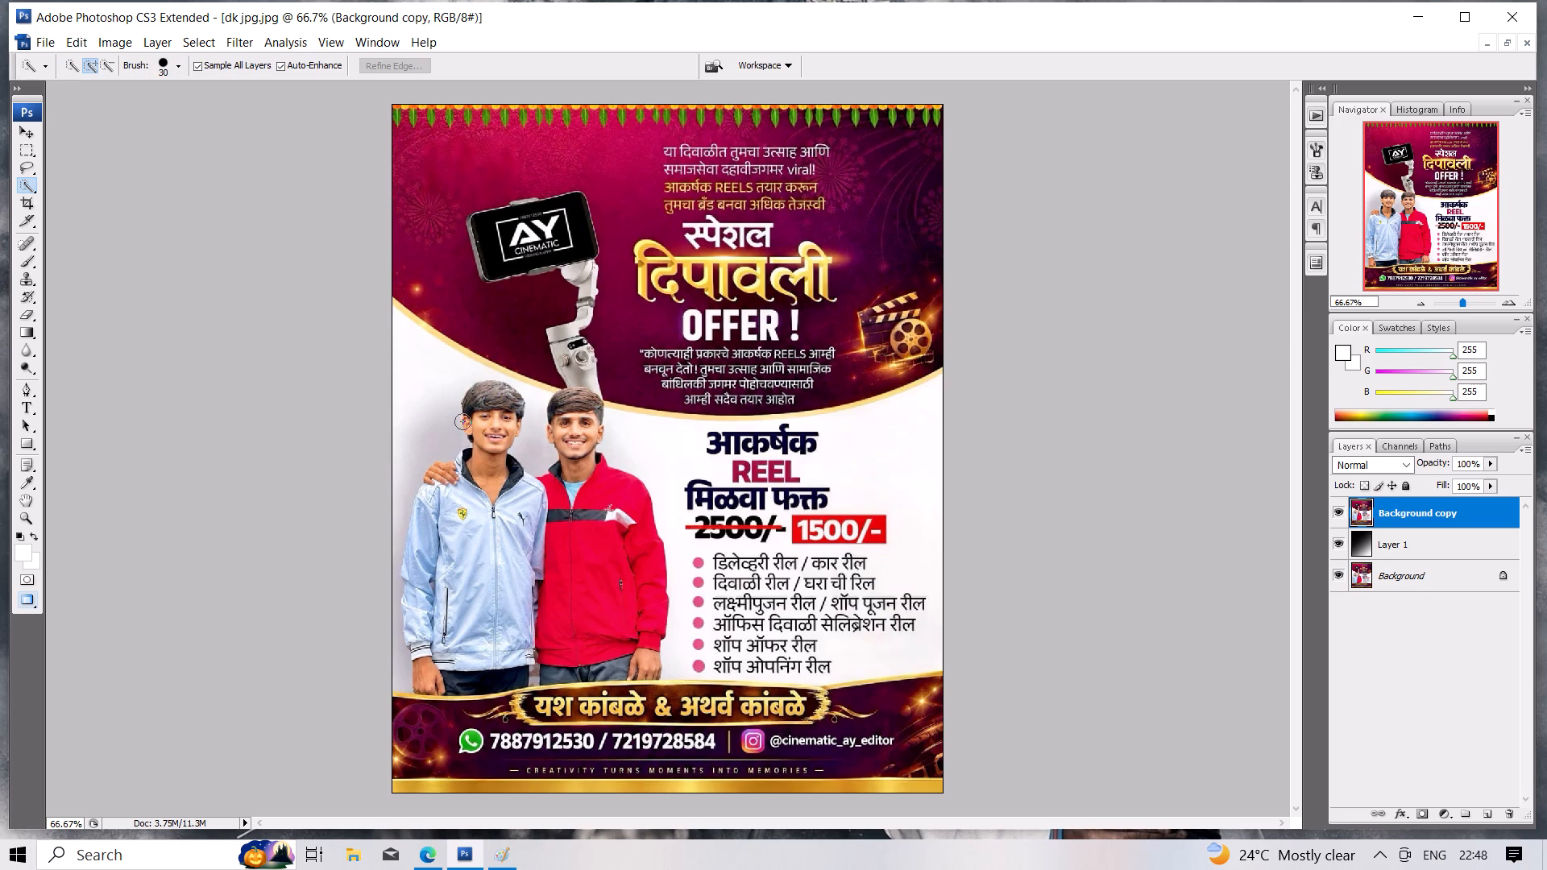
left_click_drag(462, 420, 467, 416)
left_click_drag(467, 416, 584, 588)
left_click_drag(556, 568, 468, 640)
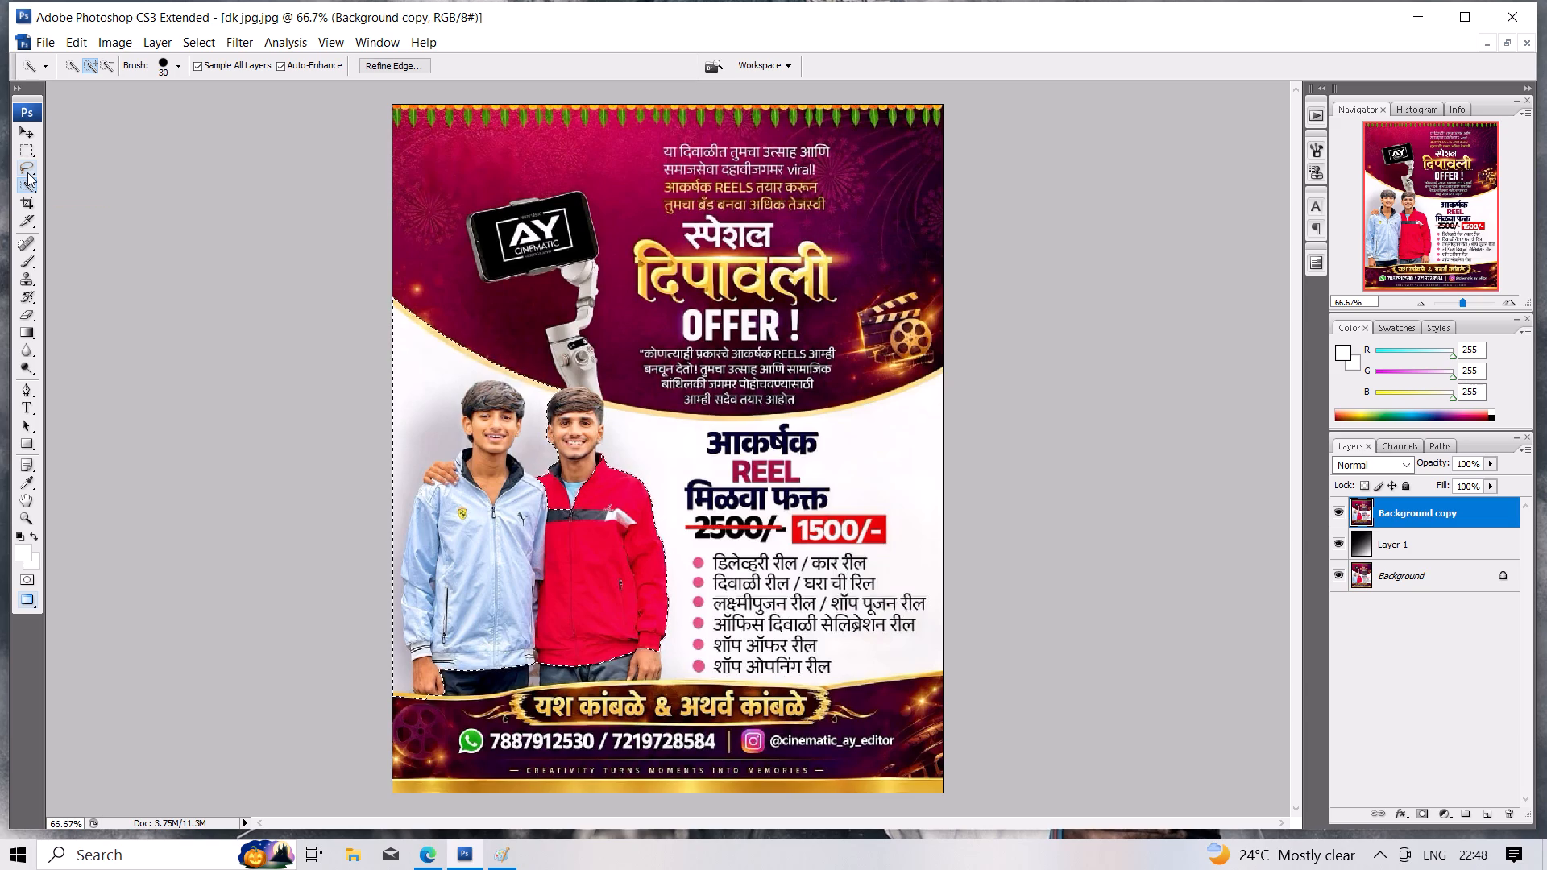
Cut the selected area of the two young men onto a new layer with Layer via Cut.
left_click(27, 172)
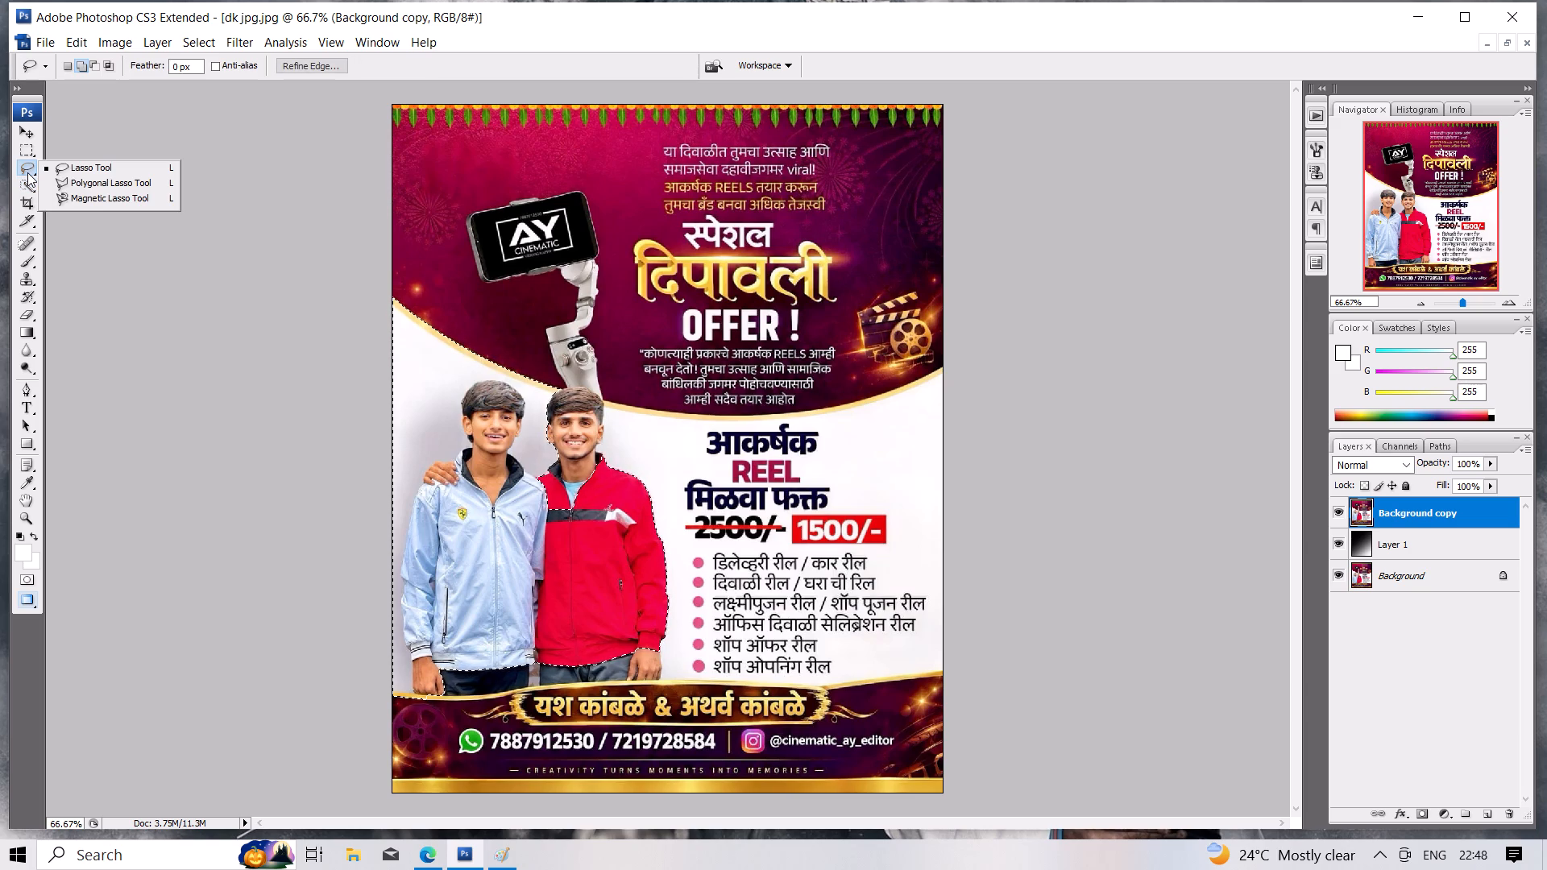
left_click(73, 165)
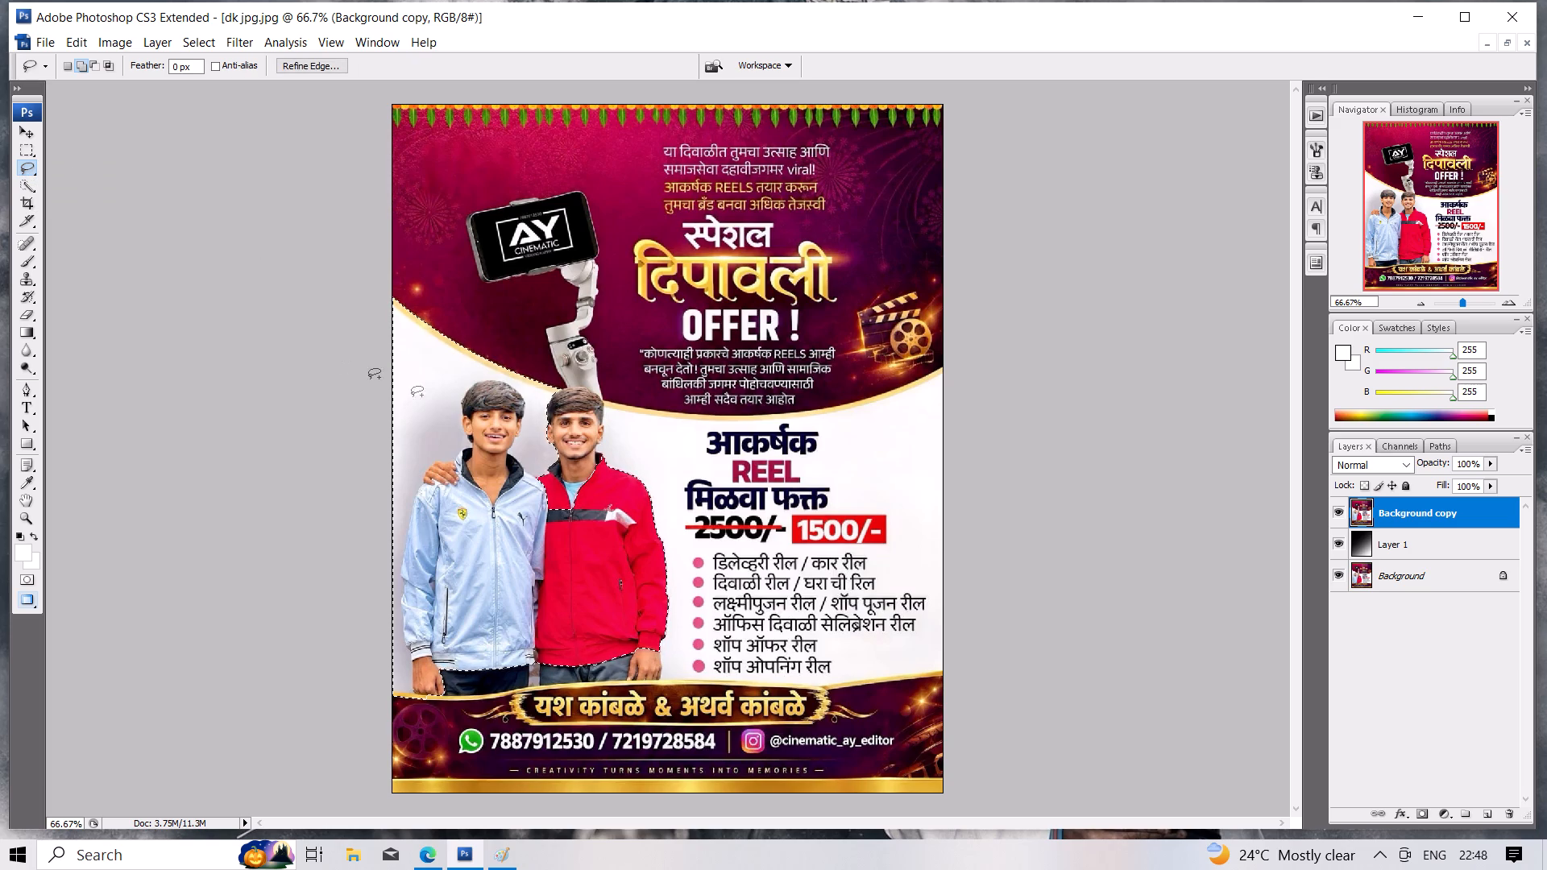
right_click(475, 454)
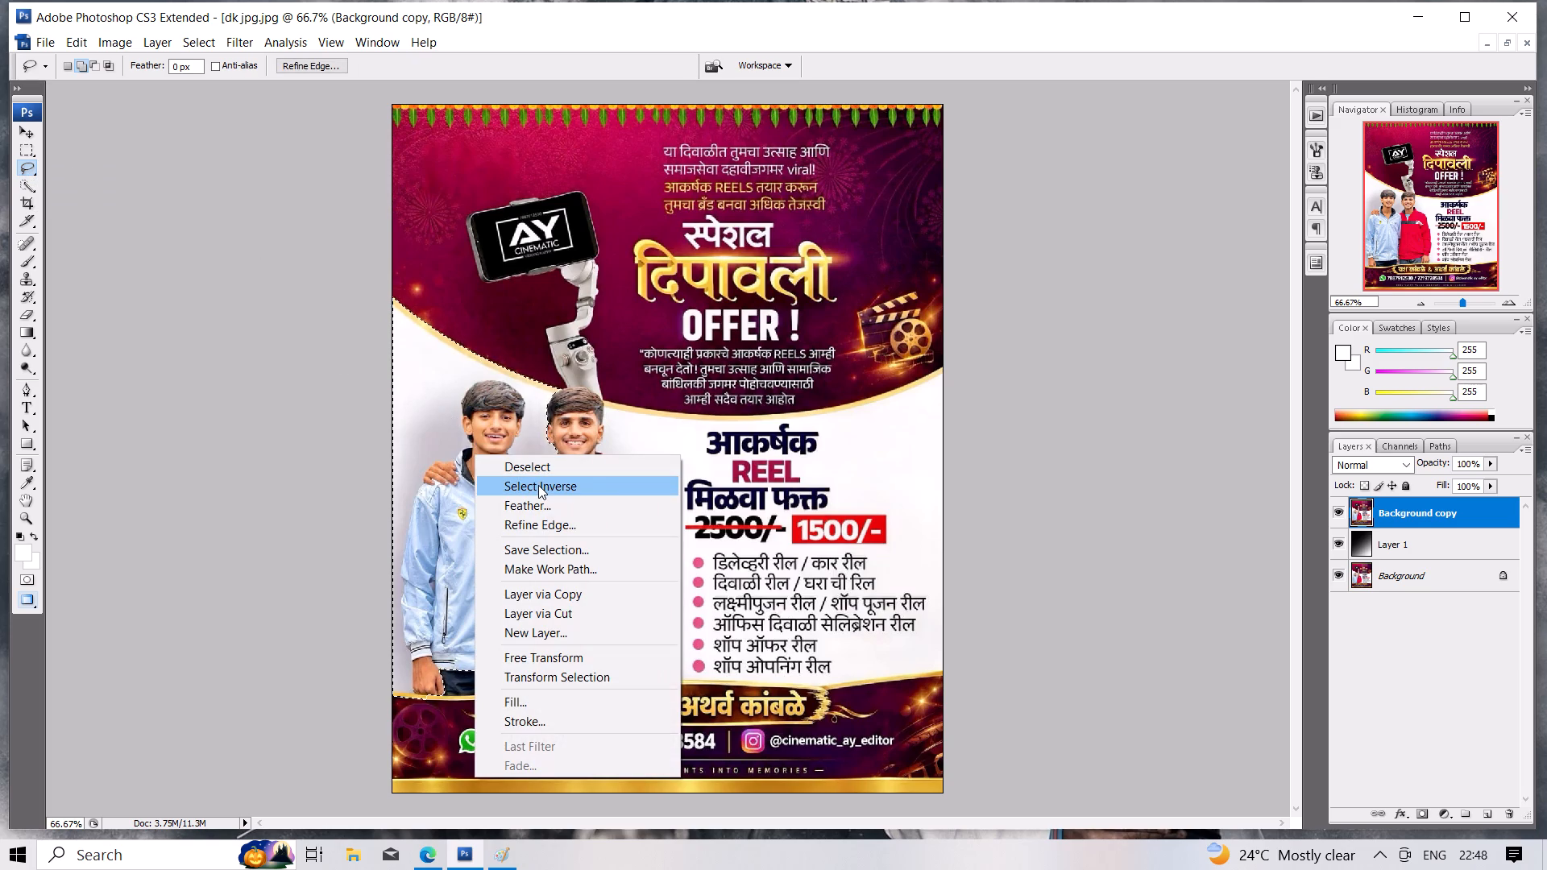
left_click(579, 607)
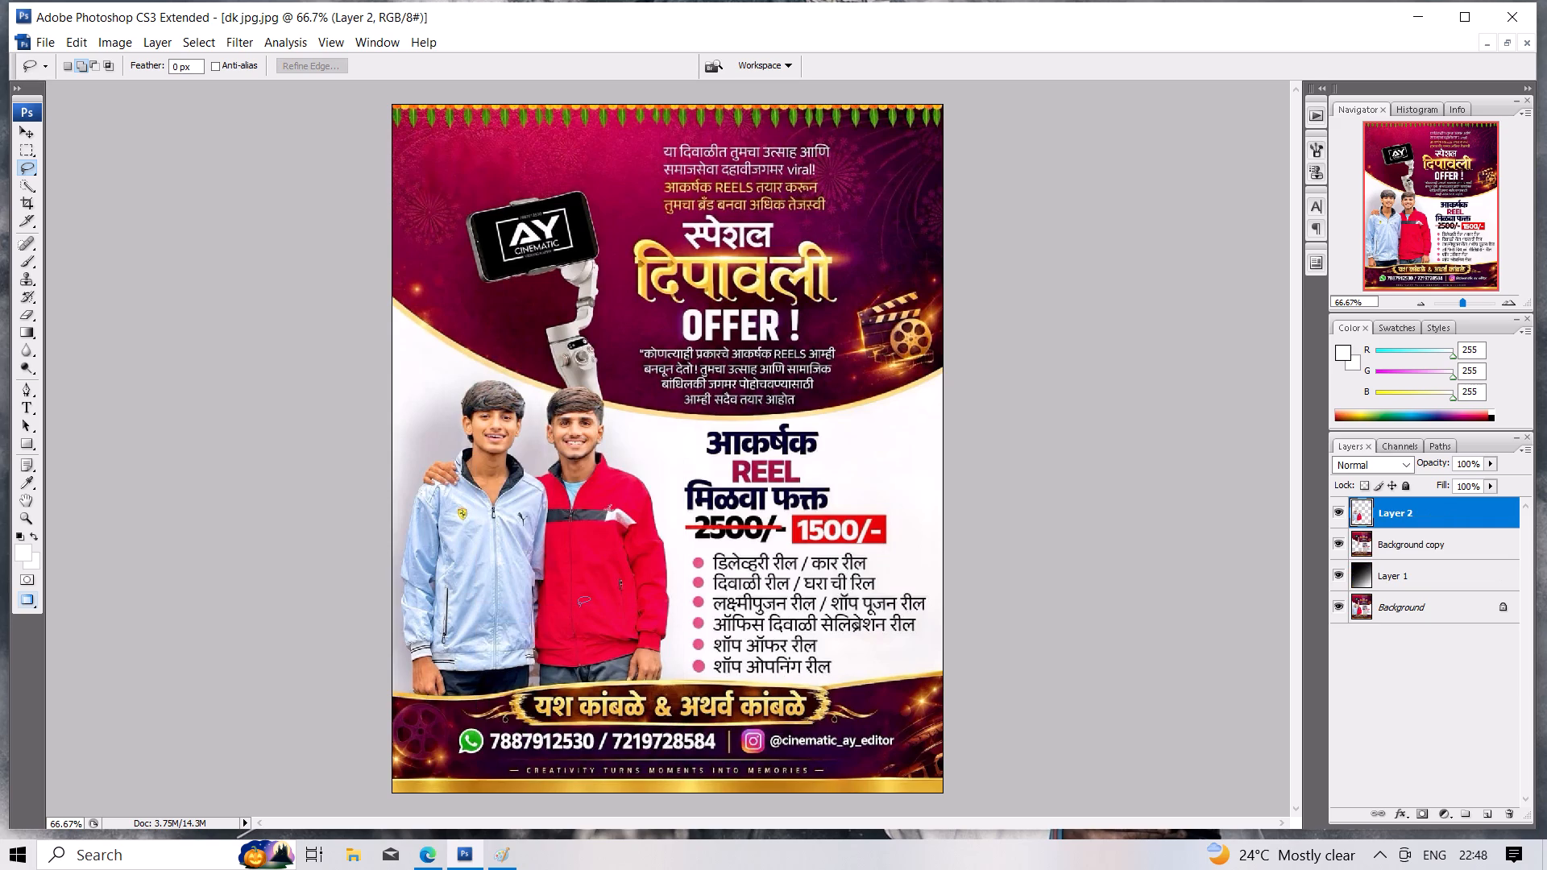
Switch the Lasso tool to New Selection mode.
right_click(1360, 522)
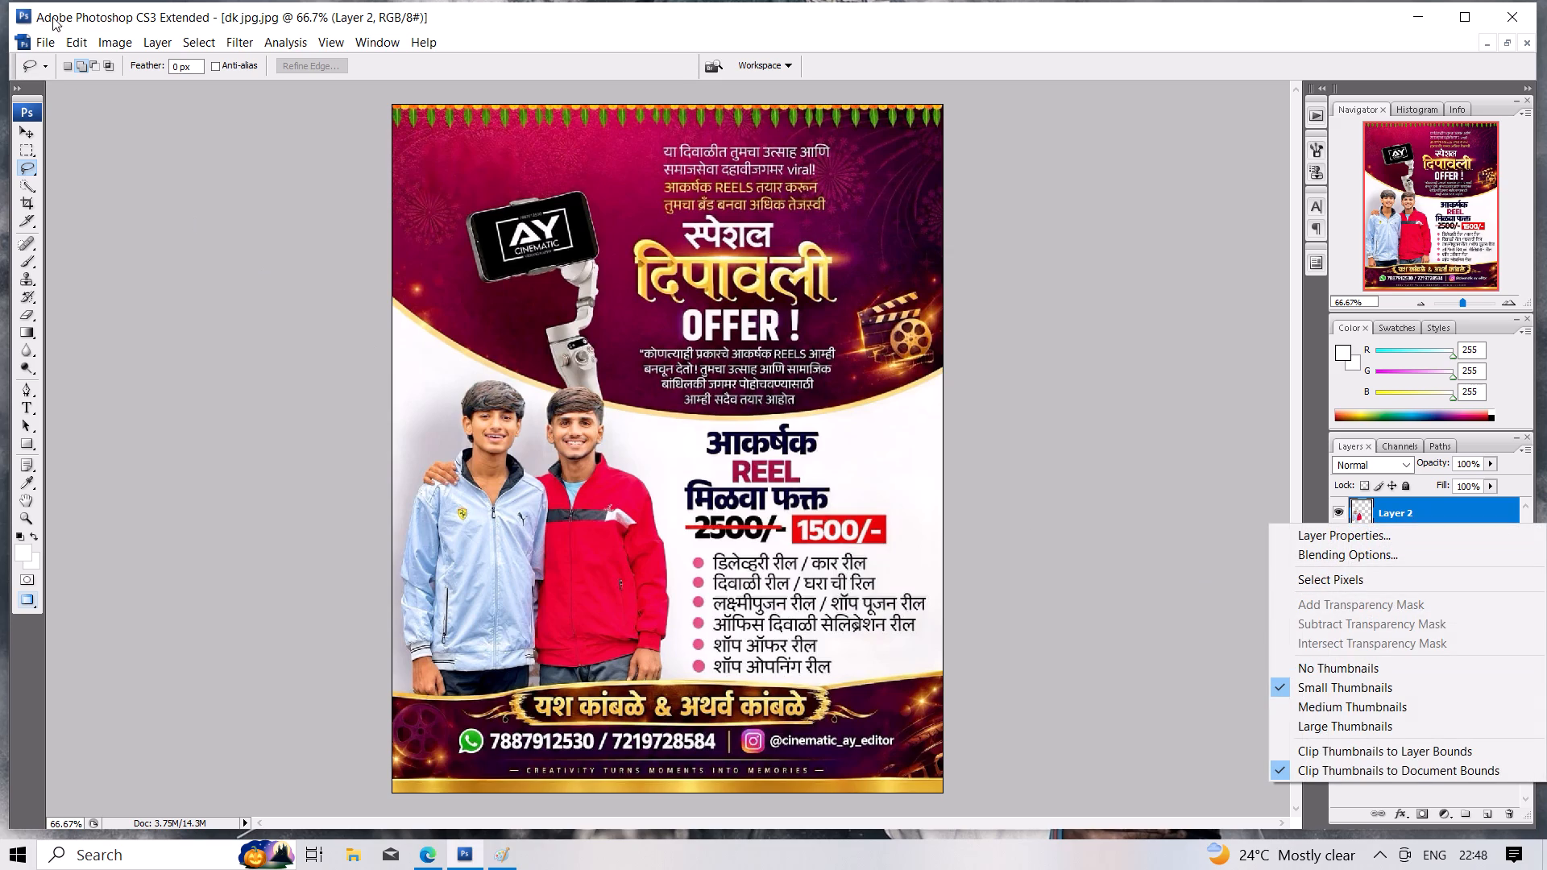
left_click(69, 67)
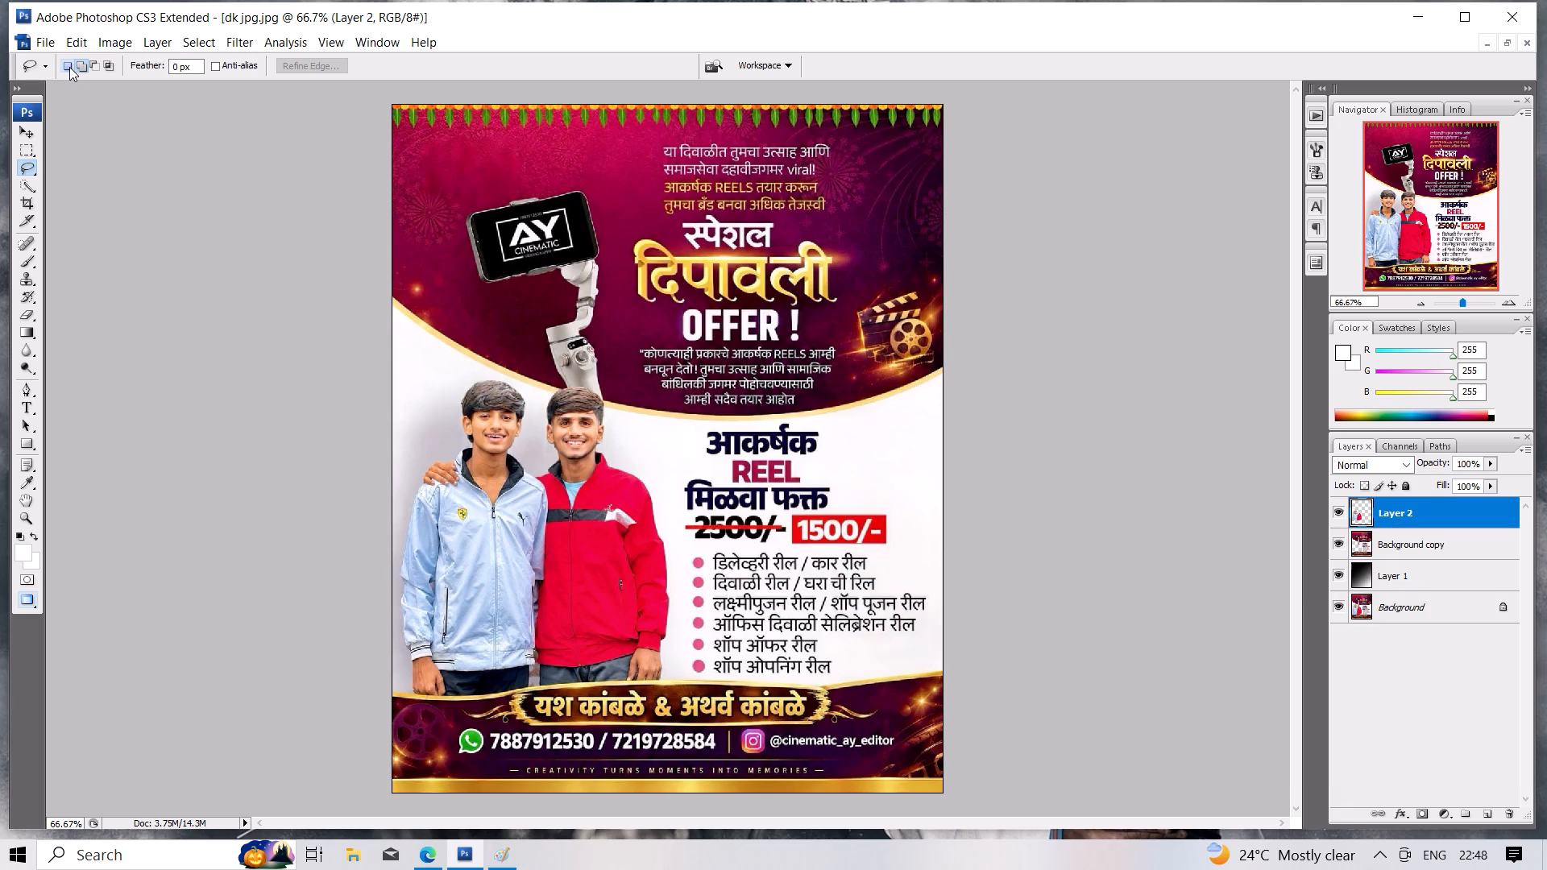
double_click(69, 67)
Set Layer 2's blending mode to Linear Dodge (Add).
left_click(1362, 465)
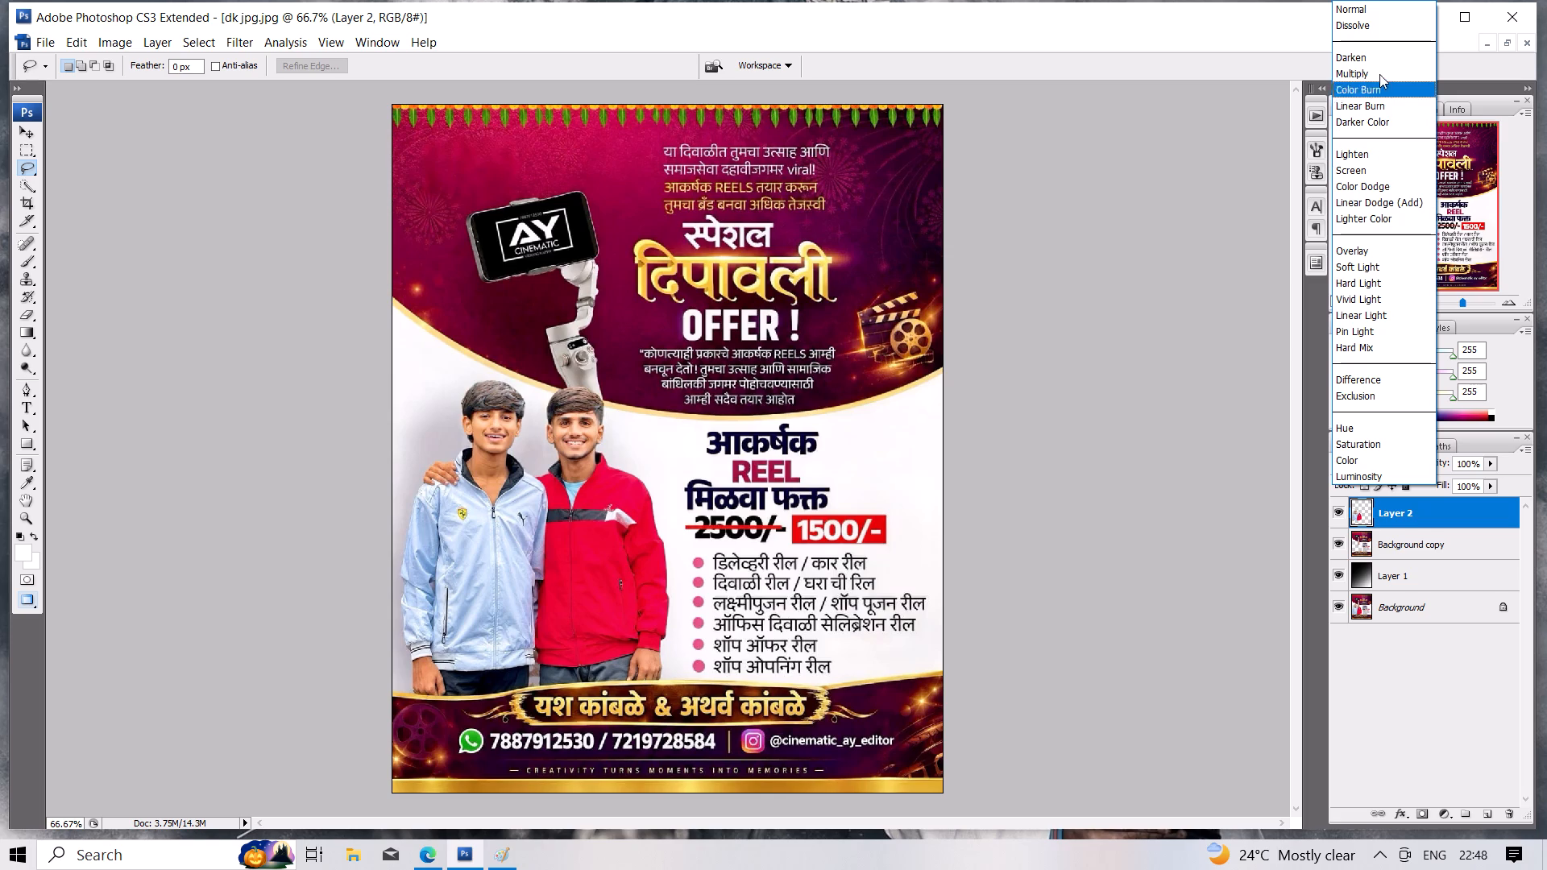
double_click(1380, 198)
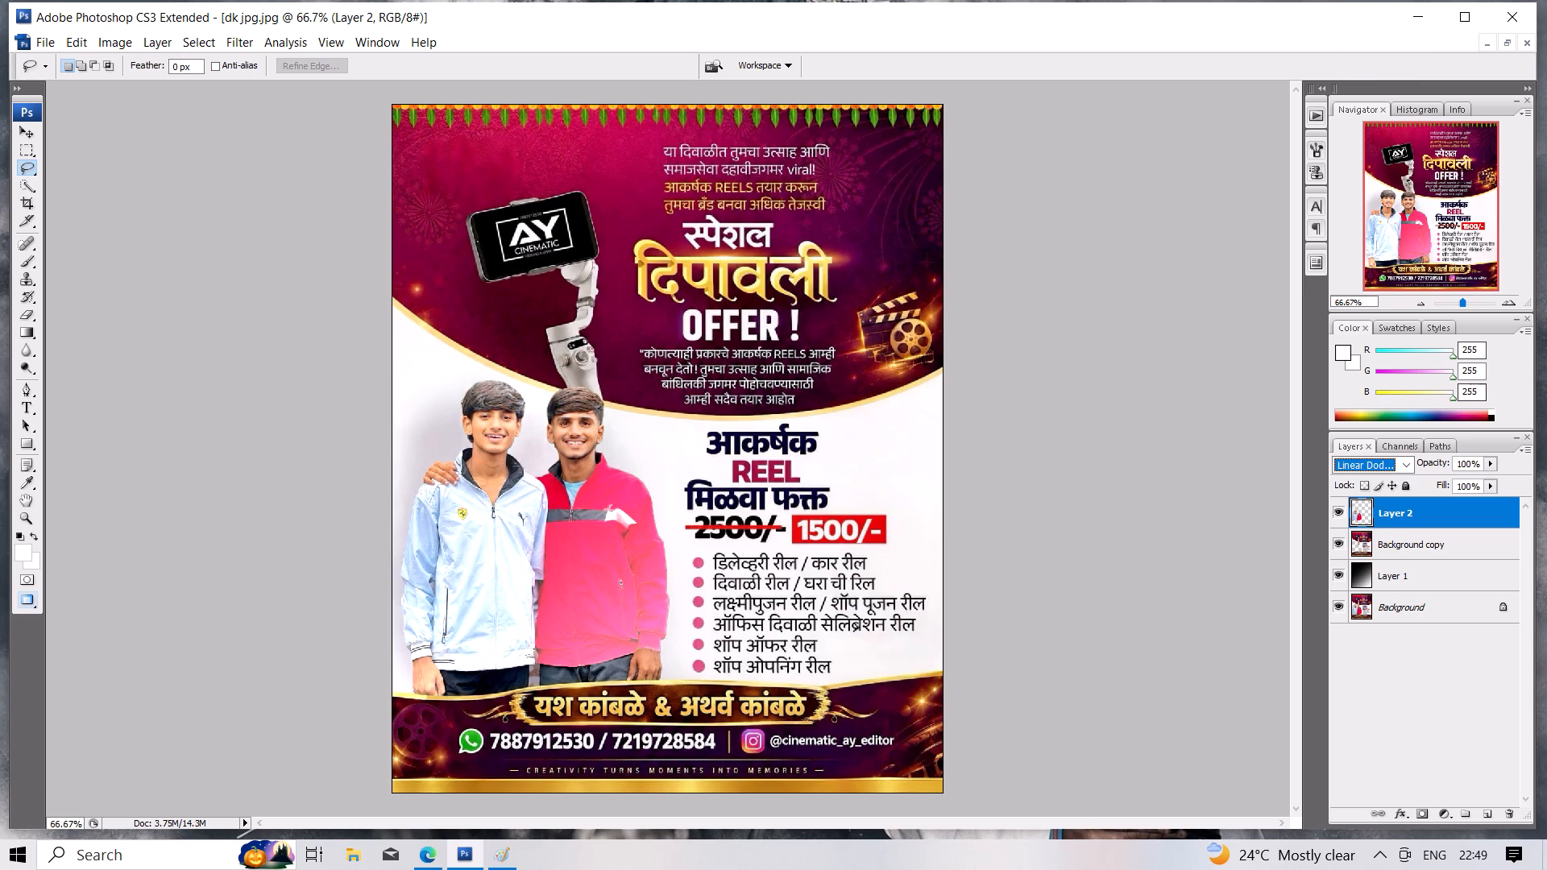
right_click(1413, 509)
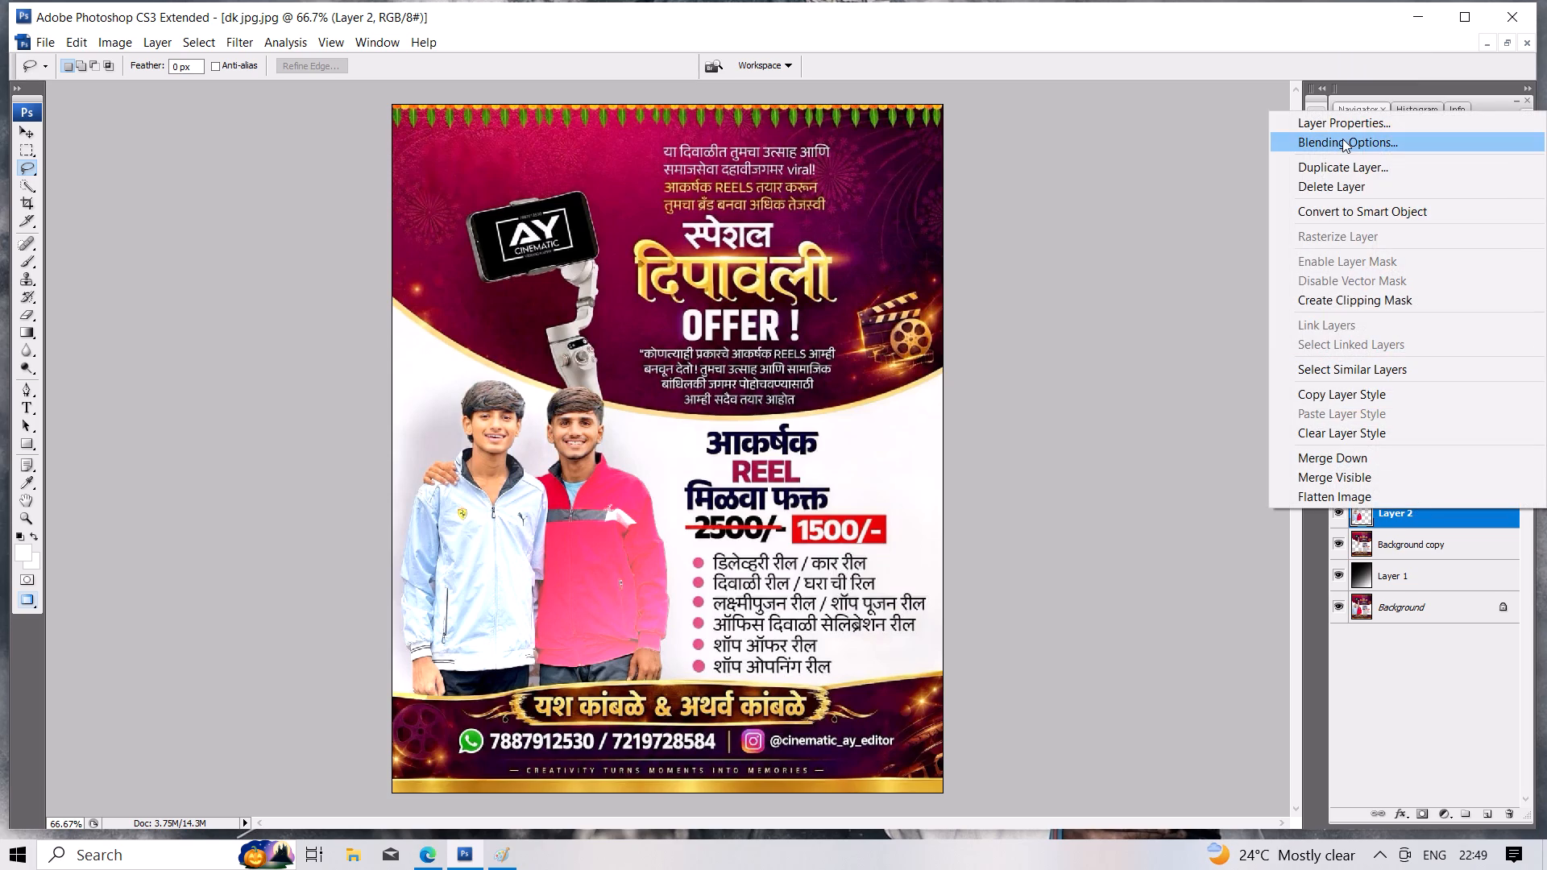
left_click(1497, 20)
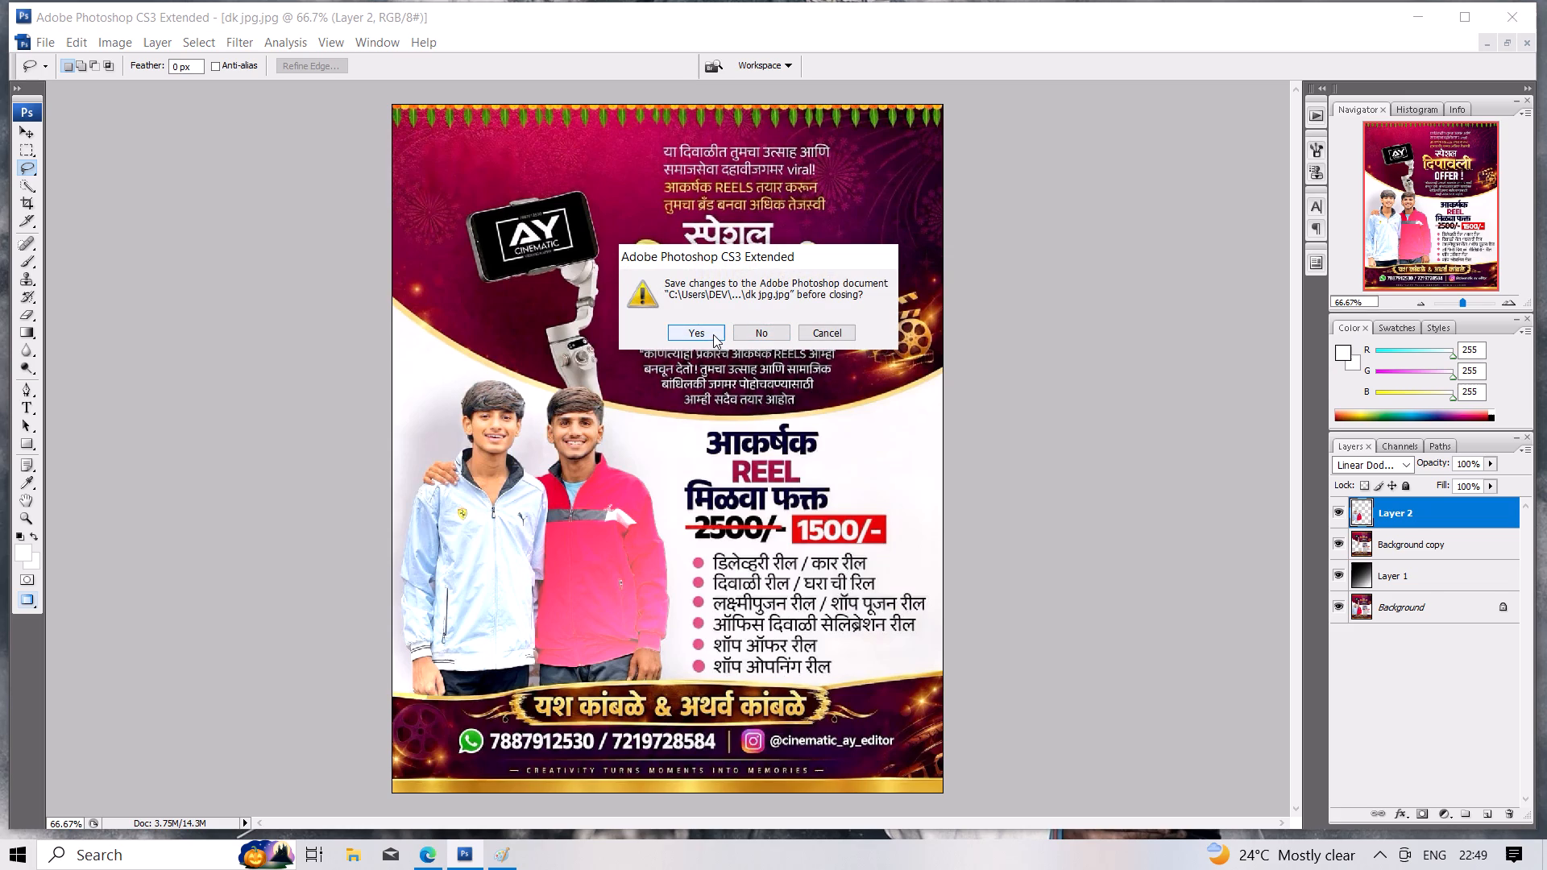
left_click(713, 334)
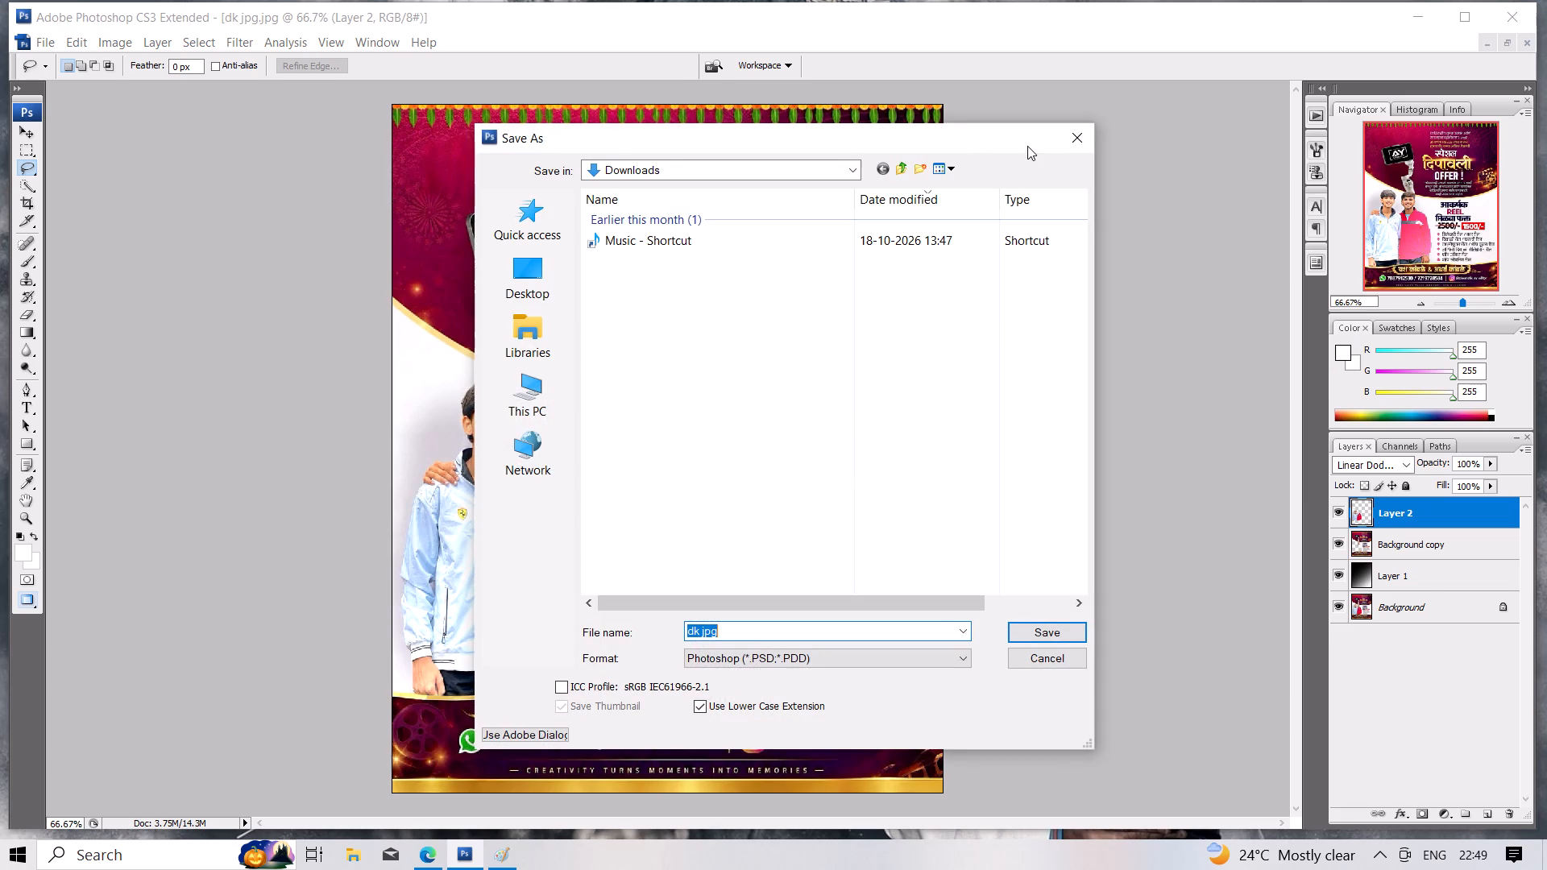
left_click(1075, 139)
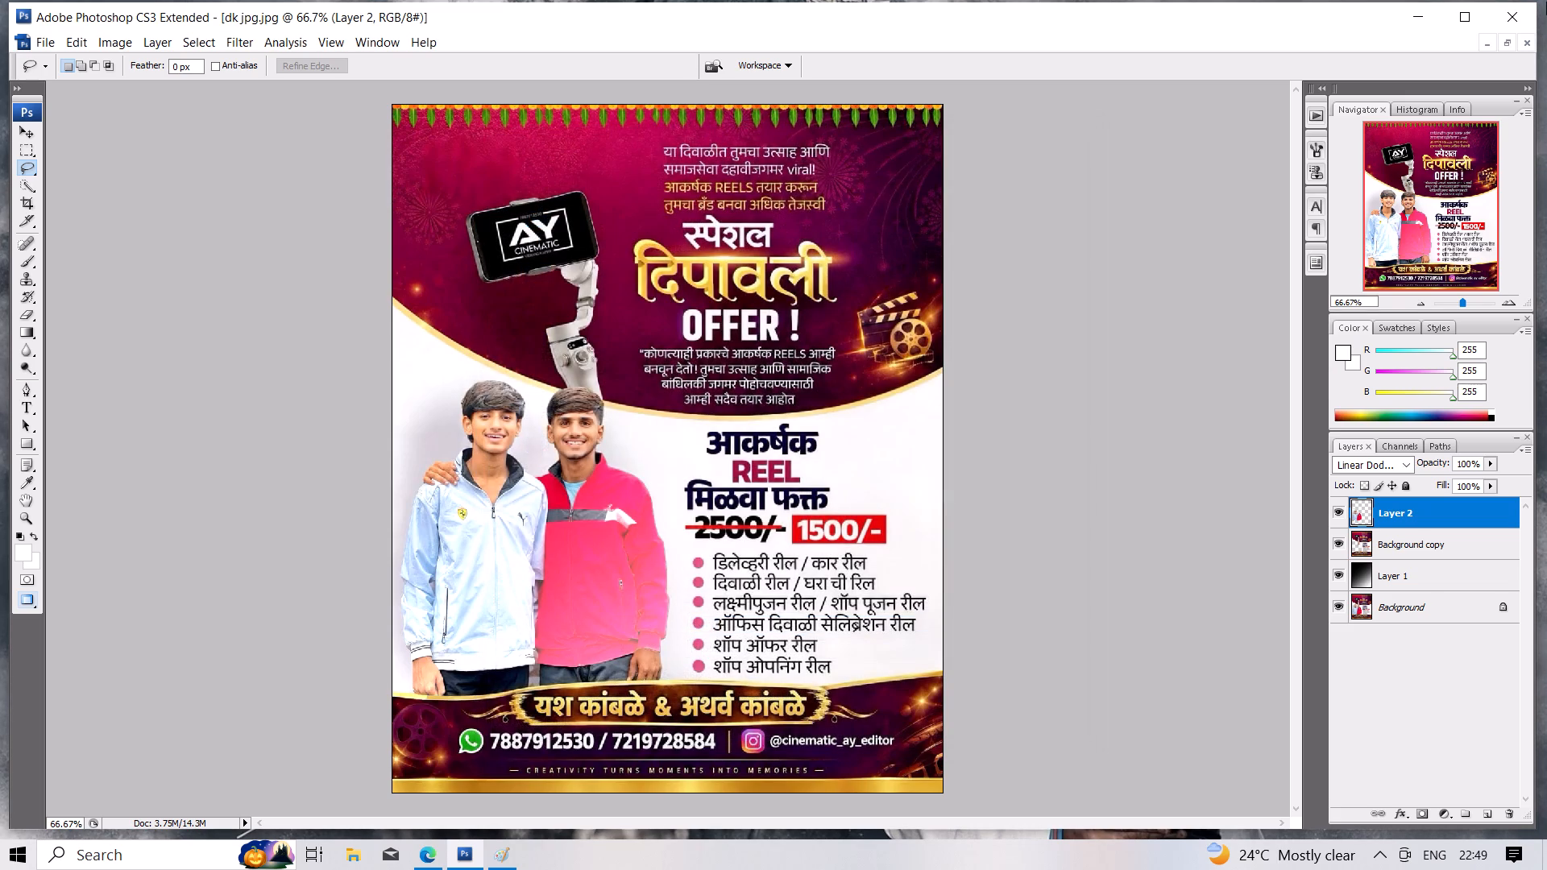
Close Photoshop without saving the changes to dk jpg.jpg.
left_click(1516, 16)
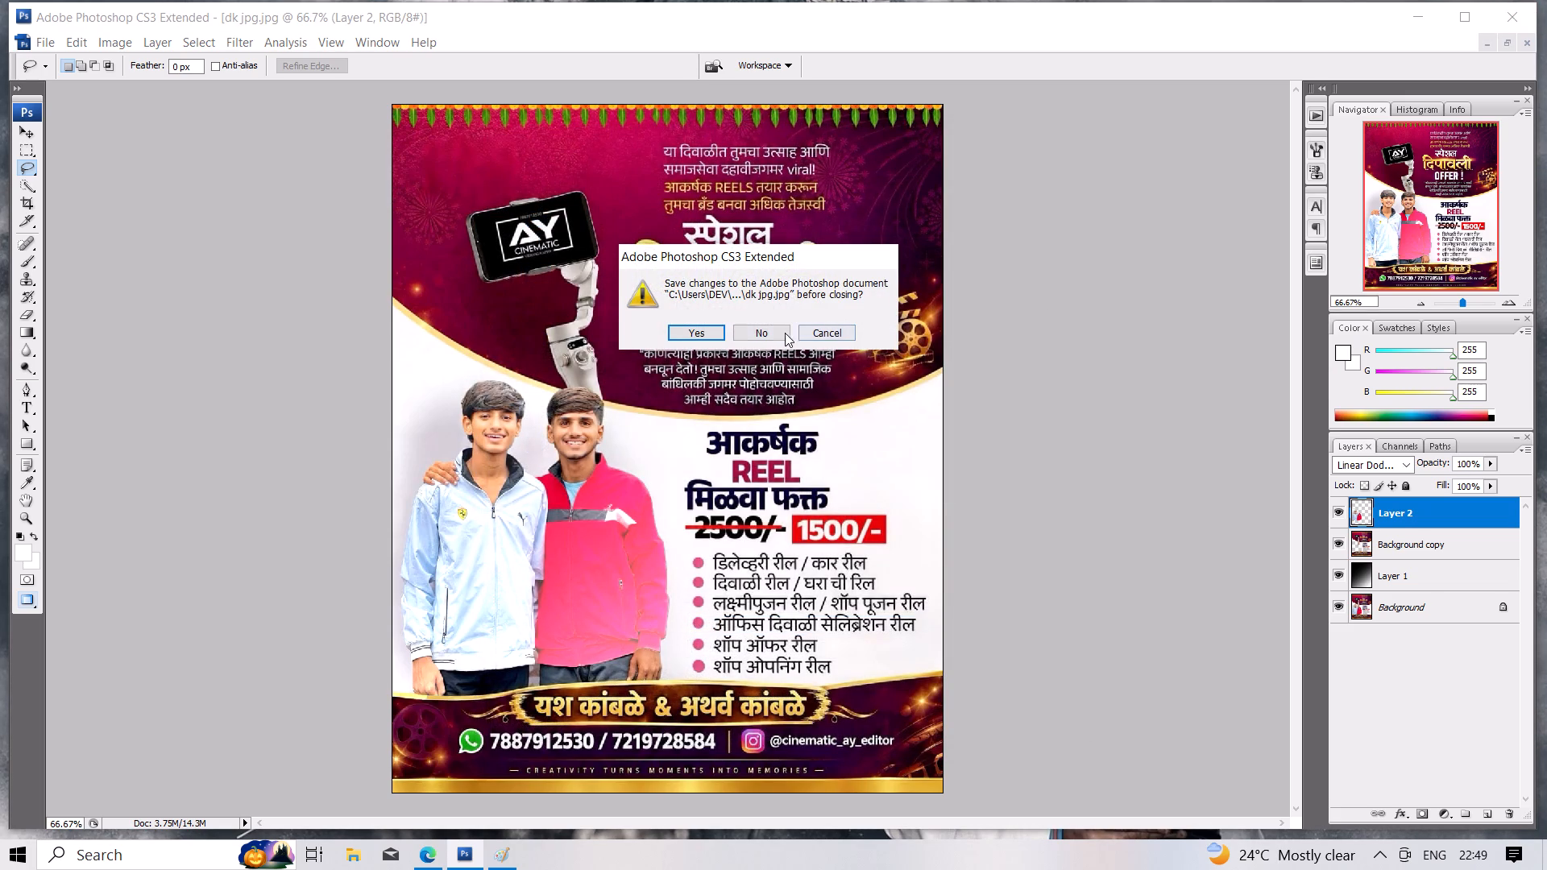
left_click(779, 333)
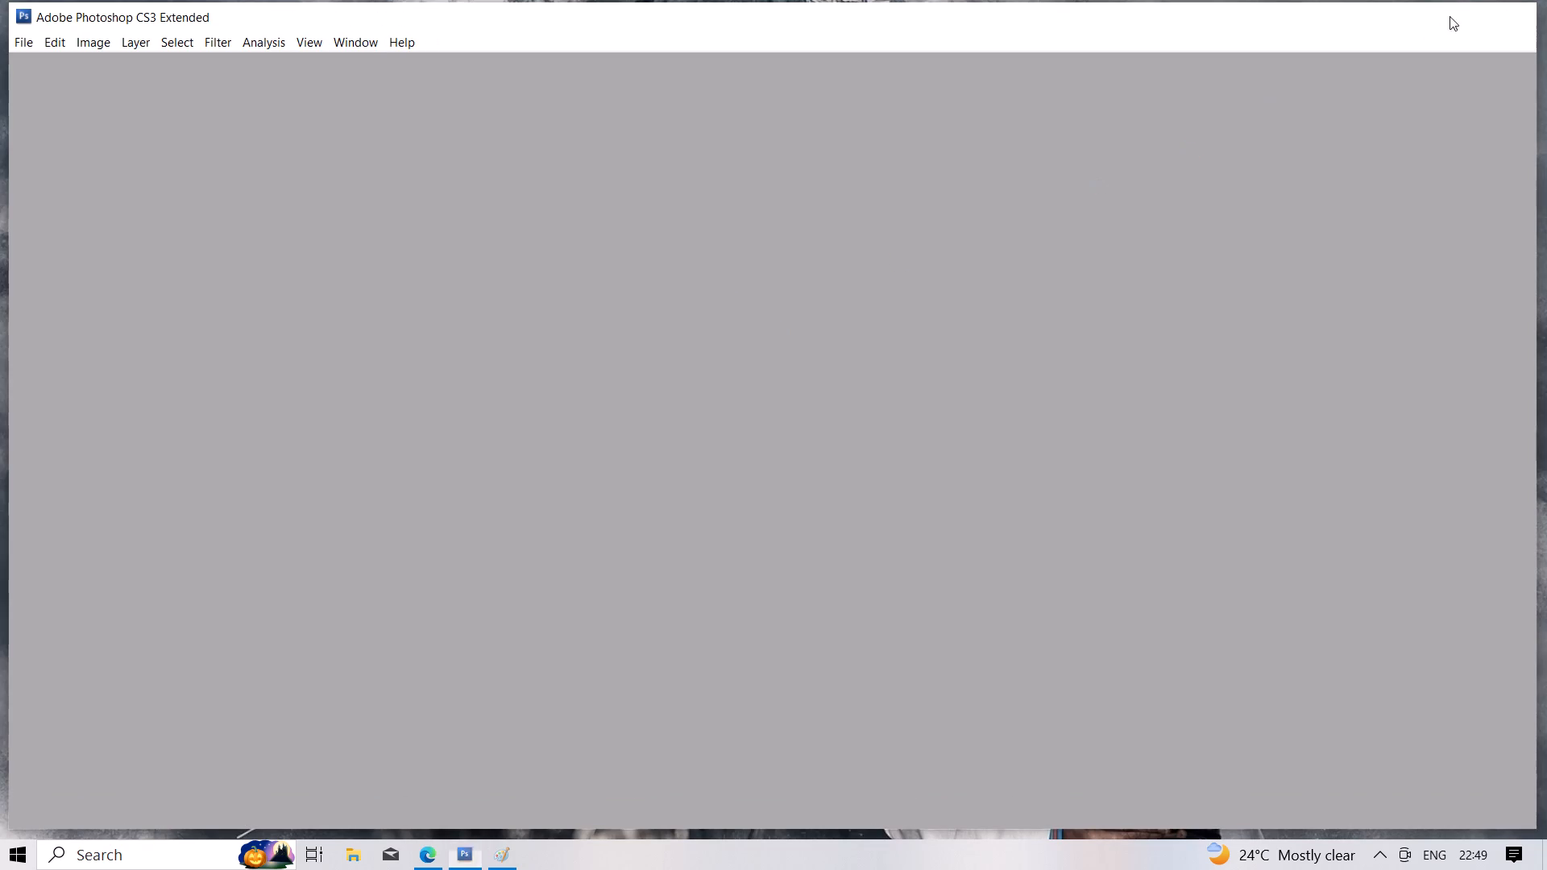
Refresh the Windows desktop.
right_click(761, 521)
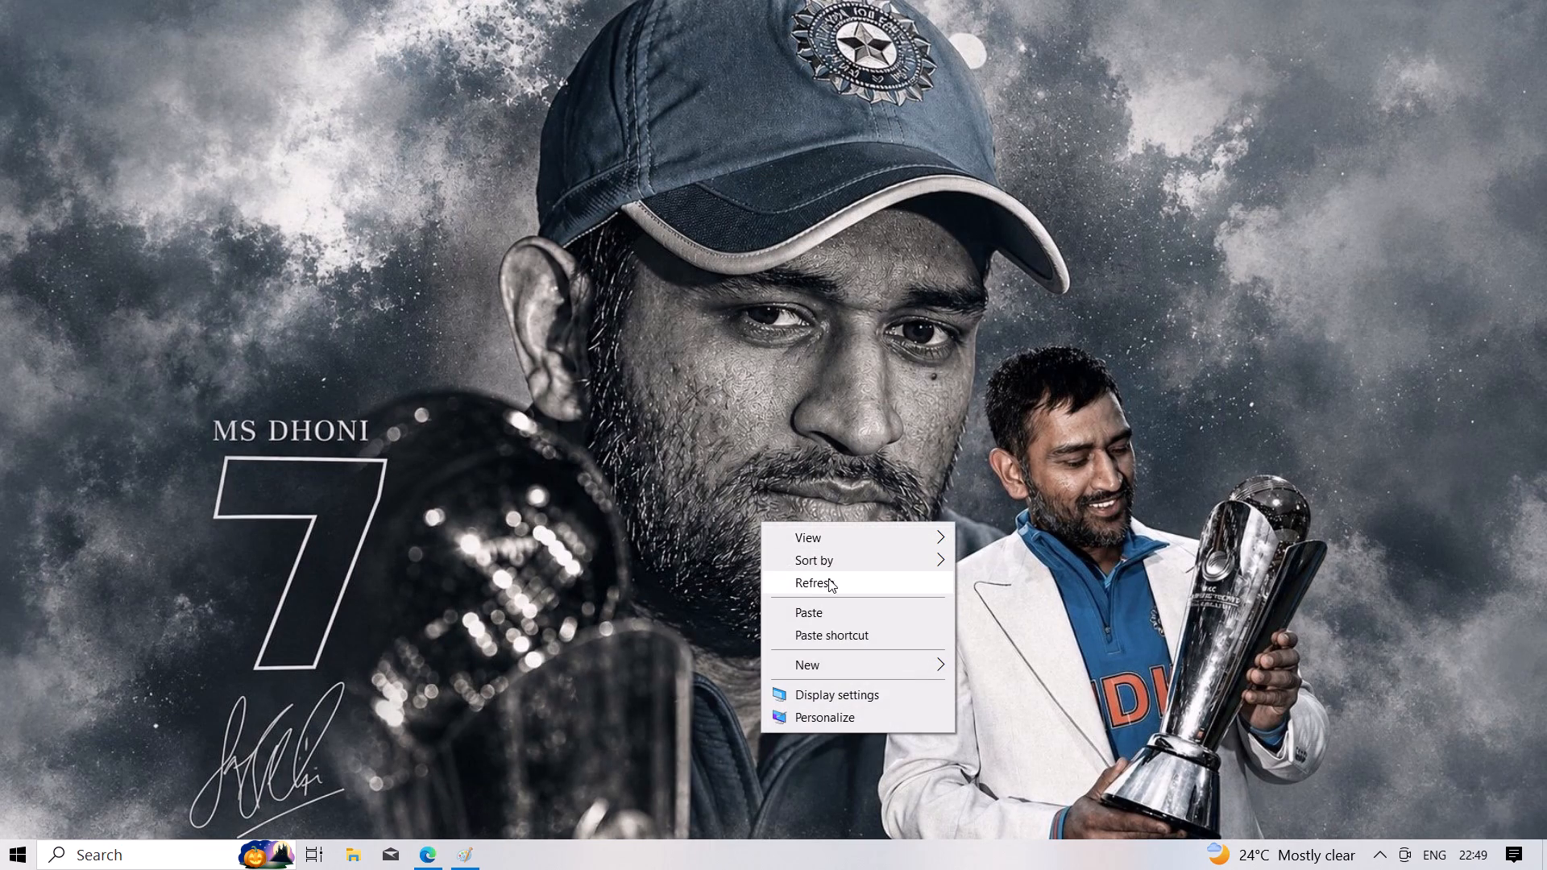
double_click(827, 586)
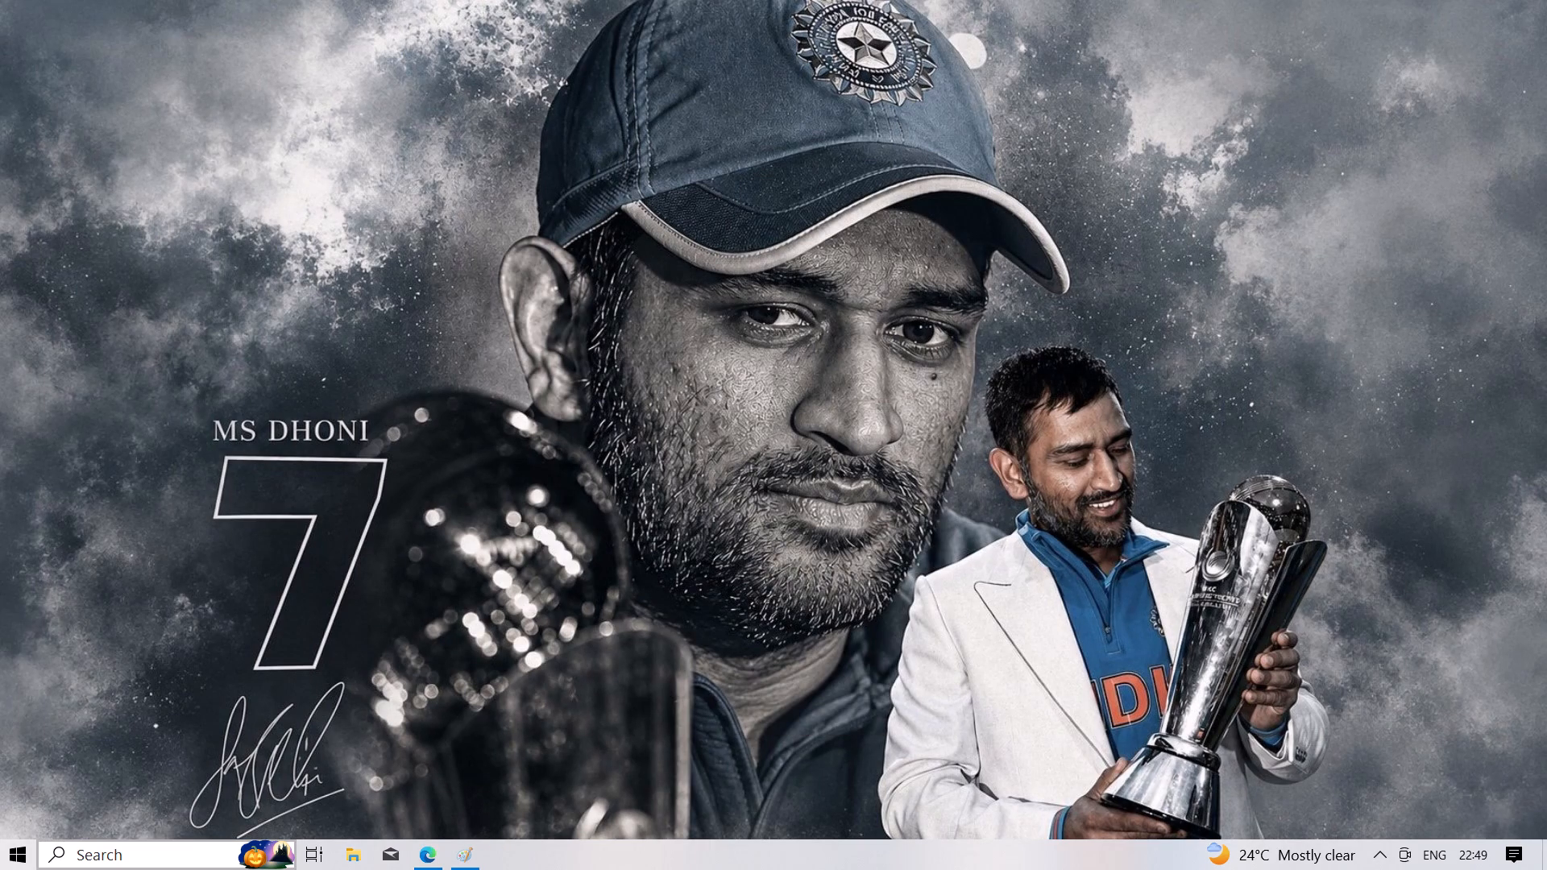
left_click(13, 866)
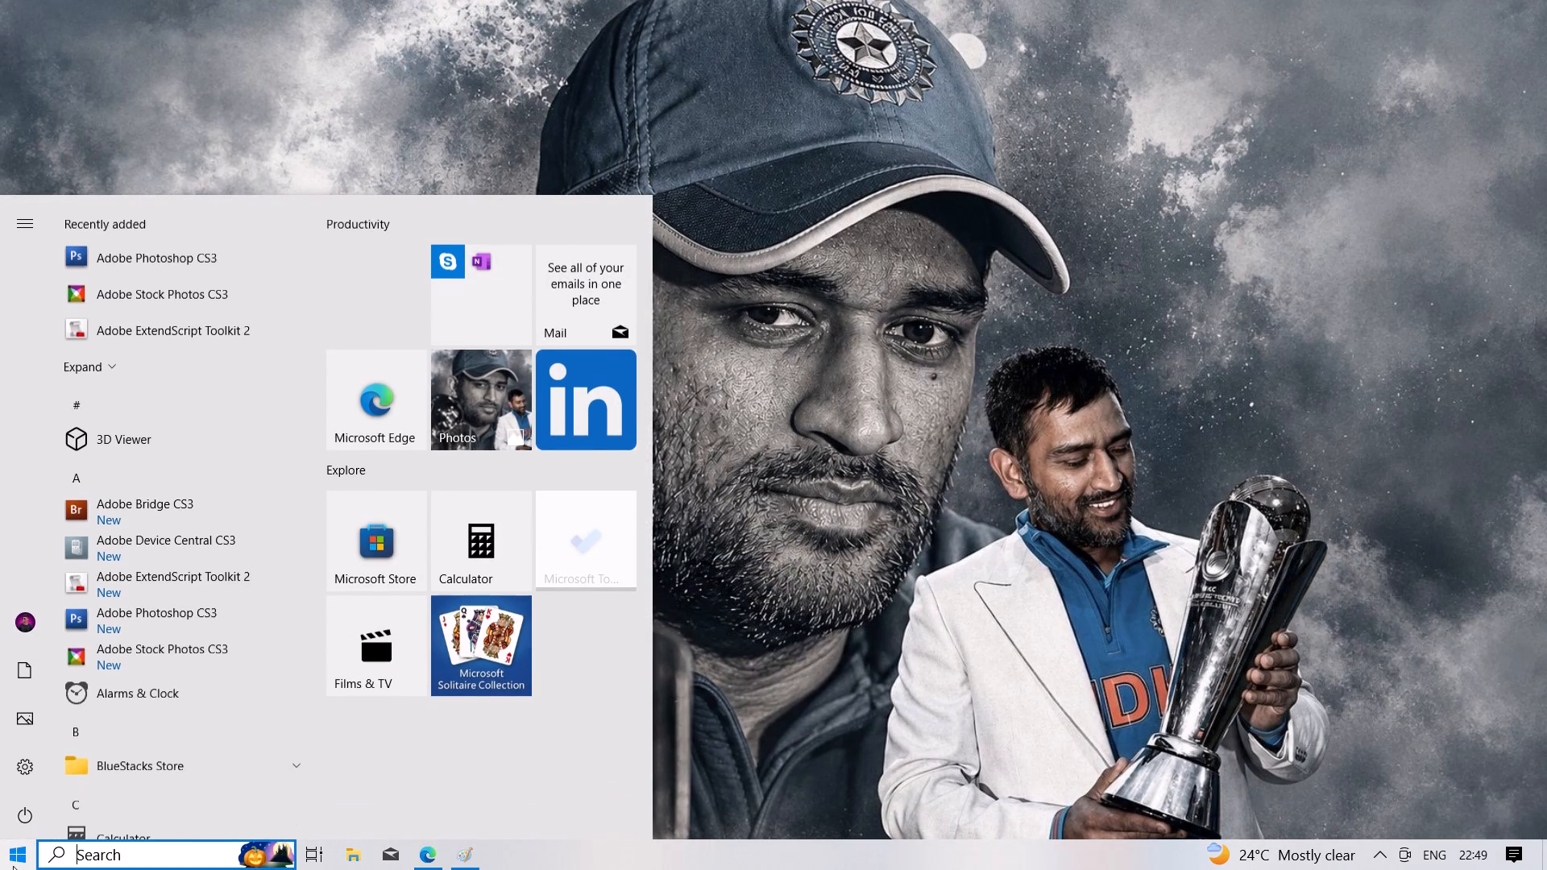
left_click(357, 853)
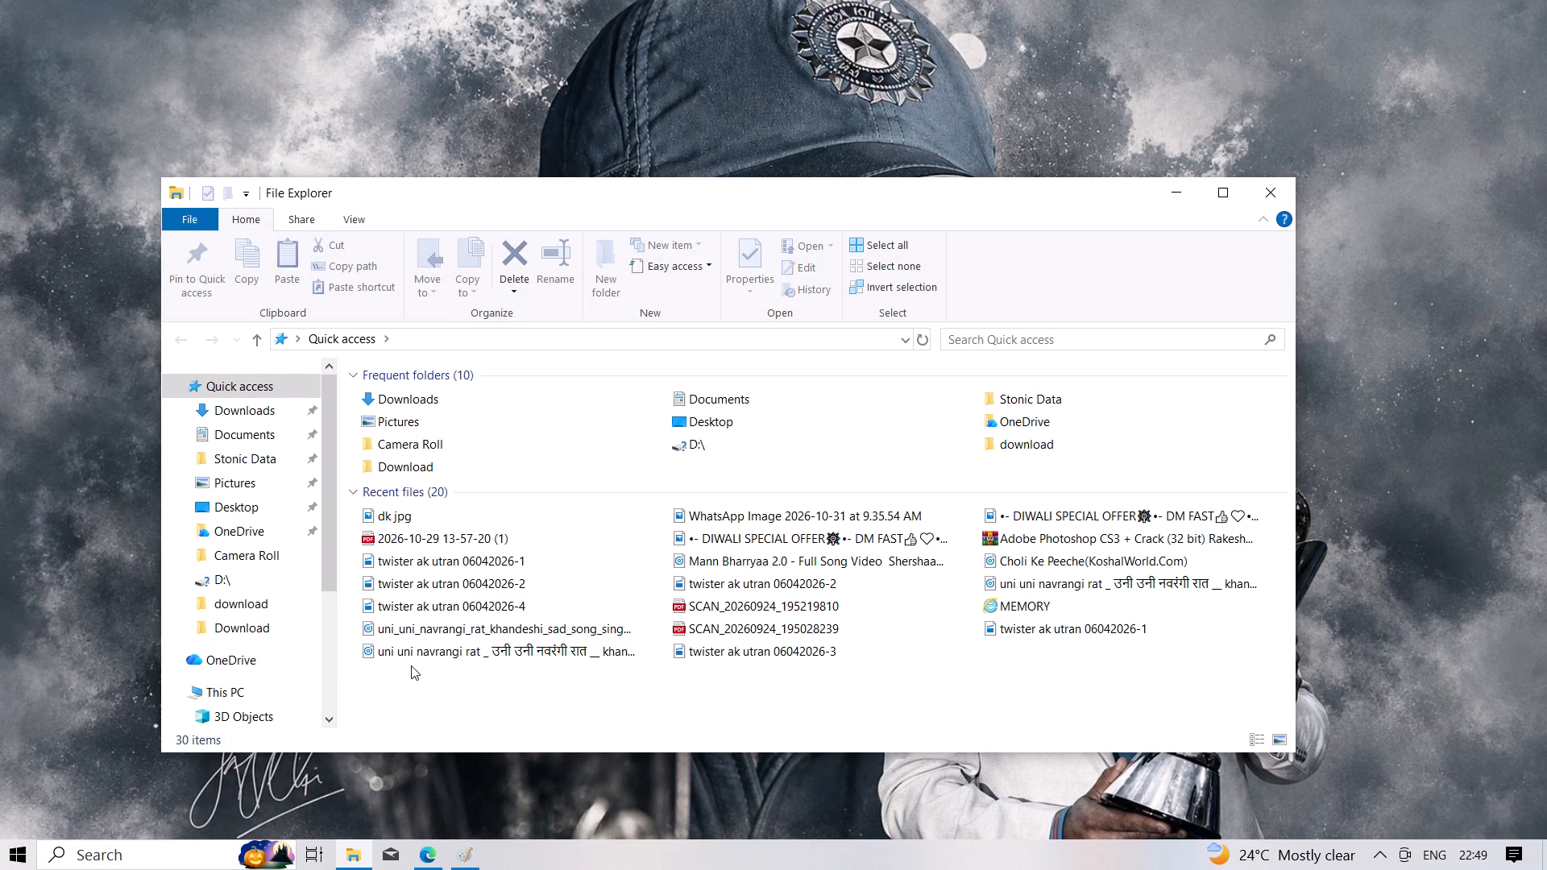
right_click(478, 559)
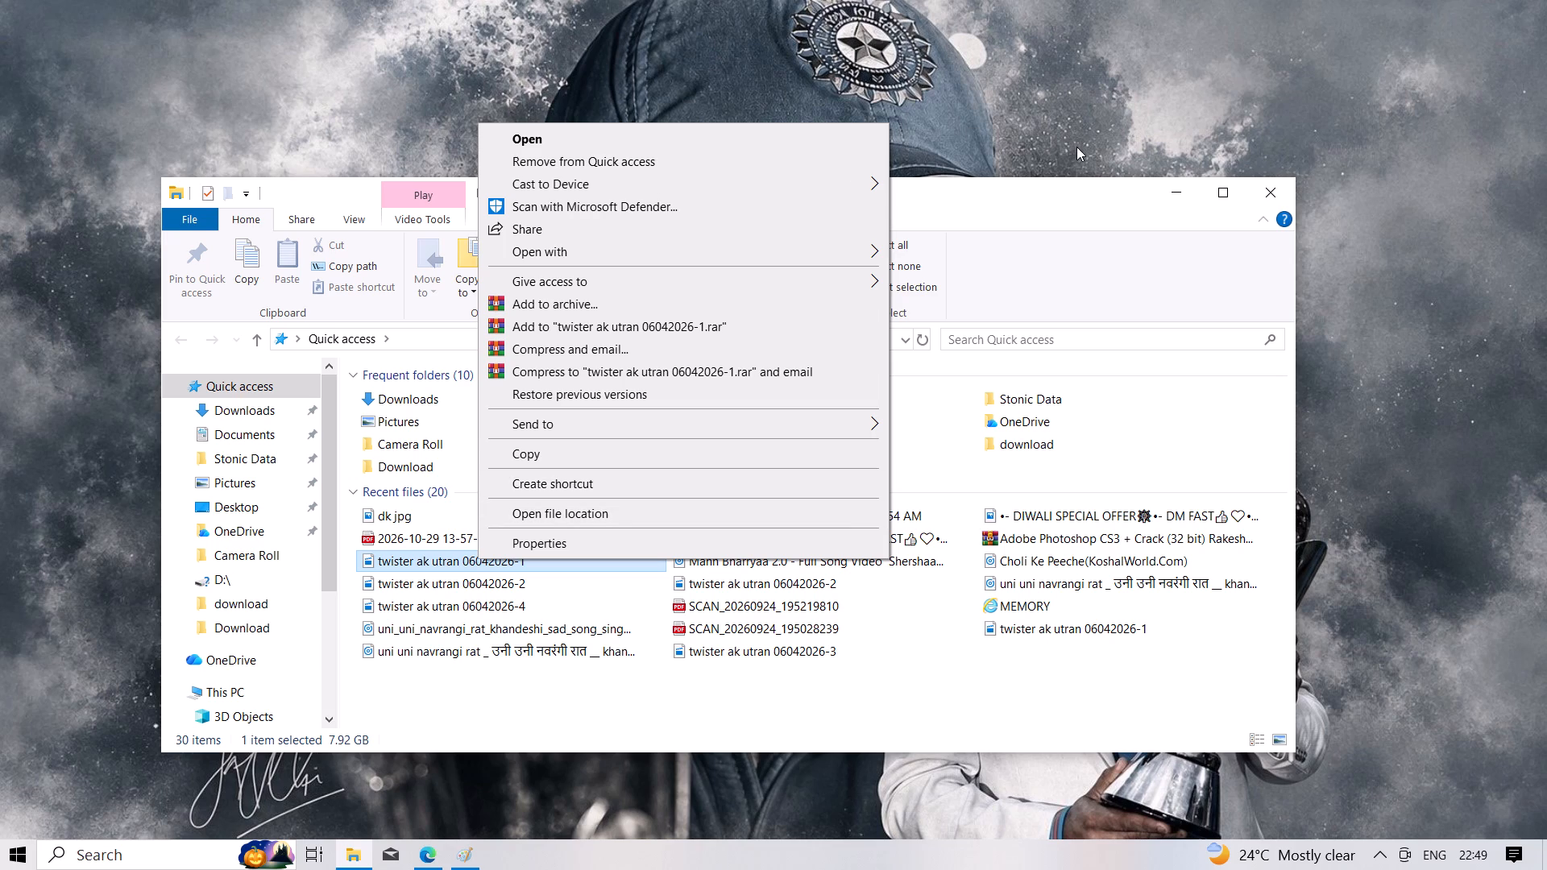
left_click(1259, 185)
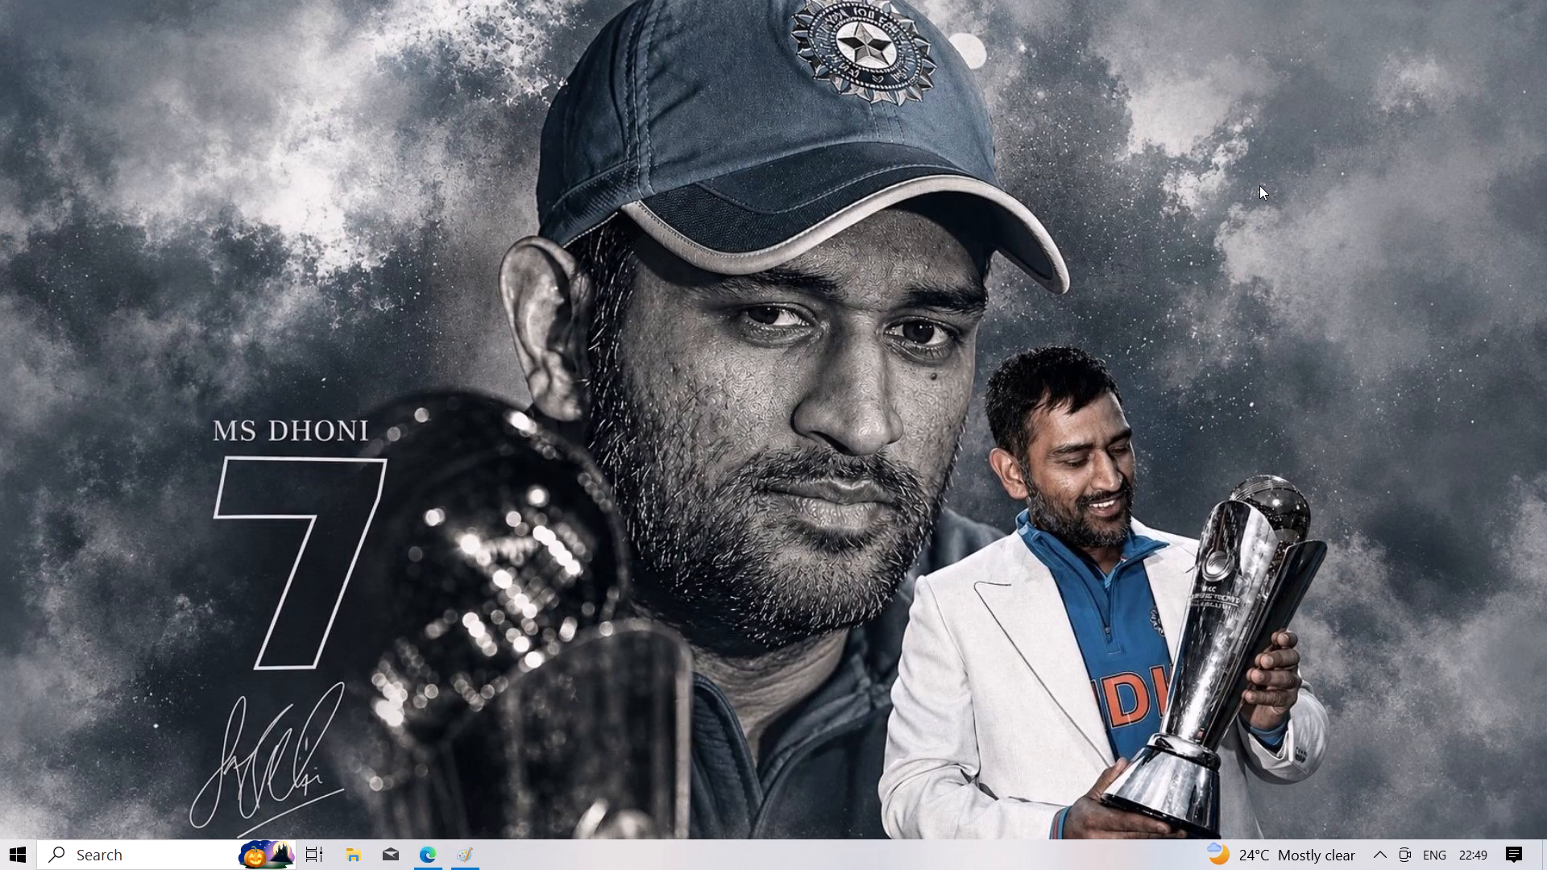
Open Windows Start from the desktop.
left_click(4, 840)
left_click(15, 864)
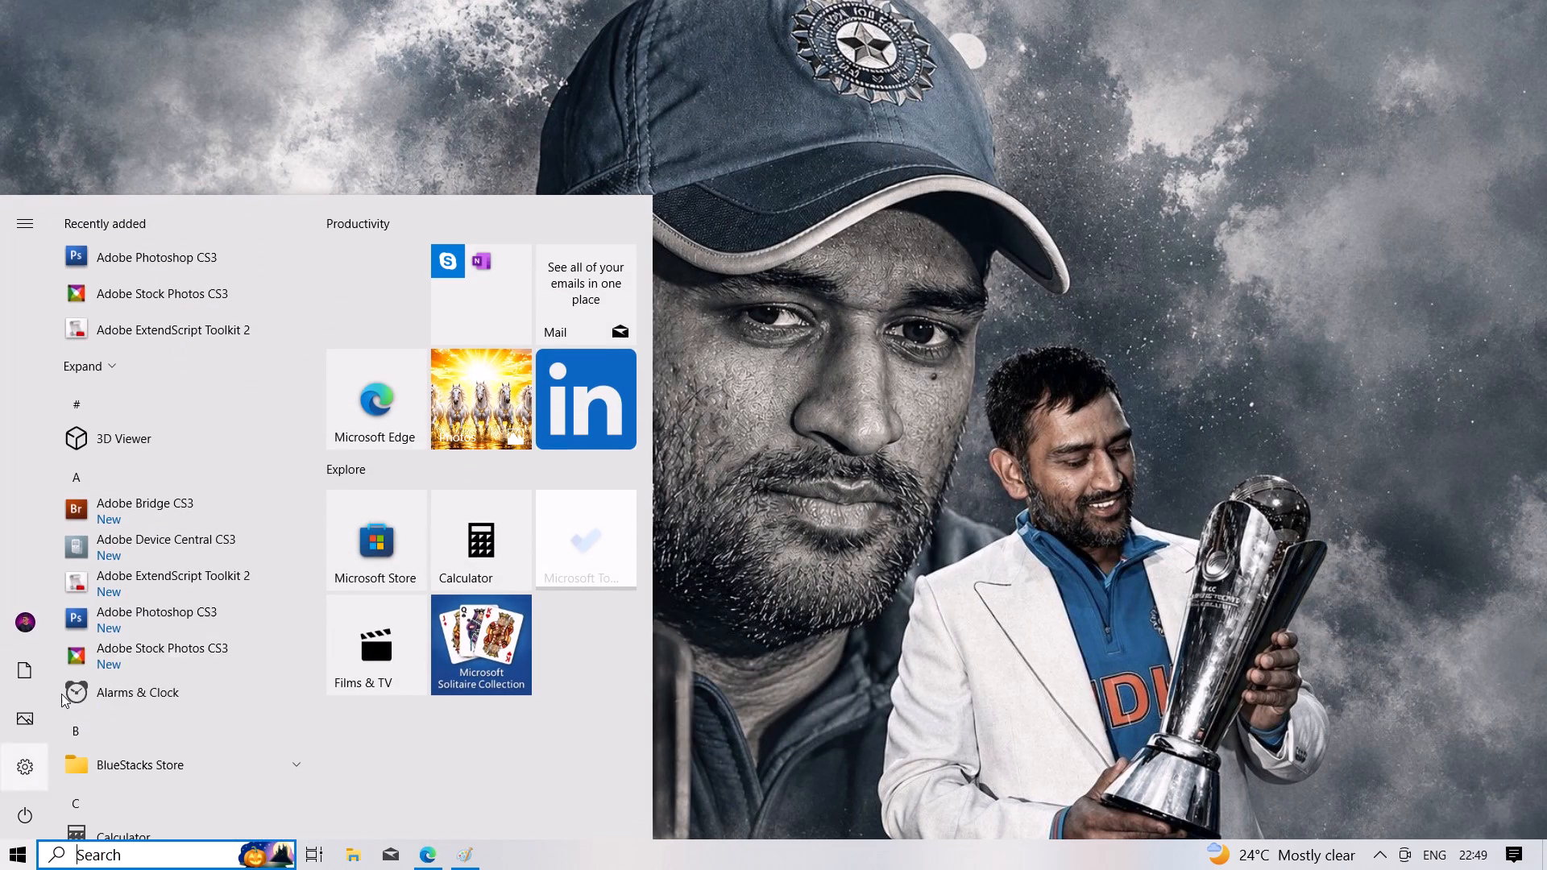